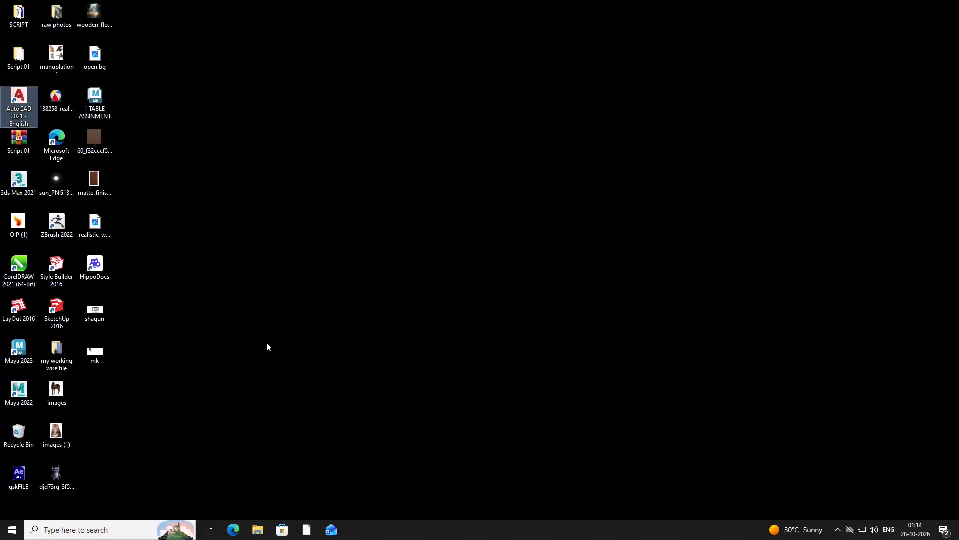
# Search the computer's apps for "ill" and launch Adobe Illustrator 2026.
pyautogui.click(0, 539)
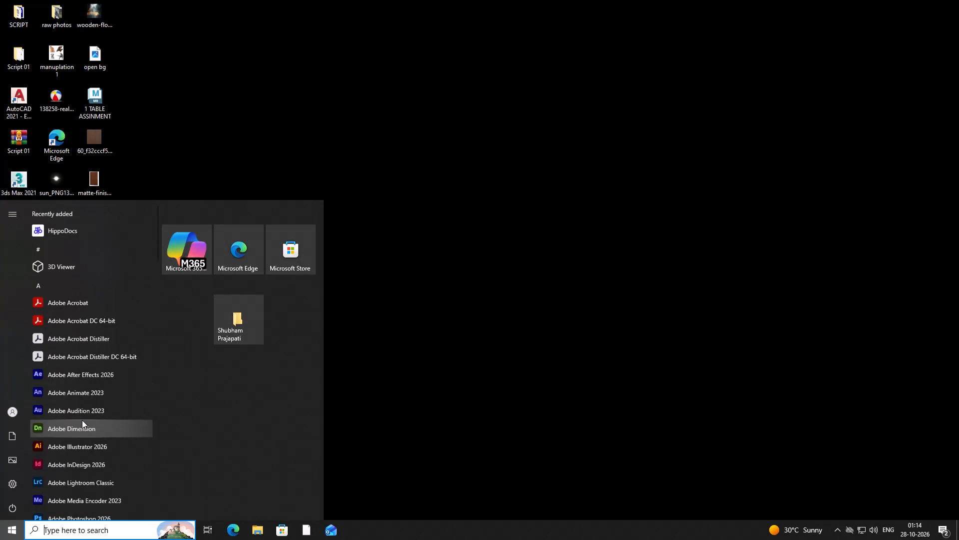
pyautogui.write('ill')
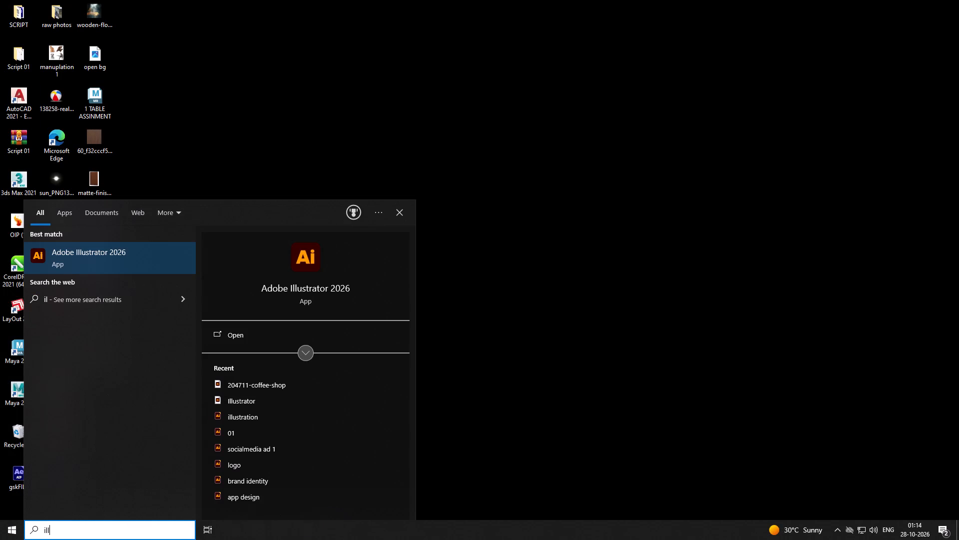
pyautogui.click(110, 245)
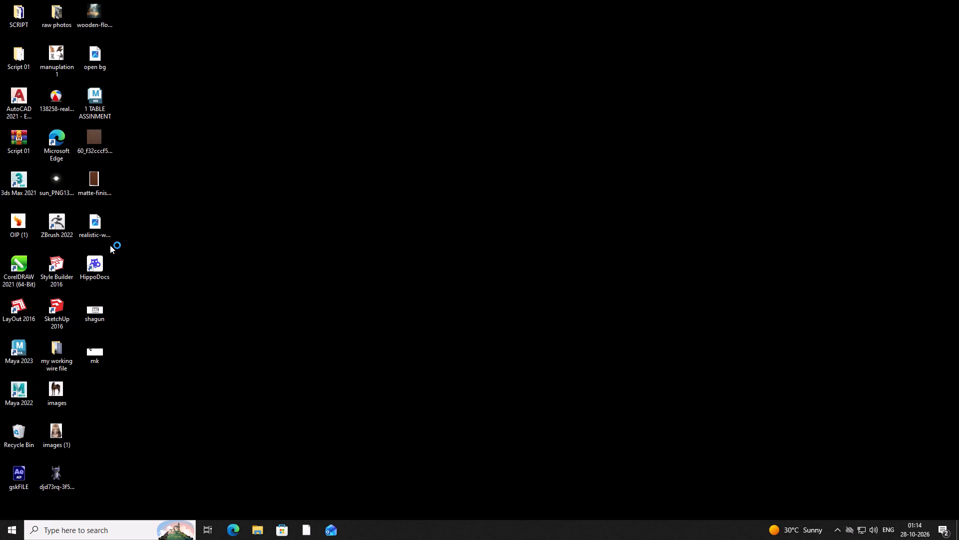
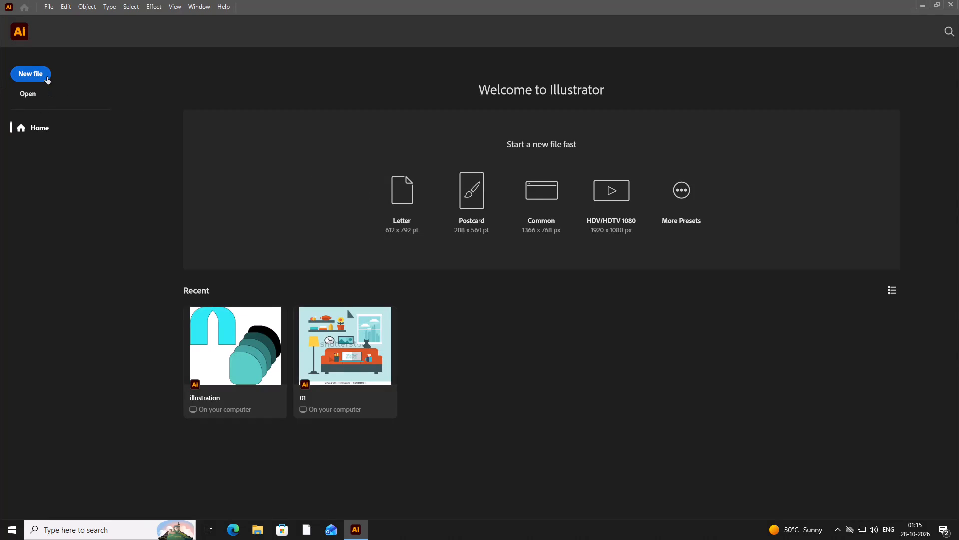
# Open the 204711-coffee-shop image from the ICON folder.
pyautogui.click(39, 98)
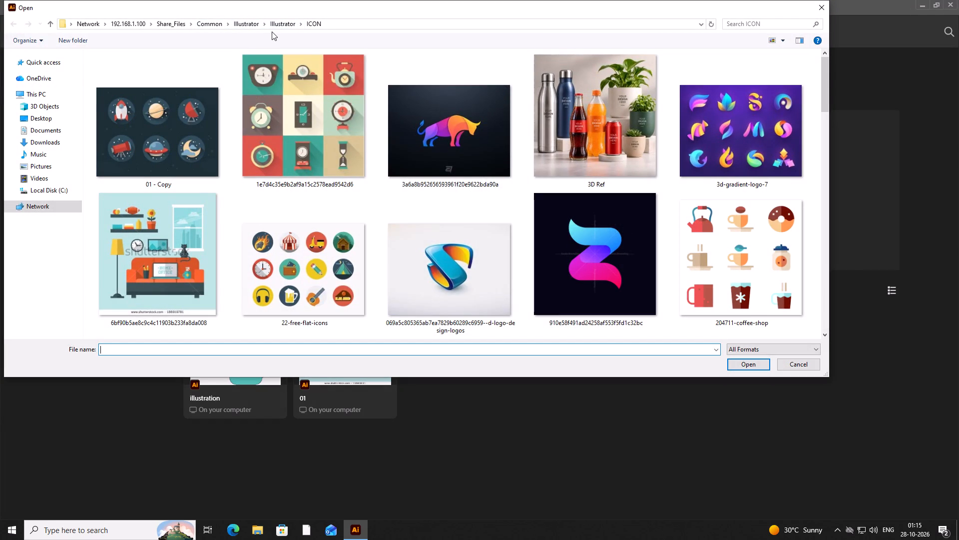
pyautogui.doubleClick(706, 274)
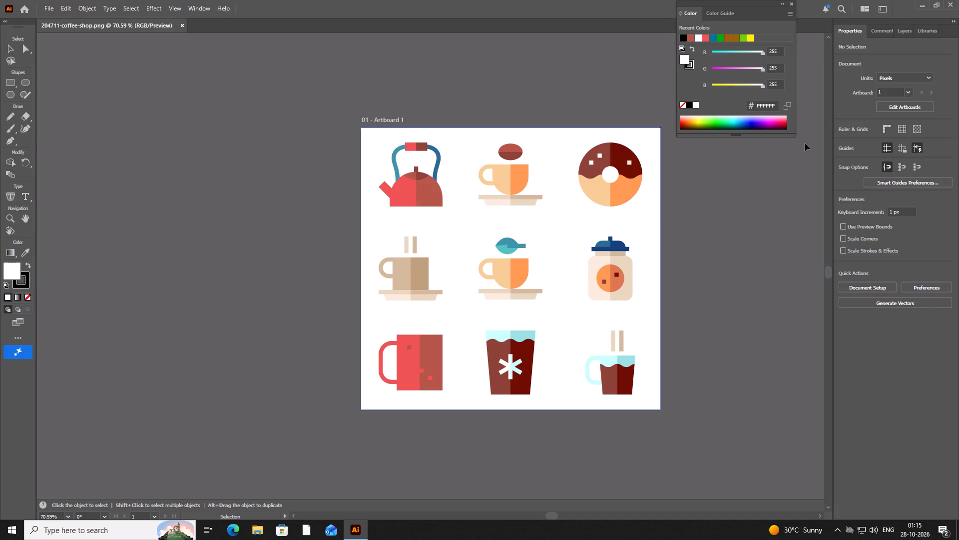
# Close the floating Color panel to clear the canvas area.
pyautogui.click(757, 272)
pyautogui.scroll(2, 678, 260)
pyautogui.scroll(-1, 678, 260)
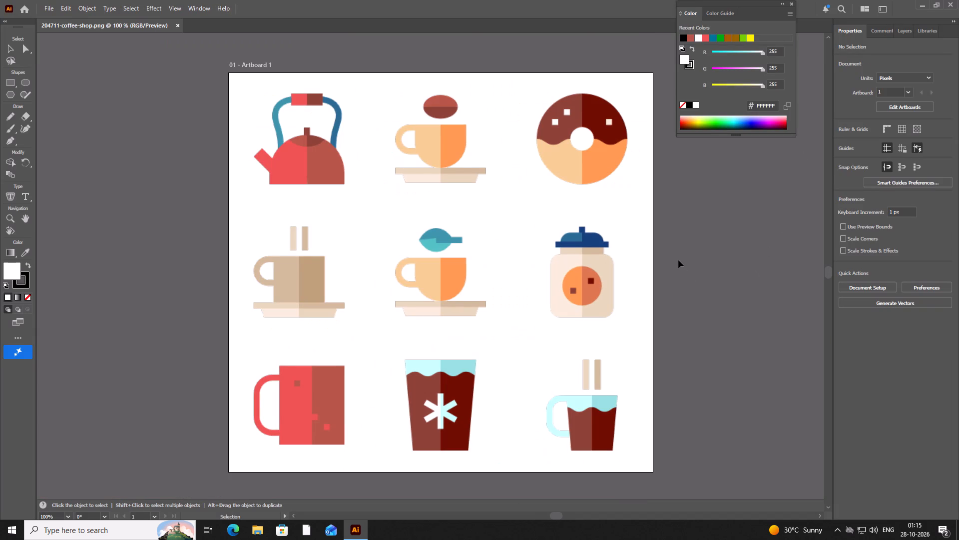
pyautogui.click(792, 5)
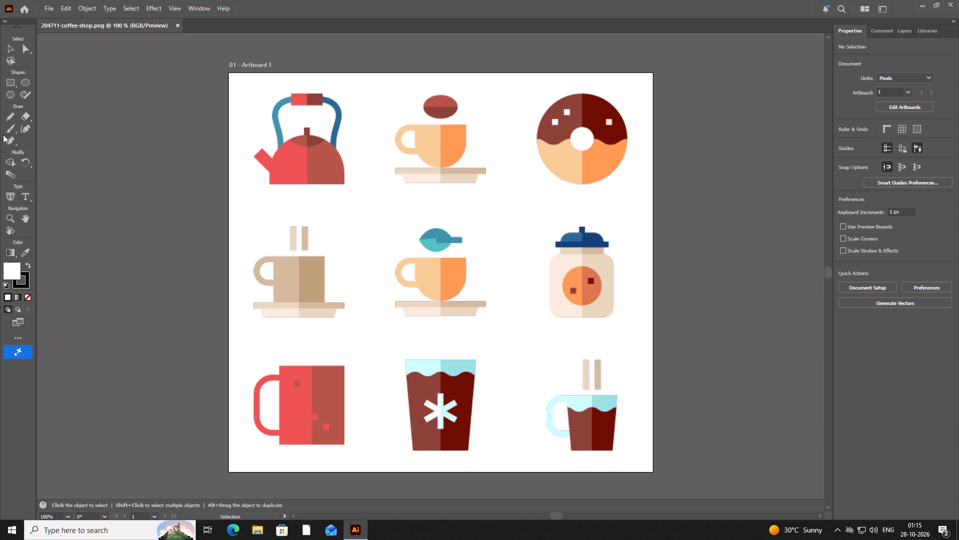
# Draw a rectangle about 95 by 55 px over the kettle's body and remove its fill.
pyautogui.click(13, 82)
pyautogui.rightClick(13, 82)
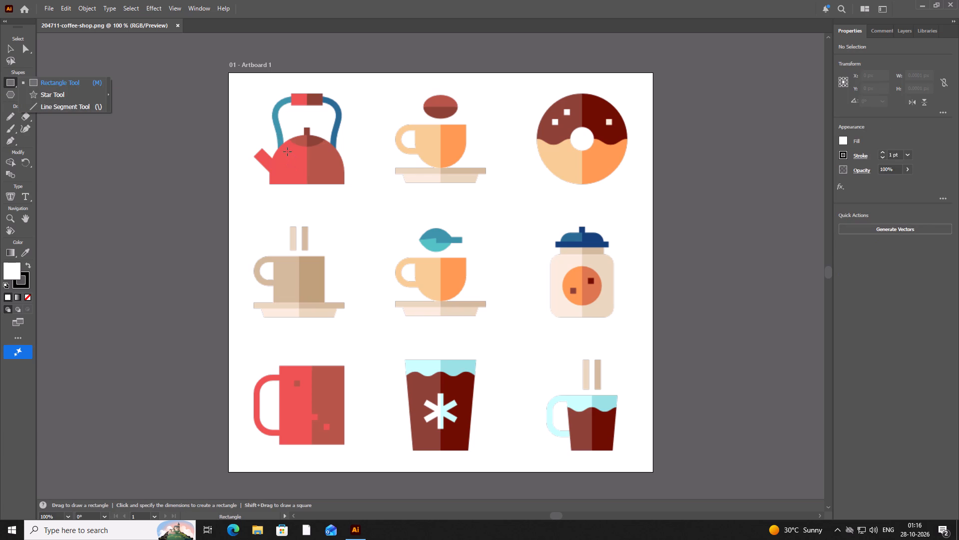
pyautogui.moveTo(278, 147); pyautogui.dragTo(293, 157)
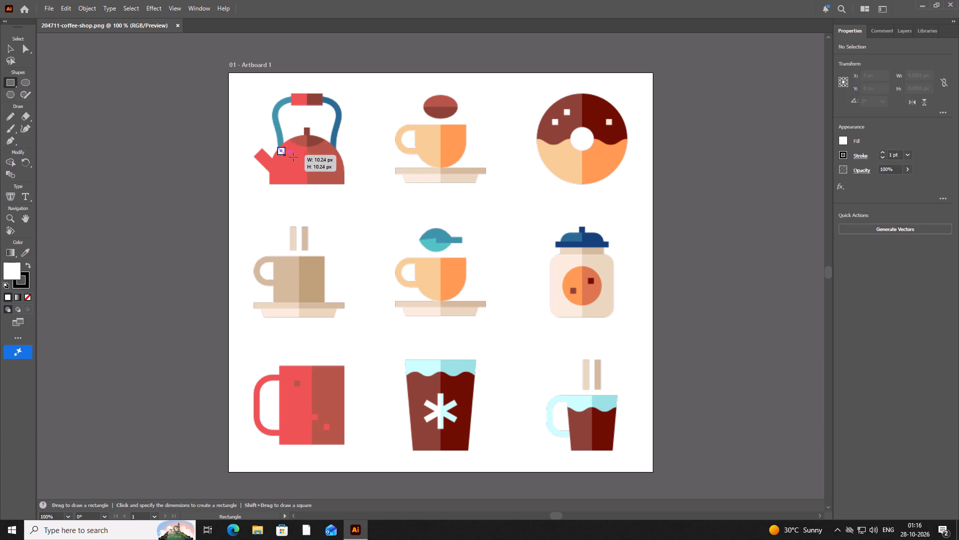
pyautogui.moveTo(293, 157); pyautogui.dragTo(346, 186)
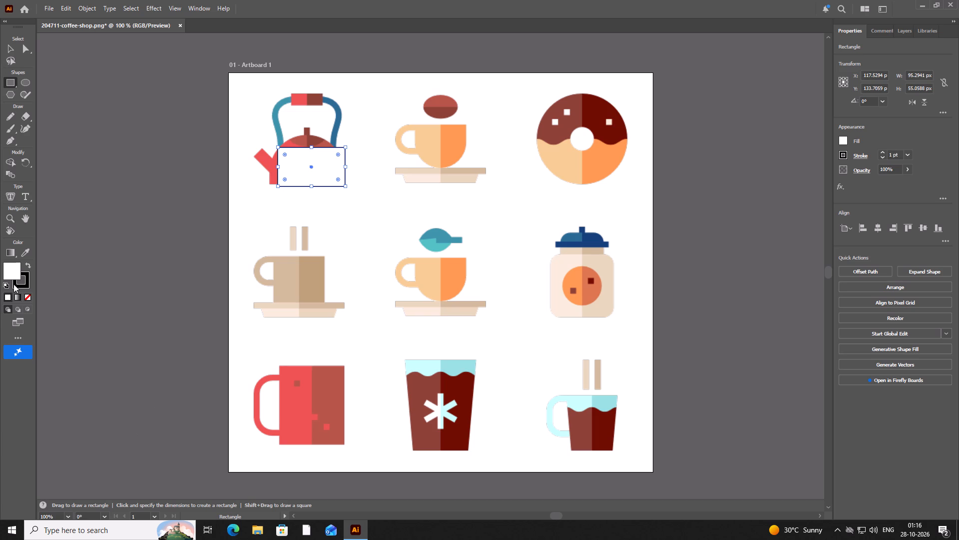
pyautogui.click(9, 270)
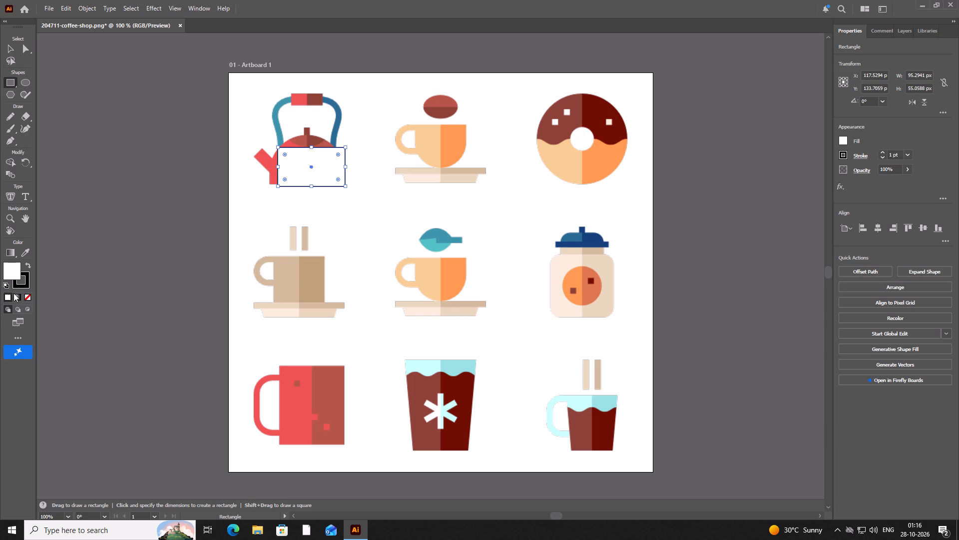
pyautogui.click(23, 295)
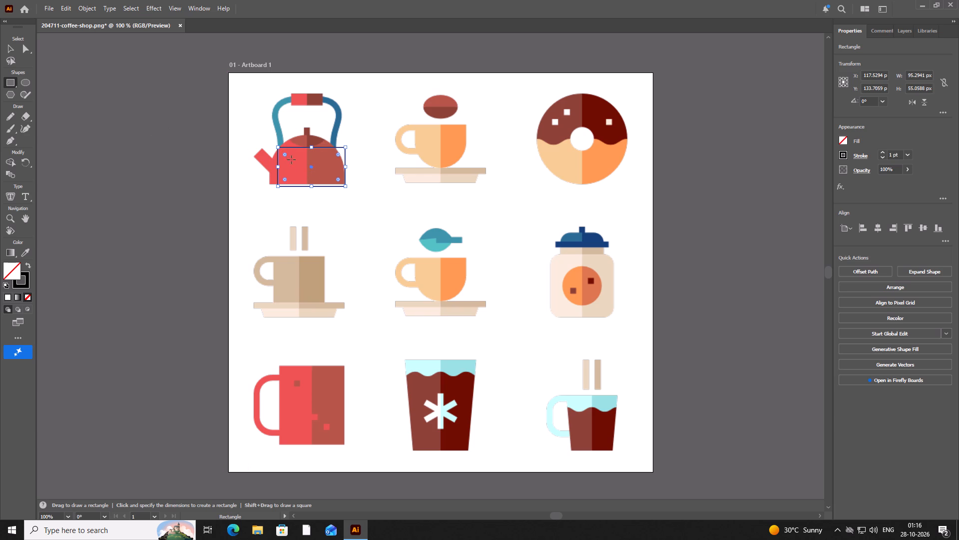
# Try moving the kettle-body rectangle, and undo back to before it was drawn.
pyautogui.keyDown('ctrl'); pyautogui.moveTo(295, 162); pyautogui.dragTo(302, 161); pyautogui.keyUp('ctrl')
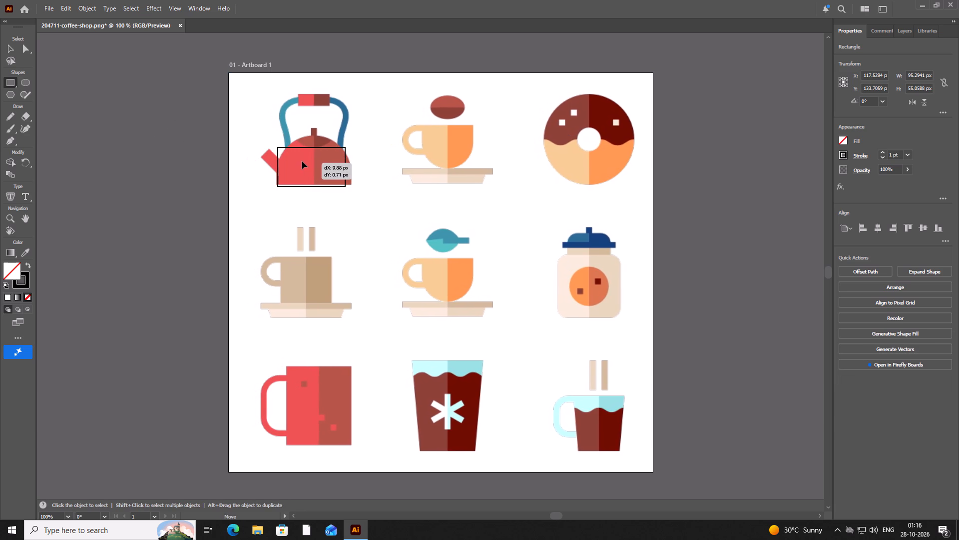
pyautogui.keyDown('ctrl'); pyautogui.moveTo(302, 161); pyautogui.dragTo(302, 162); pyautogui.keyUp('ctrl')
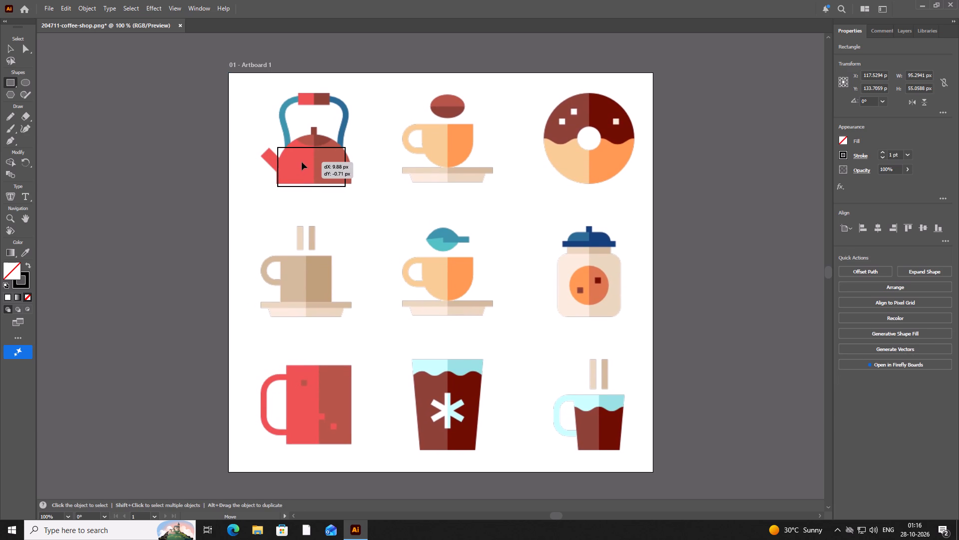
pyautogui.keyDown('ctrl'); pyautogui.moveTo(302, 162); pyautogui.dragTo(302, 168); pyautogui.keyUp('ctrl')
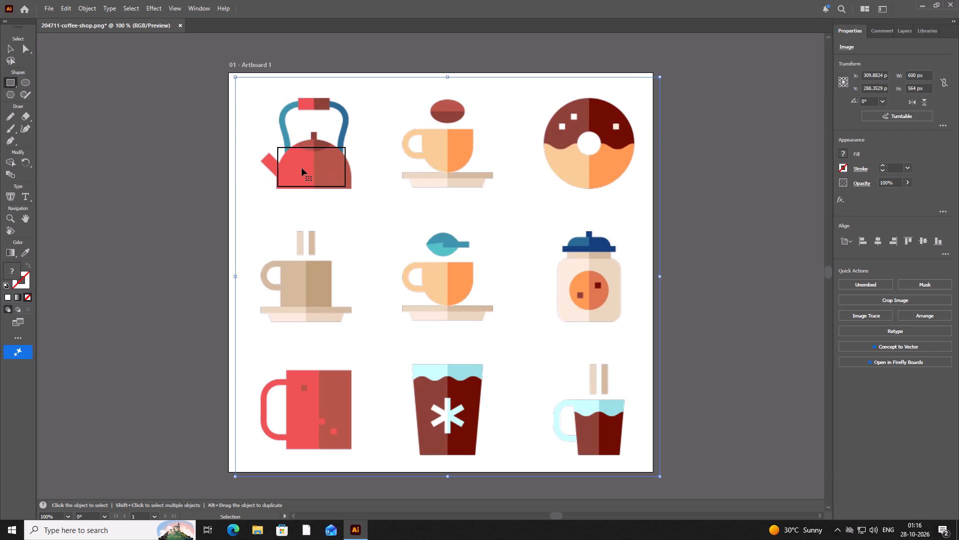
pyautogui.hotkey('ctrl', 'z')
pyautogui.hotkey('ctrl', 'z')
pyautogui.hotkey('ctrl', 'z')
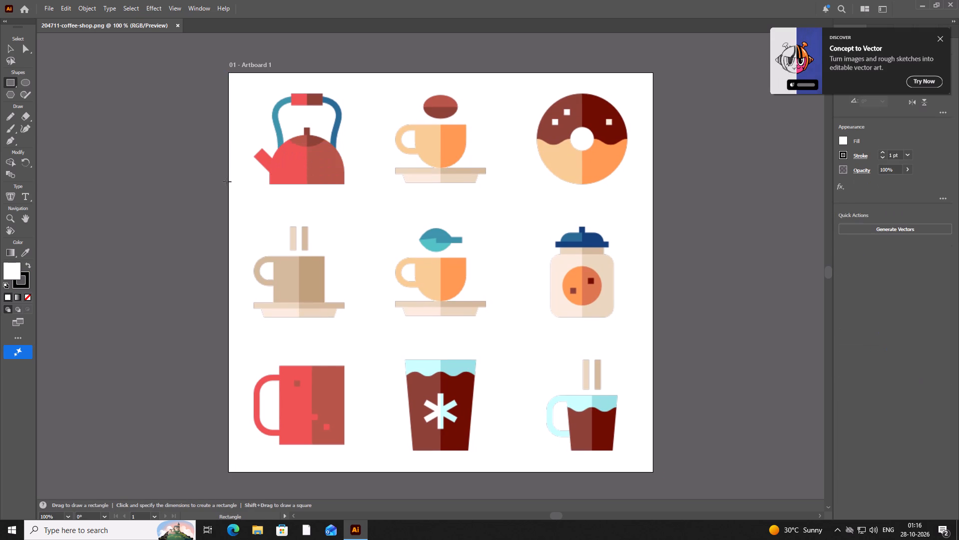
# Draw a rectangle with no fill, about 109 by 61 px, over the kettle's body.
pyautogui.click(24, 295)
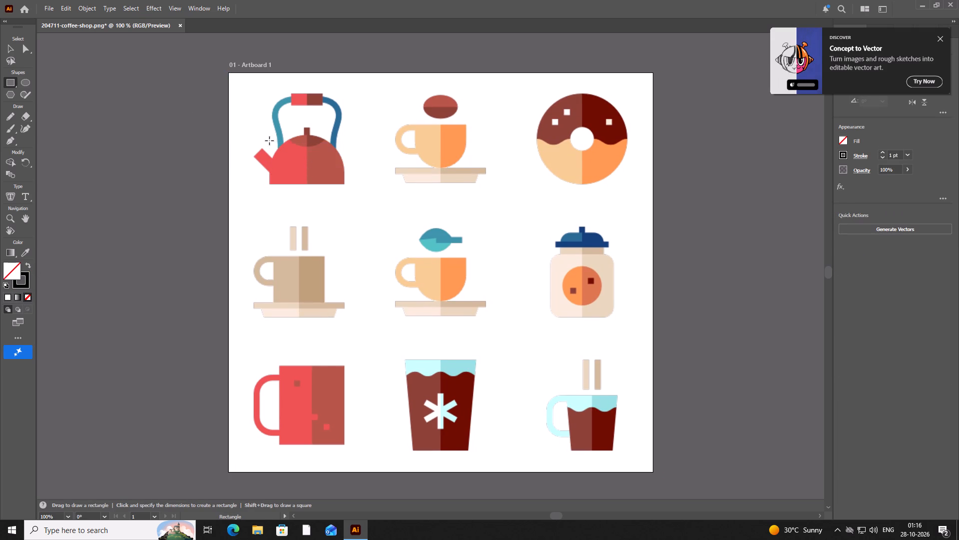
pyautogui.moveTo(269, 140); pyautogui.dragTo(348, 184)
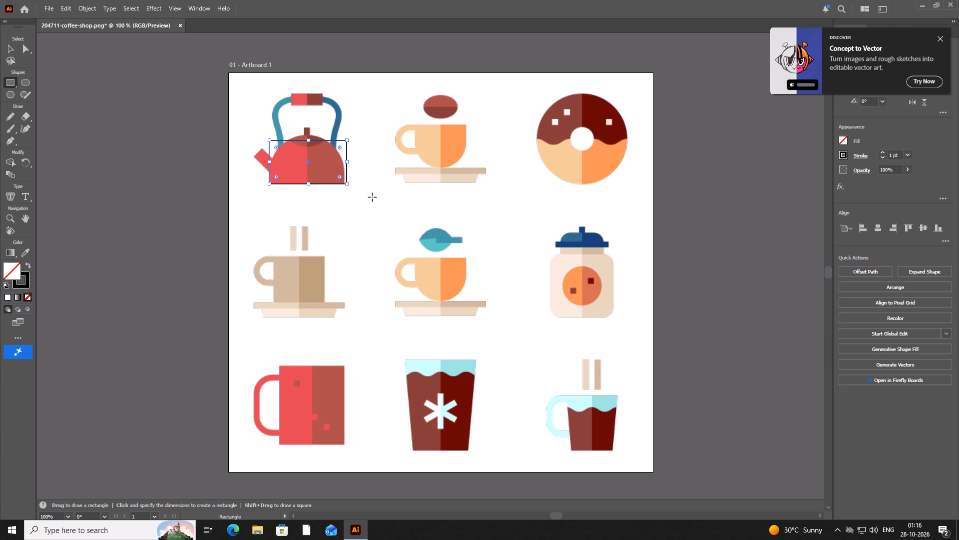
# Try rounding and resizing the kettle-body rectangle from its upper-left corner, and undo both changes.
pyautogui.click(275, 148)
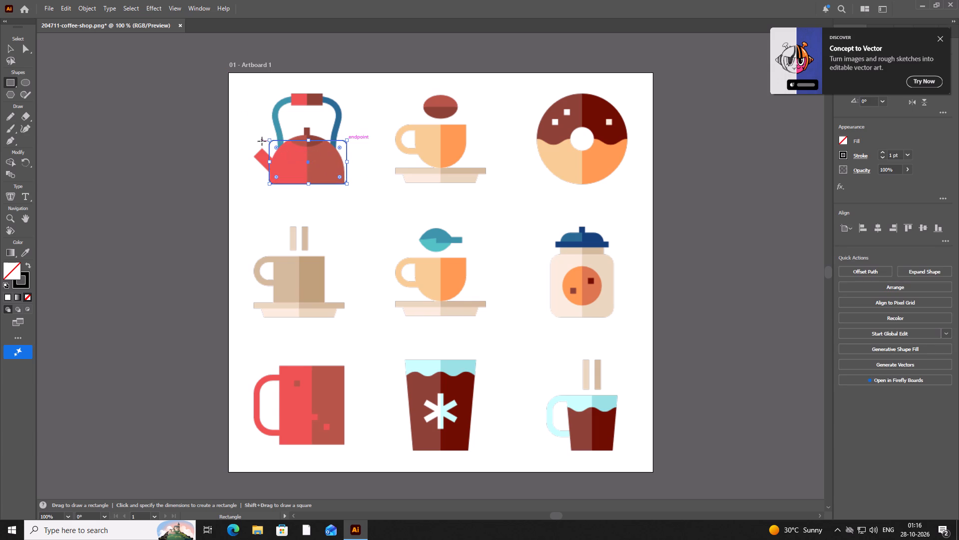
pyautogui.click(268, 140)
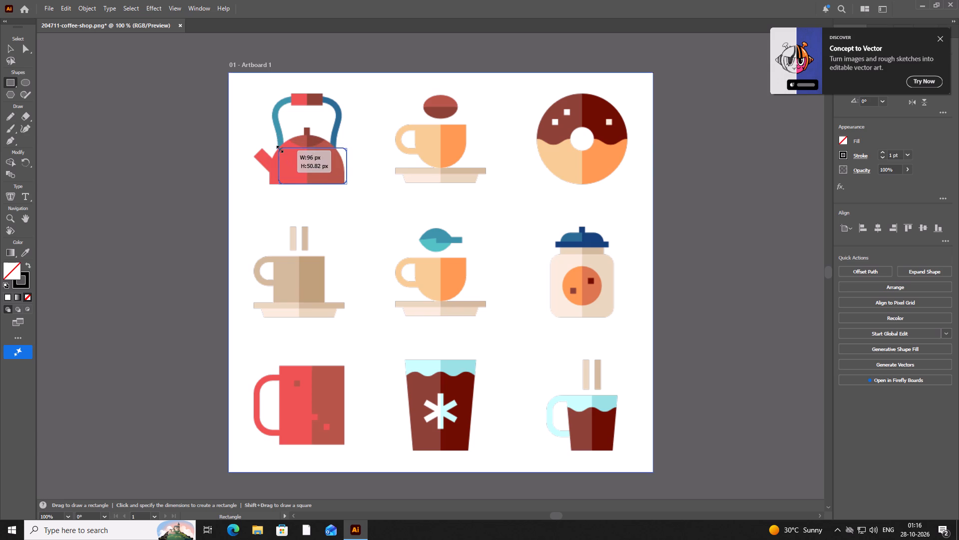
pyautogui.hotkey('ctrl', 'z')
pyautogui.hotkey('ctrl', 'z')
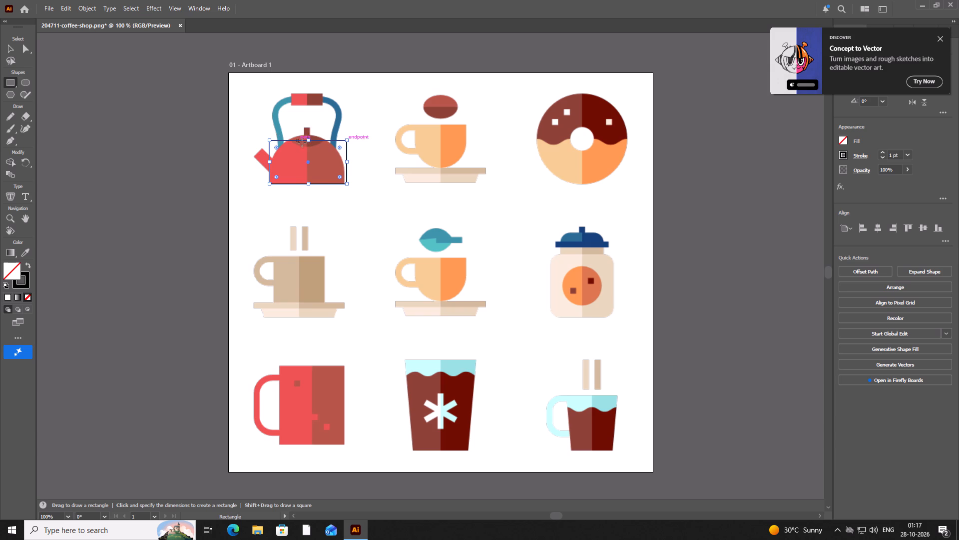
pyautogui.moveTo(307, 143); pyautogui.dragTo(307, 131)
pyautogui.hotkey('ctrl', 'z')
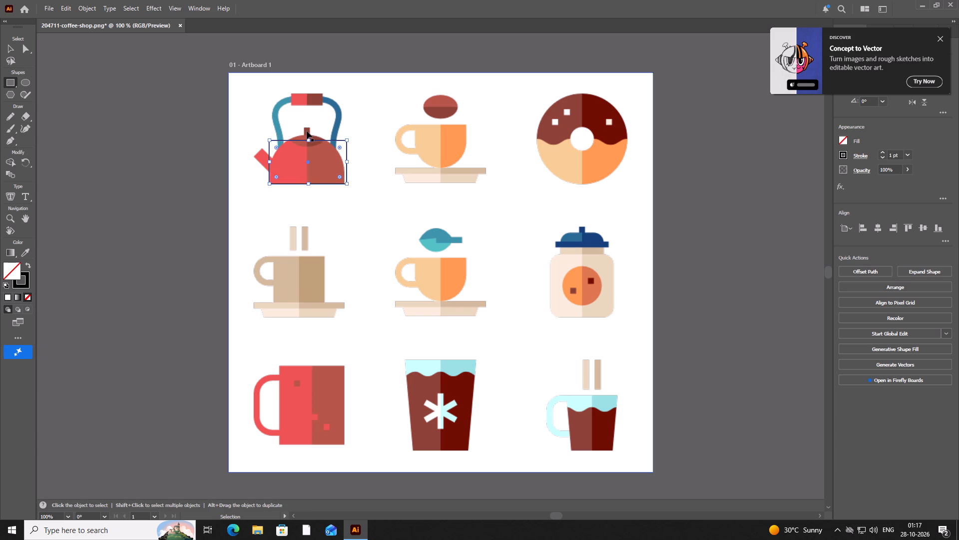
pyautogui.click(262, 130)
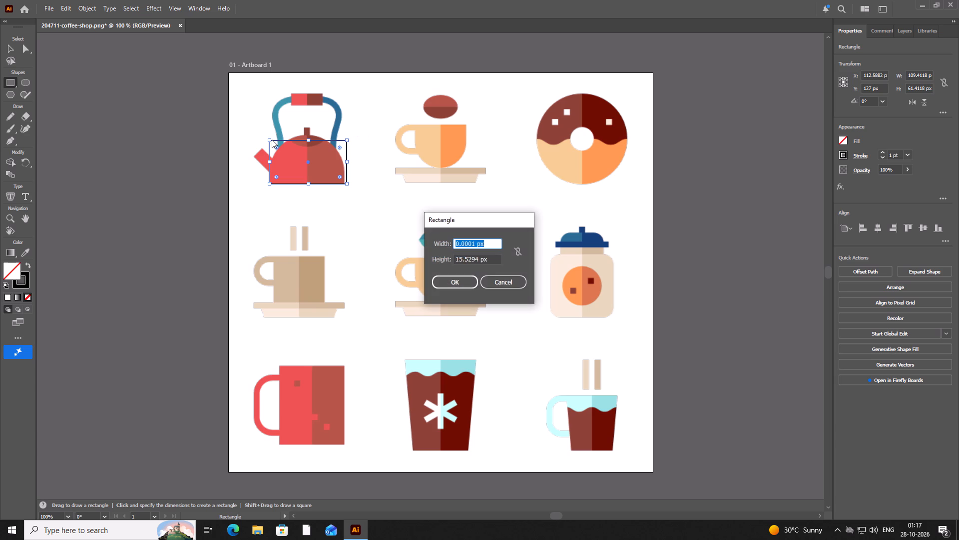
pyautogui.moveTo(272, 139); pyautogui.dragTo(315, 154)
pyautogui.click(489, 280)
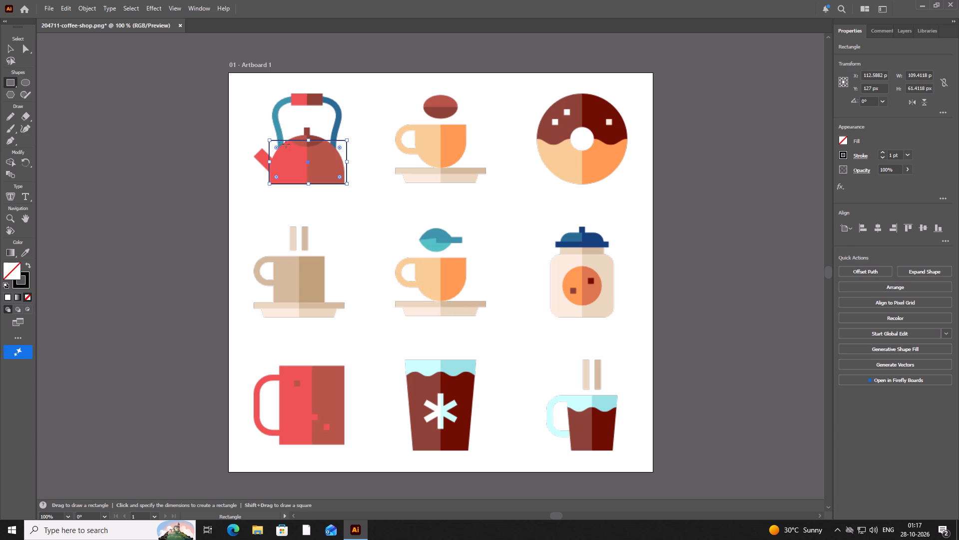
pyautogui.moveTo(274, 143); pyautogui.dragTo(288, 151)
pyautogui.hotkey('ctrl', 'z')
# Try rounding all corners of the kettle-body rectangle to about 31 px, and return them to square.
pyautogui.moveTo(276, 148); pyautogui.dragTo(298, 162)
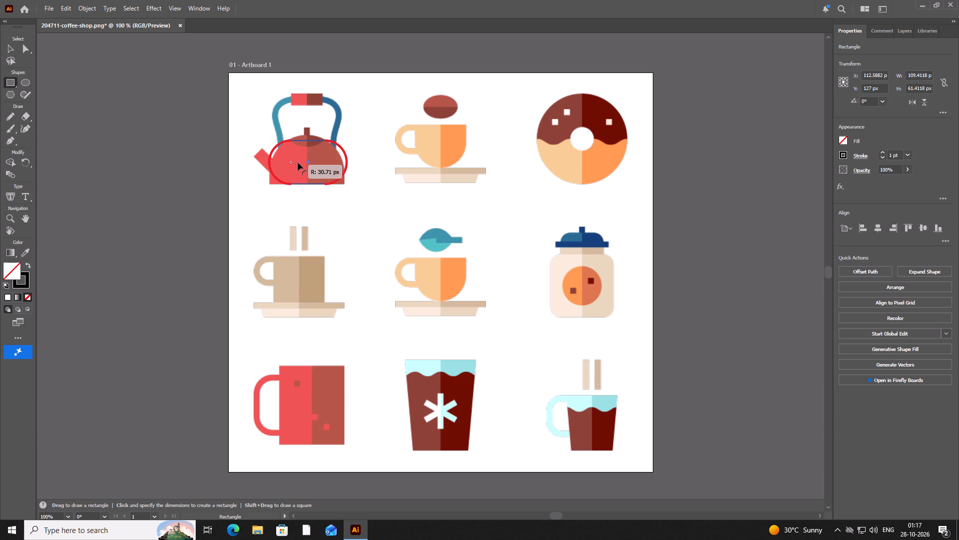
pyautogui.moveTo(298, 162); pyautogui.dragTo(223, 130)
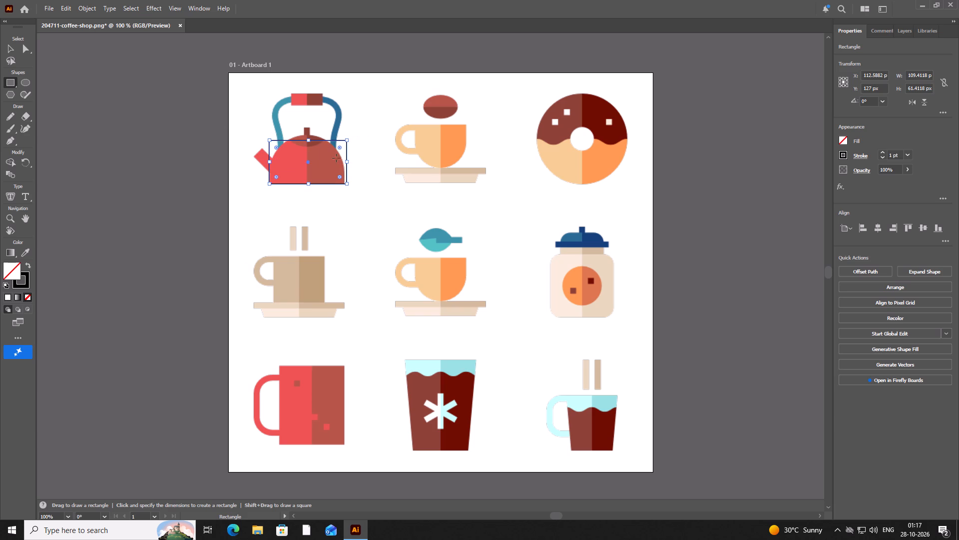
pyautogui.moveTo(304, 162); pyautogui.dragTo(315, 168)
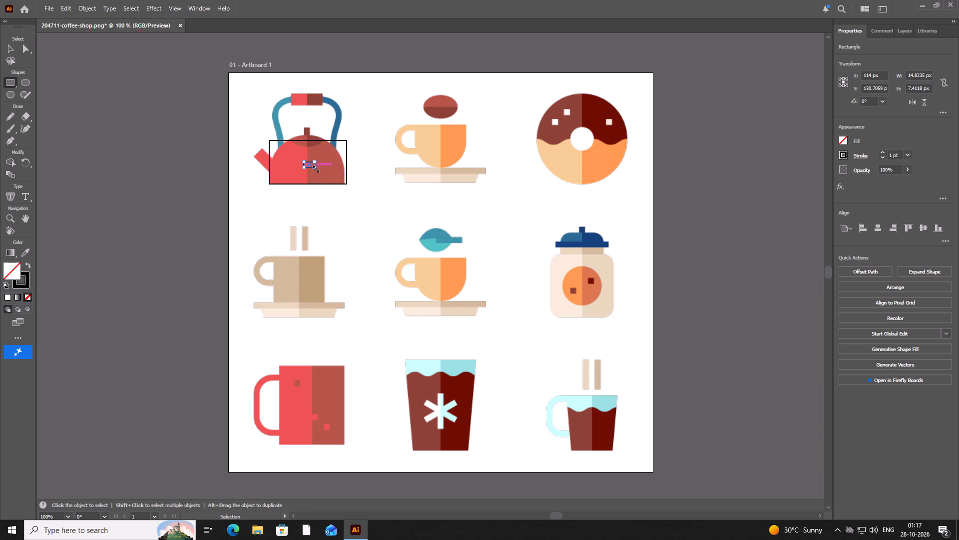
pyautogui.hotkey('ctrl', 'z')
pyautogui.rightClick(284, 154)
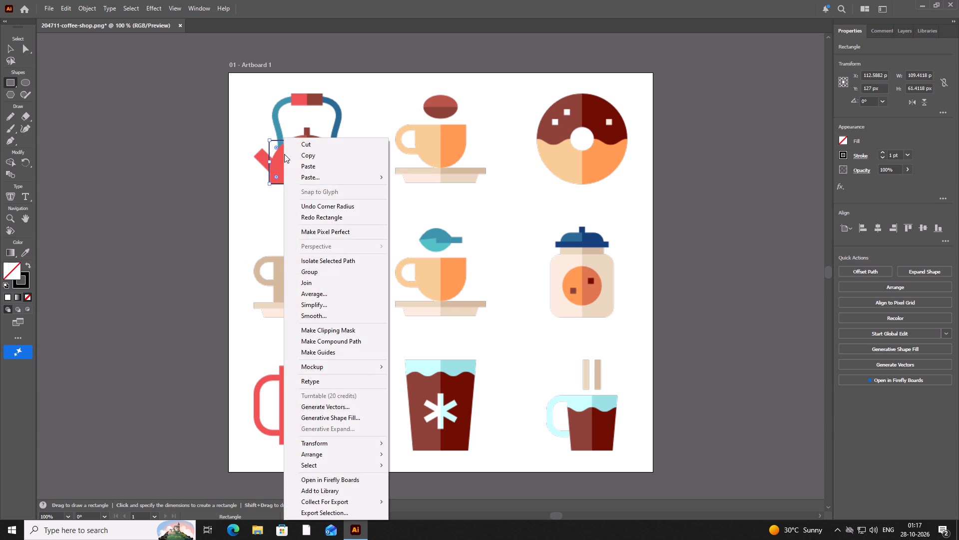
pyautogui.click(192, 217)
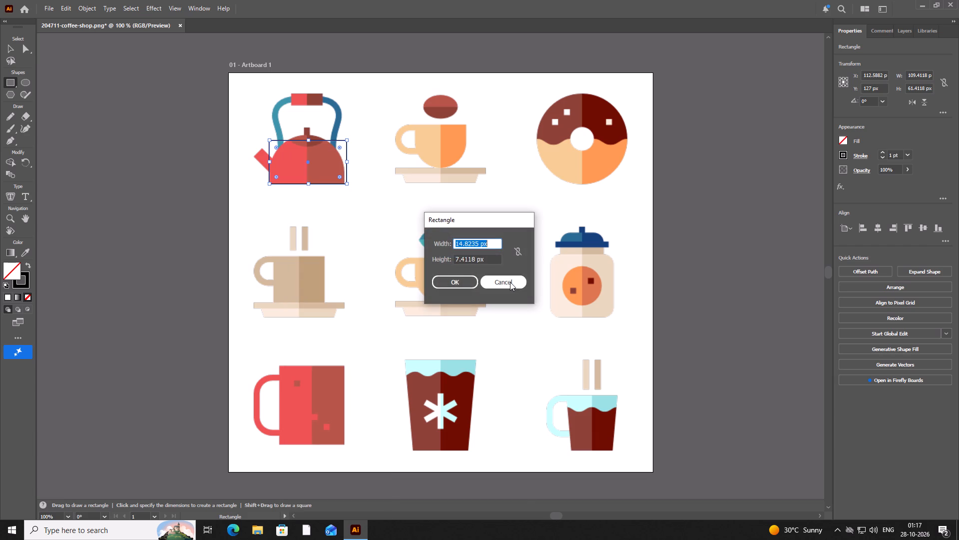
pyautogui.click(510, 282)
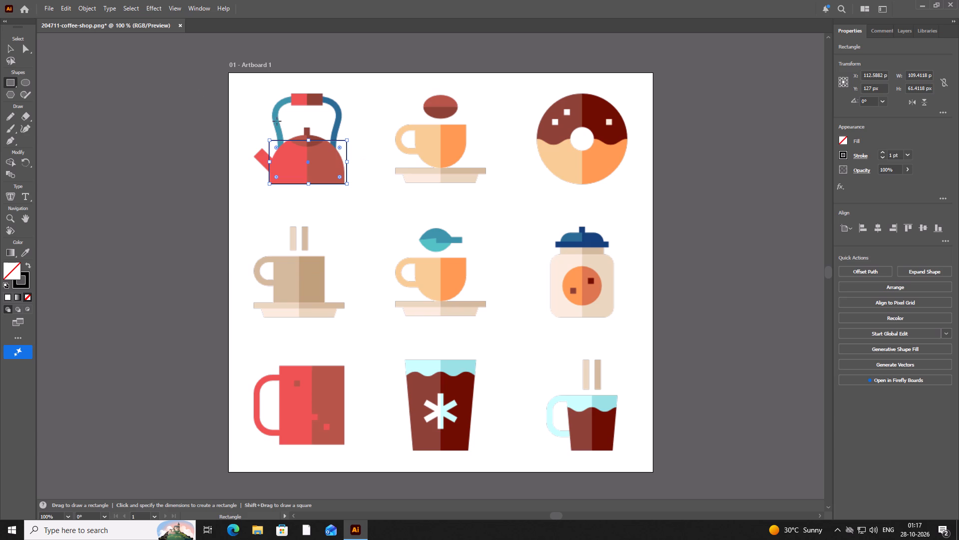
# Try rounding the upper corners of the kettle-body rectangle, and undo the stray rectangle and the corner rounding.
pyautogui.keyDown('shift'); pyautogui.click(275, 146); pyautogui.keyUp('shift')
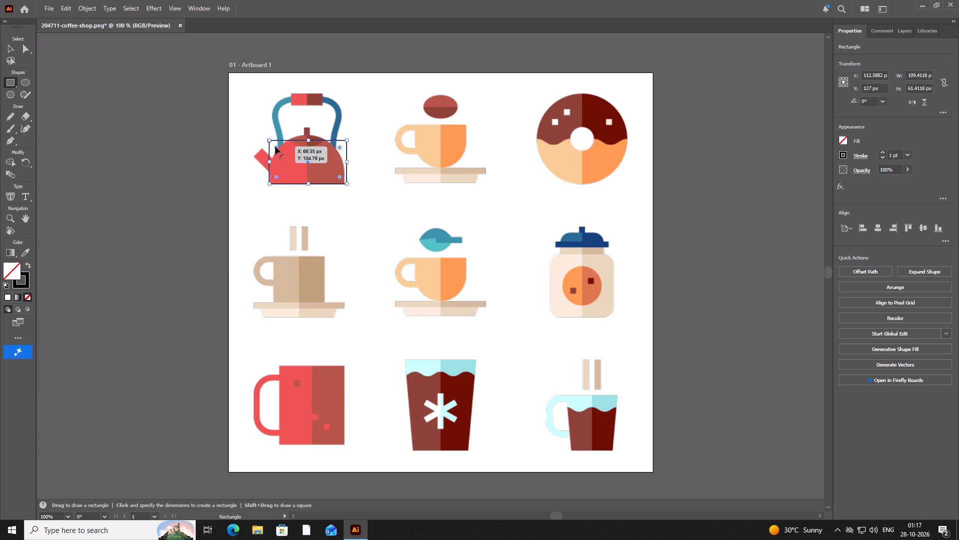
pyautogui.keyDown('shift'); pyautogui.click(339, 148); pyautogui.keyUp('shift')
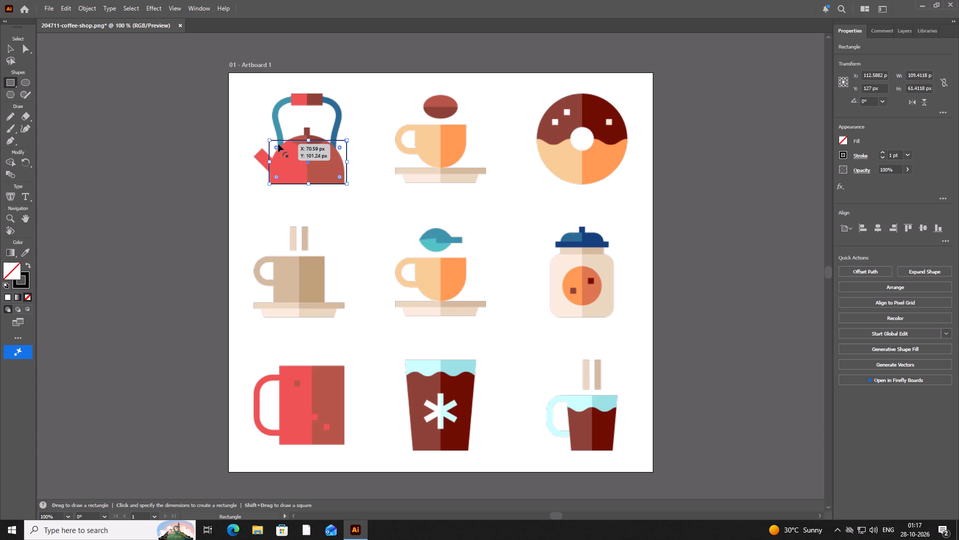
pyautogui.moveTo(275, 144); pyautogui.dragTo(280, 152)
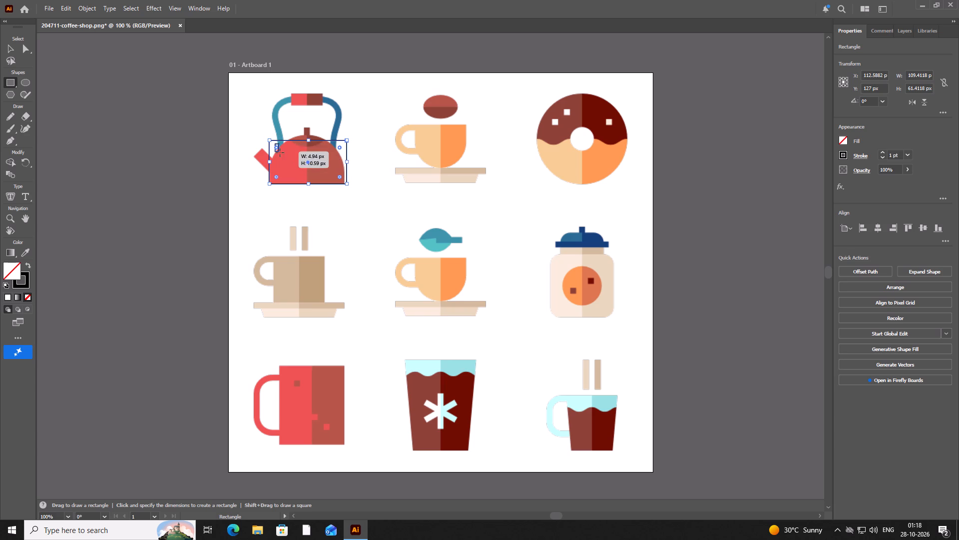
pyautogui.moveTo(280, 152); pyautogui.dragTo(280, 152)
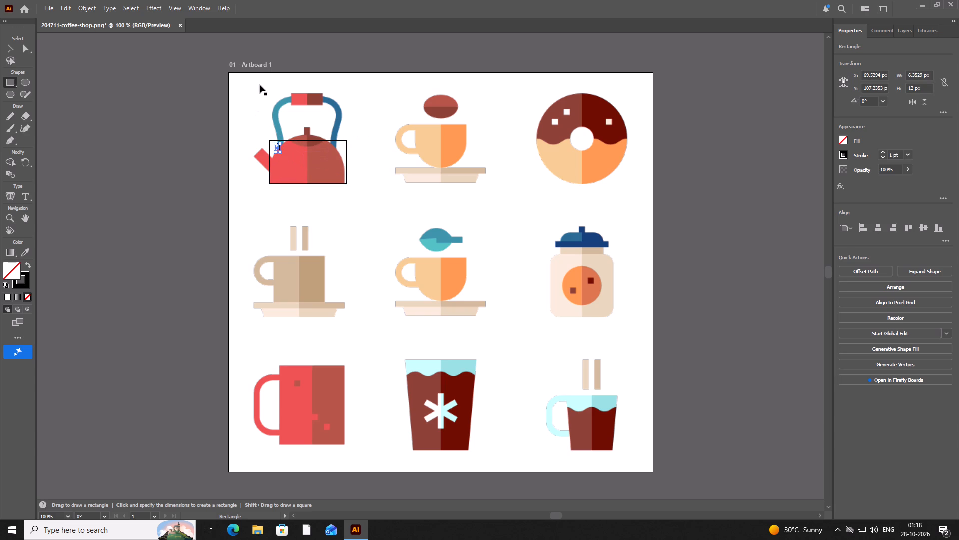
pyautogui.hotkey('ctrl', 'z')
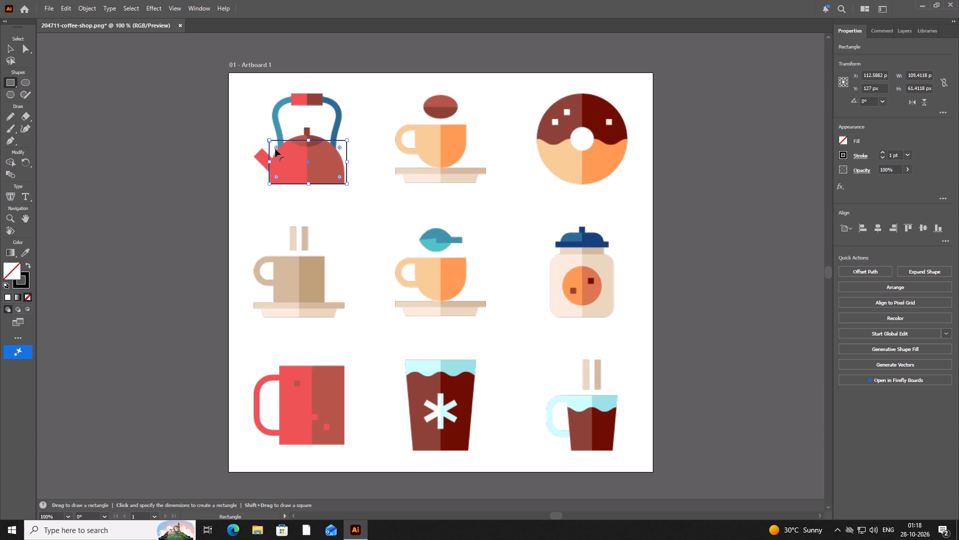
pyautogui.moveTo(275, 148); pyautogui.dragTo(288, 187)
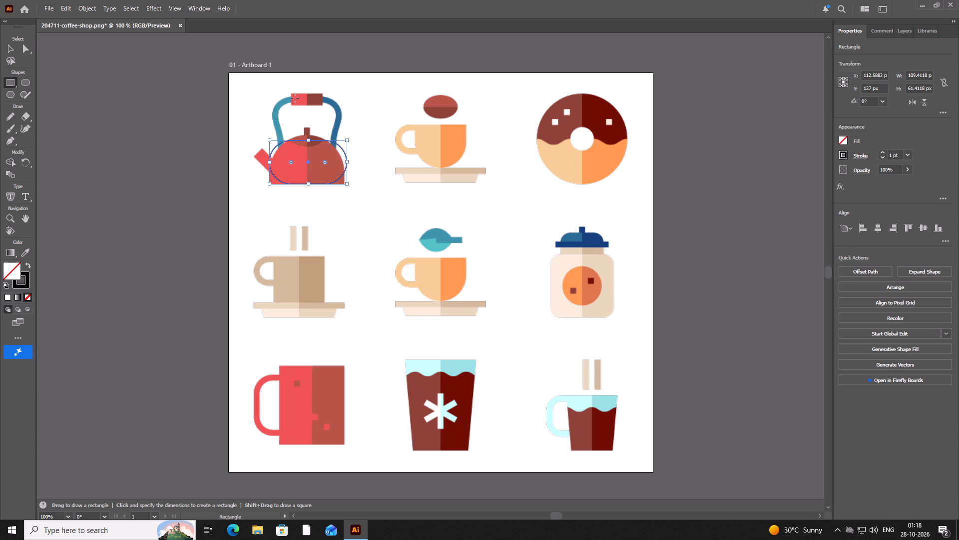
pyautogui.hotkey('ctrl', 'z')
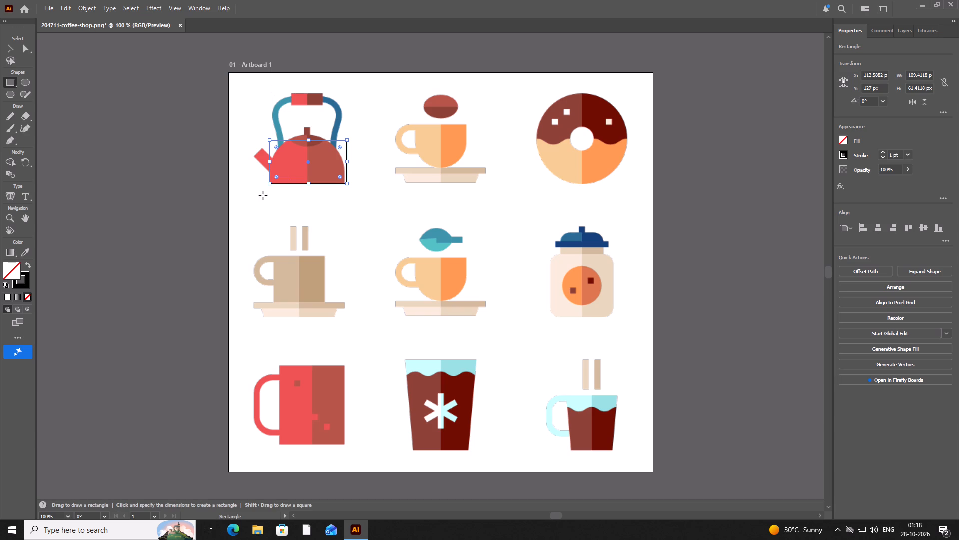
# Round the two upper corners of the kettle-body rectangle to the maximum so it forms a dome.
pyautogui.keyDown('shift'); pyautogui.click(276, 148); pyautogui.keyUp('shift')
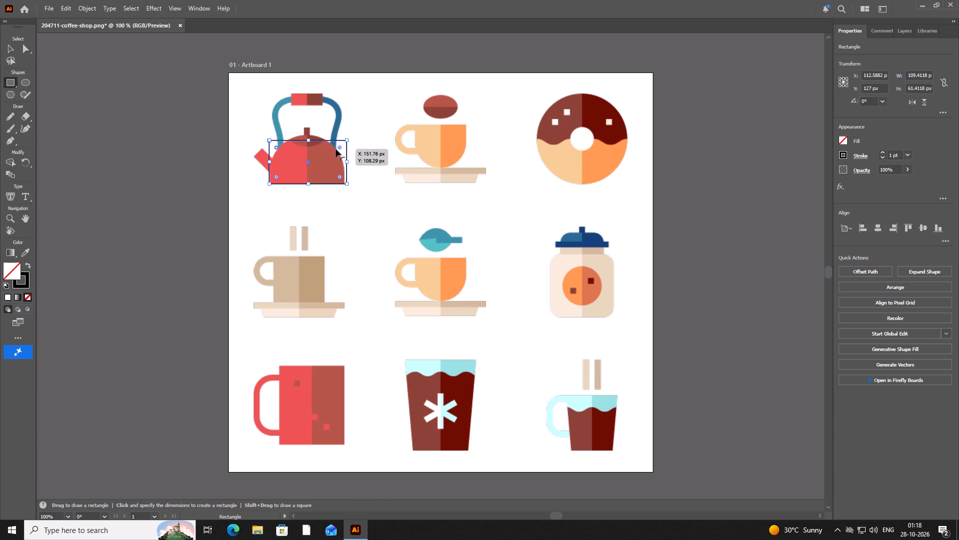
pyautogui.keyDown('shift'); pyautogui.click(341, 145); pyautogui.keyUp('shift')
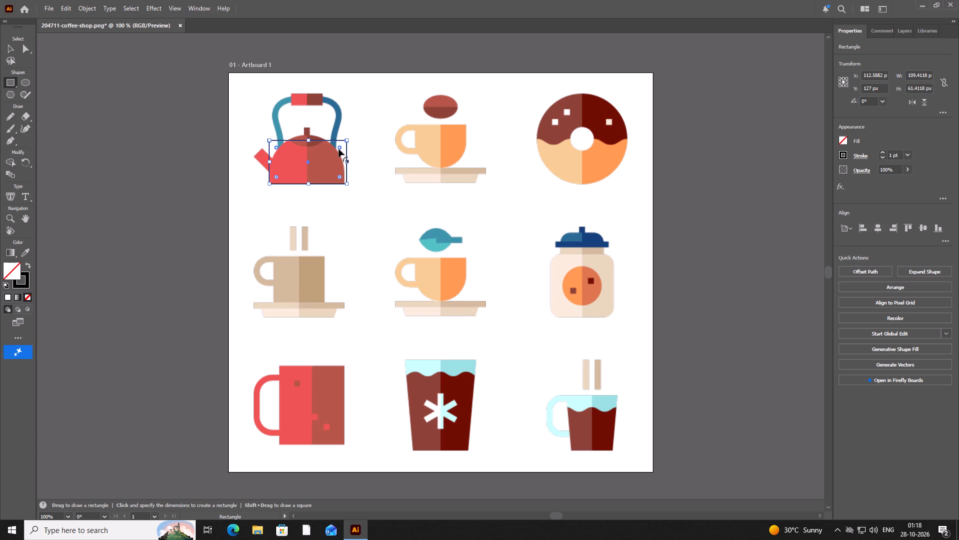
pyautogui.moveTo(339, 148); pyautogui.dragTo(326, 176)
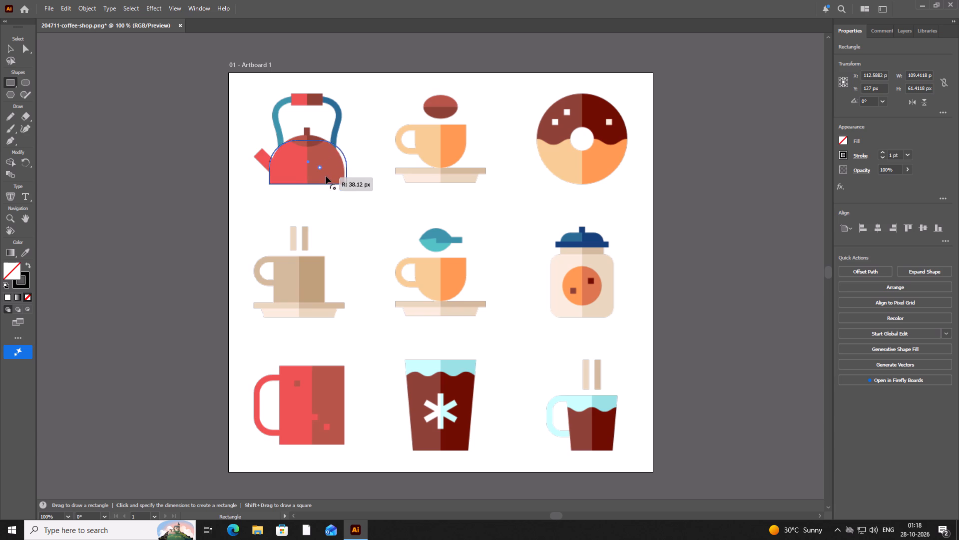
pyautogui.moveTo(326, 176); pyautogui.dragTo(325, 186)
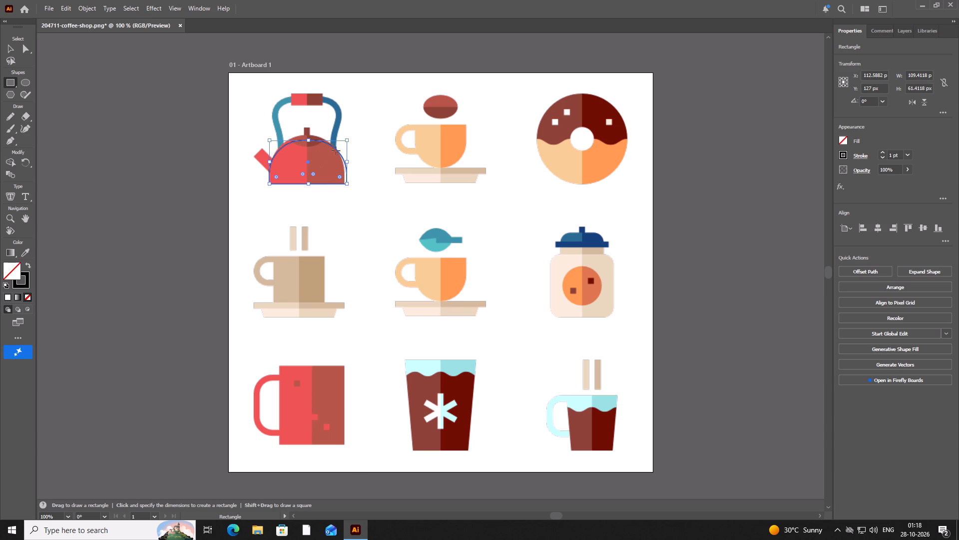
# Stretch the kettle-body shape upward to a height of about 70 px to reach the top of the kettle's body.
pyautogui.moveTo(308, 140); pyautogui.dragTo(308, 137)
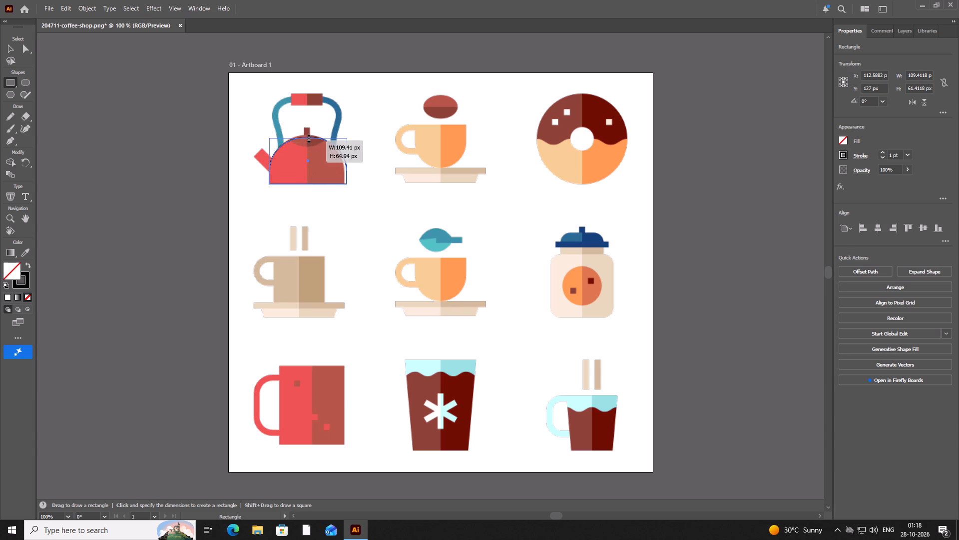
pyautogui.moveTo(308, 137); pyautogui.dragTo(308, 135)
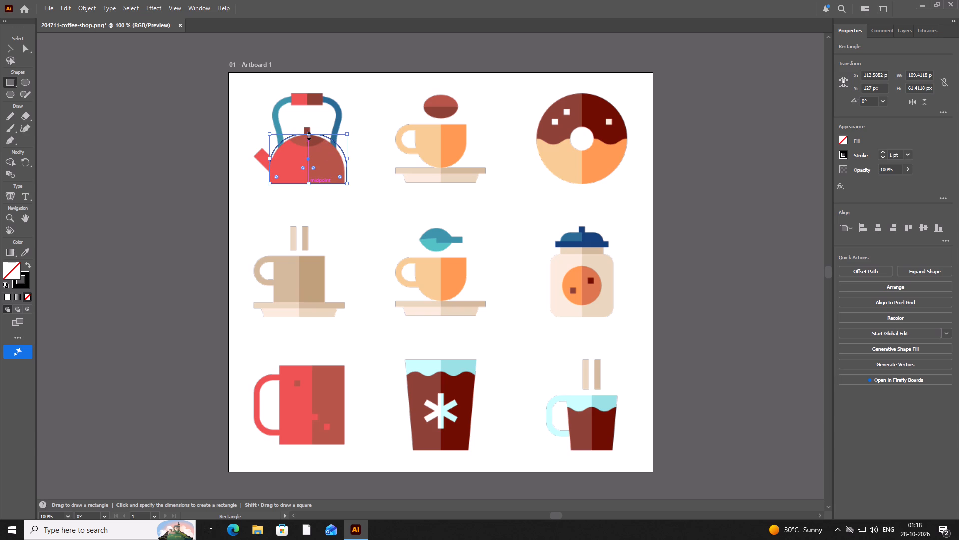
pyautogui.click(308, 135)
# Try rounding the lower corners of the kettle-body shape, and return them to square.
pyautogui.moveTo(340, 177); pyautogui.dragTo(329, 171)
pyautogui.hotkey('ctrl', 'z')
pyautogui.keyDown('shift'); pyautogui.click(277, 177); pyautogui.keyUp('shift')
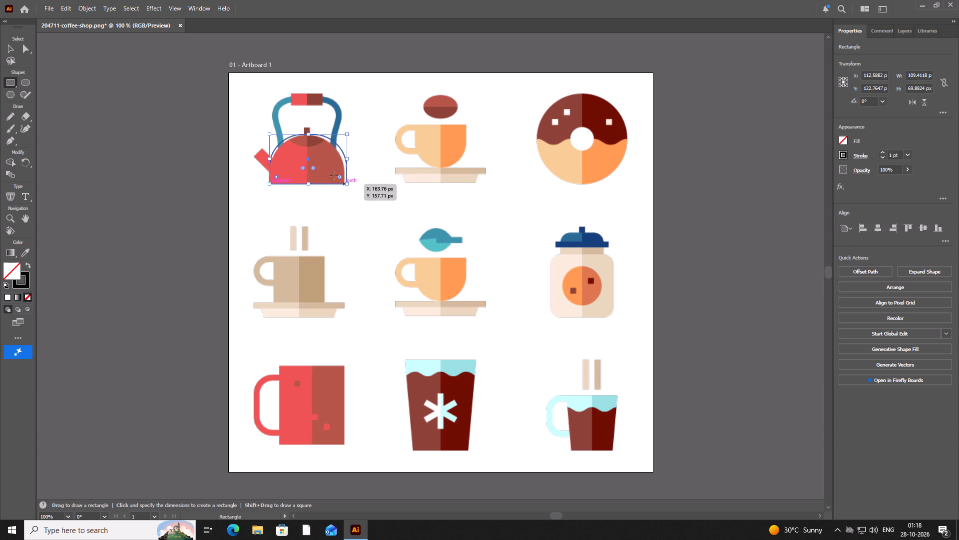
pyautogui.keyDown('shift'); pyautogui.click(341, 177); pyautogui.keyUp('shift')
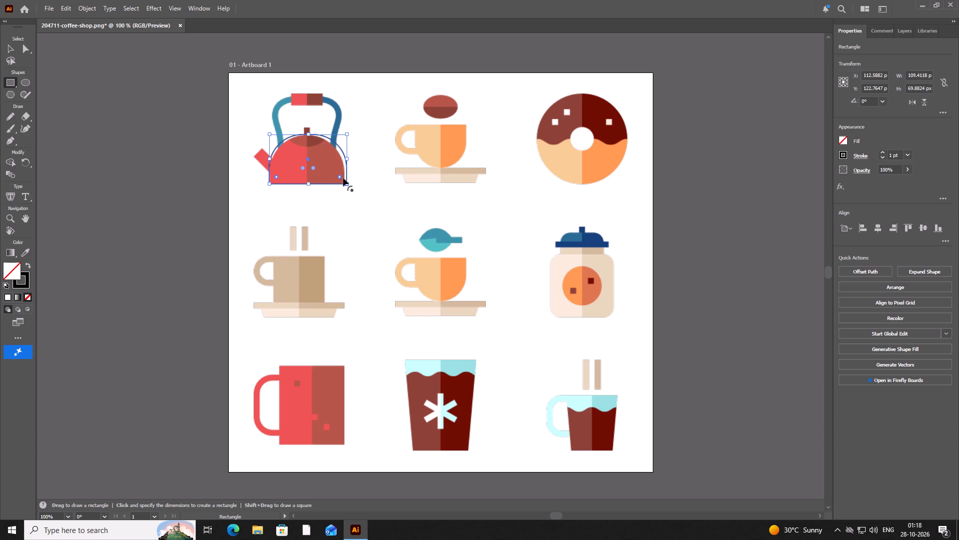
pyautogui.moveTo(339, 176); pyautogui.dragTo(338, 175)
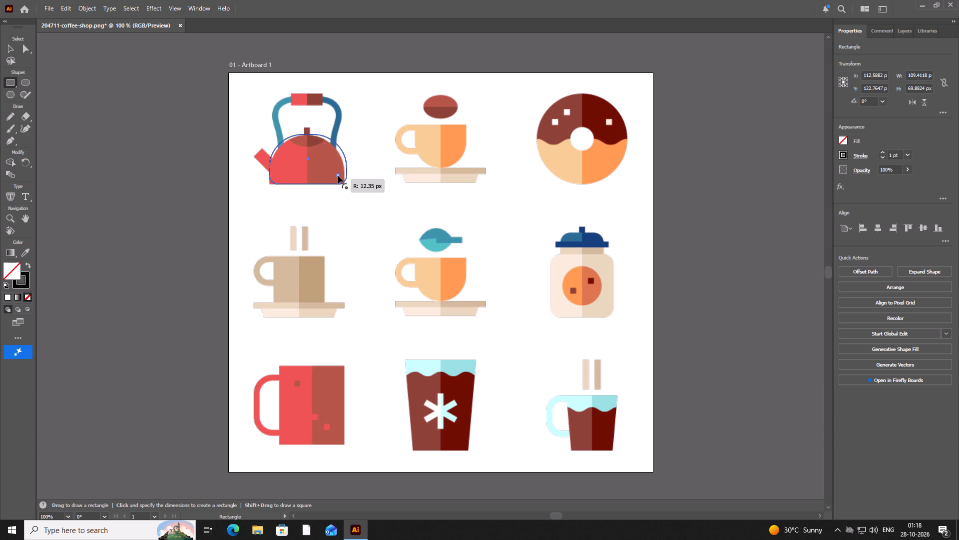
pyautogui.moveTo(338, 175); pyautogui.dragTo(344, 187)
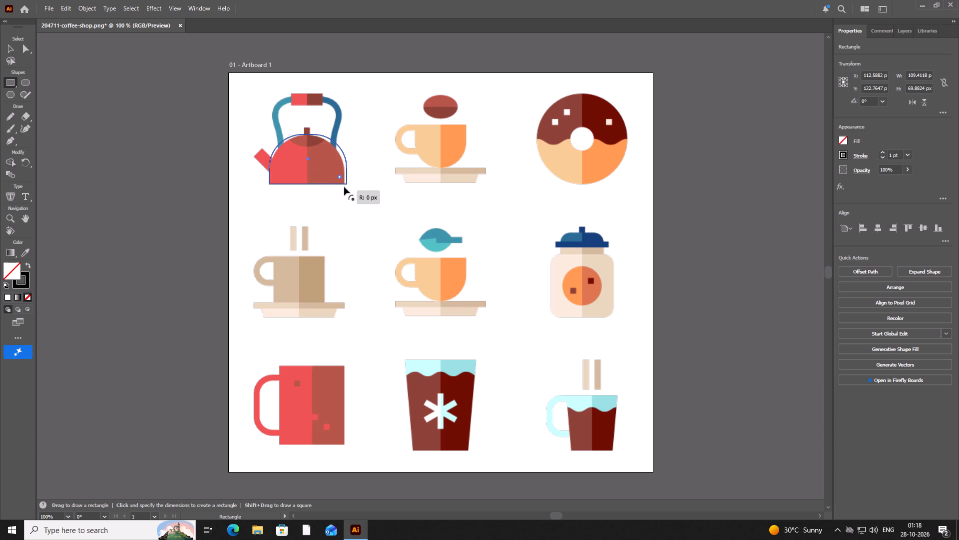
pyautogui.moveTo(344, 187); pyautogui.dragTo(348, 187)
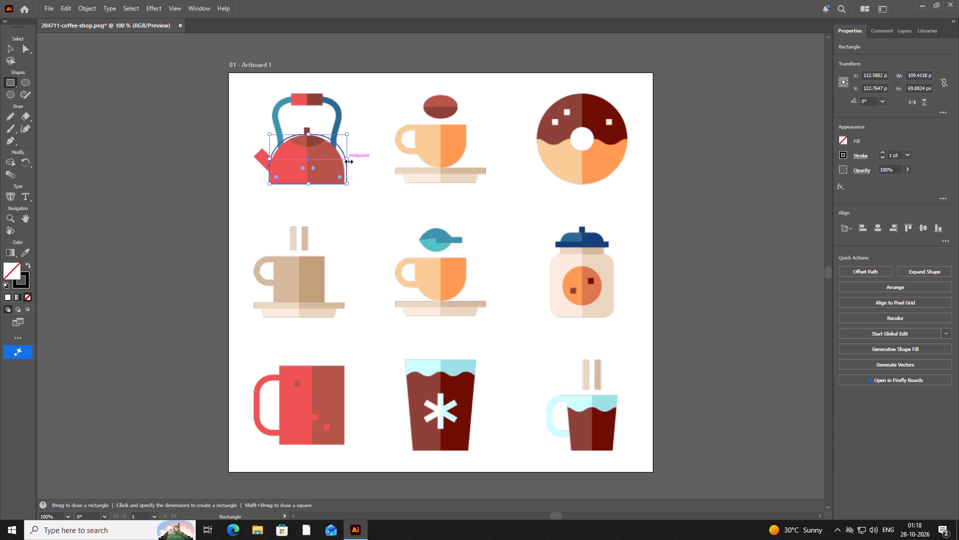
# Fit the kettle-body shape to the reference by resizing it to about 107 px wide and 67 px high.
pyautogui.click(348, 160)
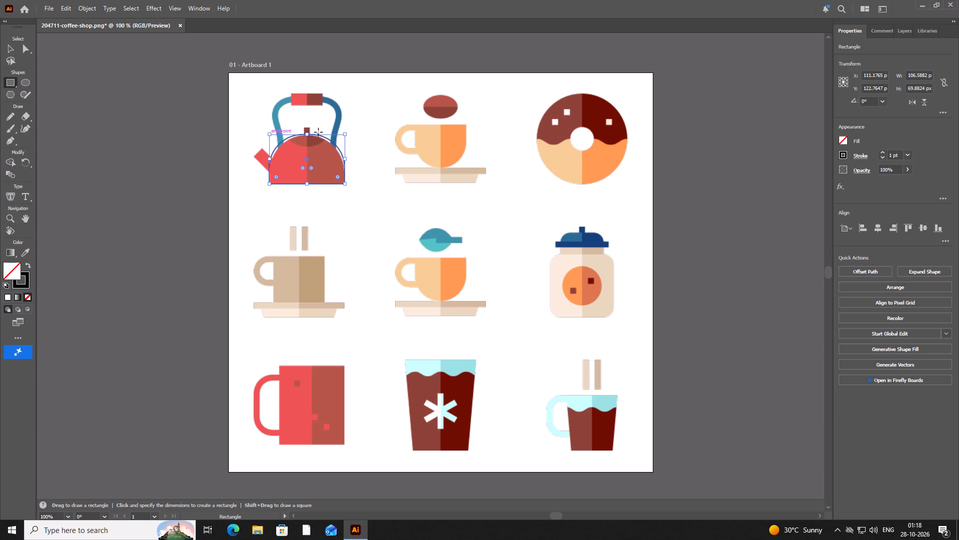
pyautogui.moveTo(311, 134); pyautogui.dragTo(313, 139)
pyautogui.hotkey('ctrl', 'z')
pyautogui.moveTo(305, 132); pyautogui.dragTo(305, 133)
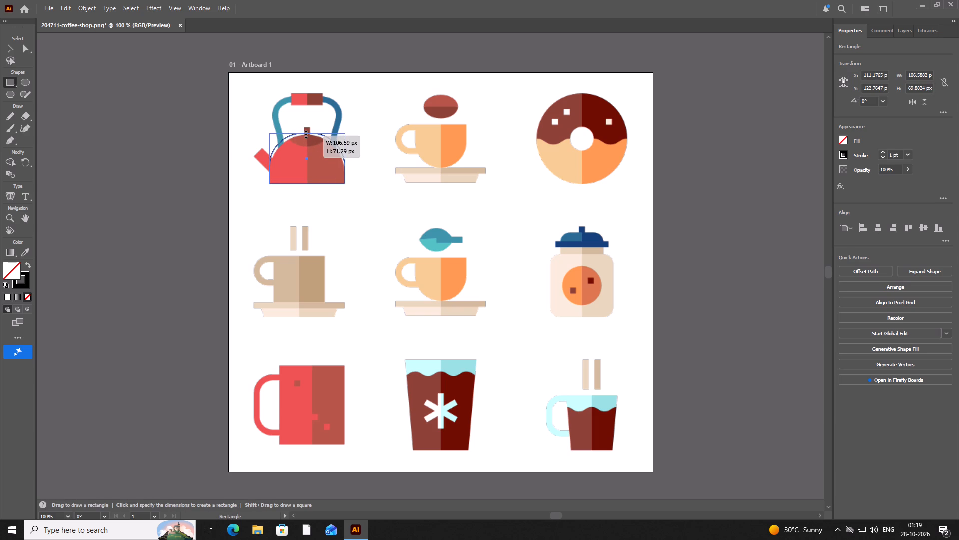
pyautogui.moveTo(305, 133); pyautogui.dragTo(305, 137)
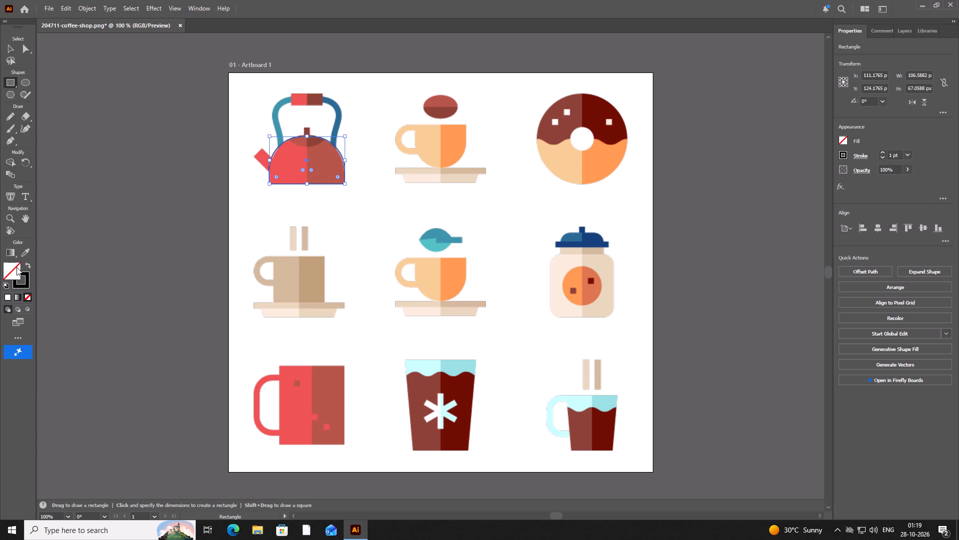
# Draw a rectangle with no fill, about 22 by 40 px, over the kettle's spout beside the body.
pyautogui.rightClick(12, 80)
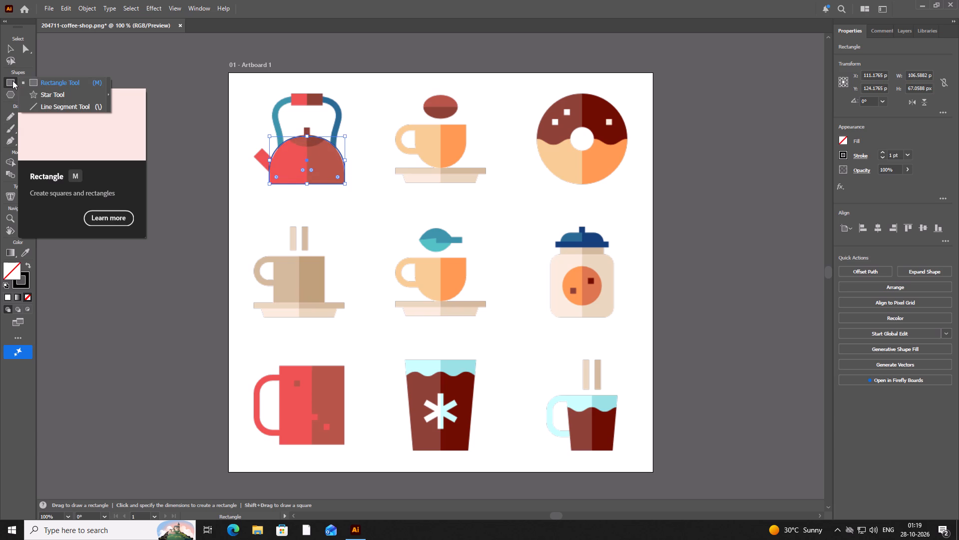
pyautogui.click(42, 83)
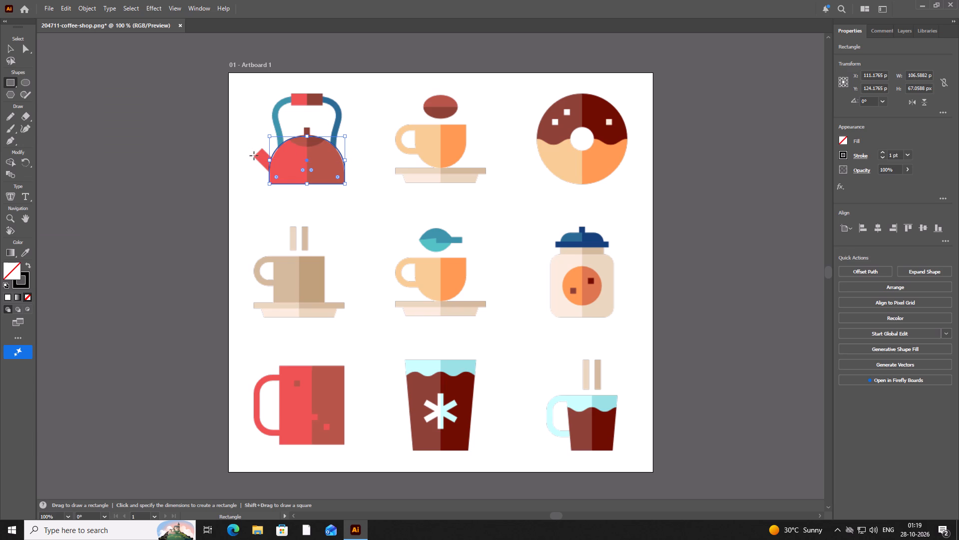
pyautogui.moveTo(254, 155); pyautogui.dragTo(274, 180)
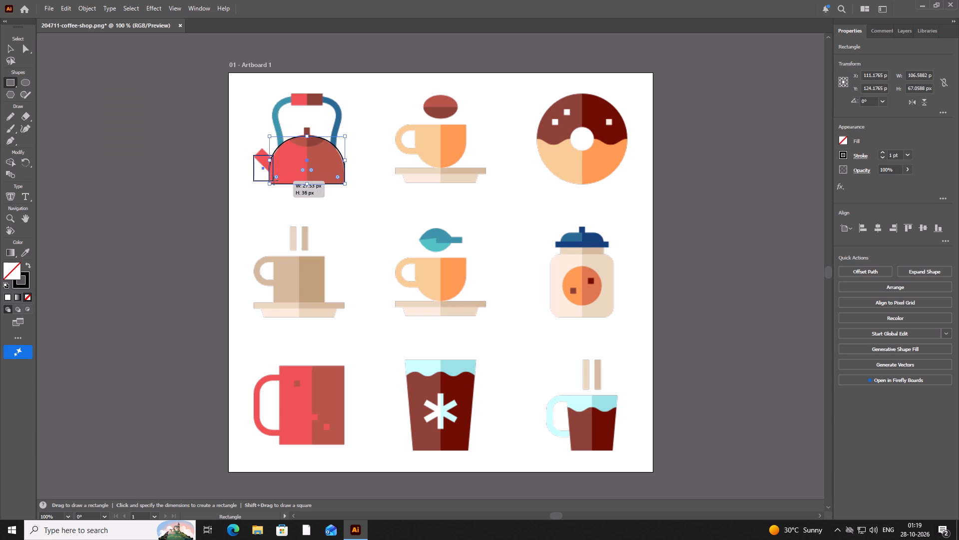
pyautogui.moveTo(274, 180); pyautogui.dragTo(267, 182)
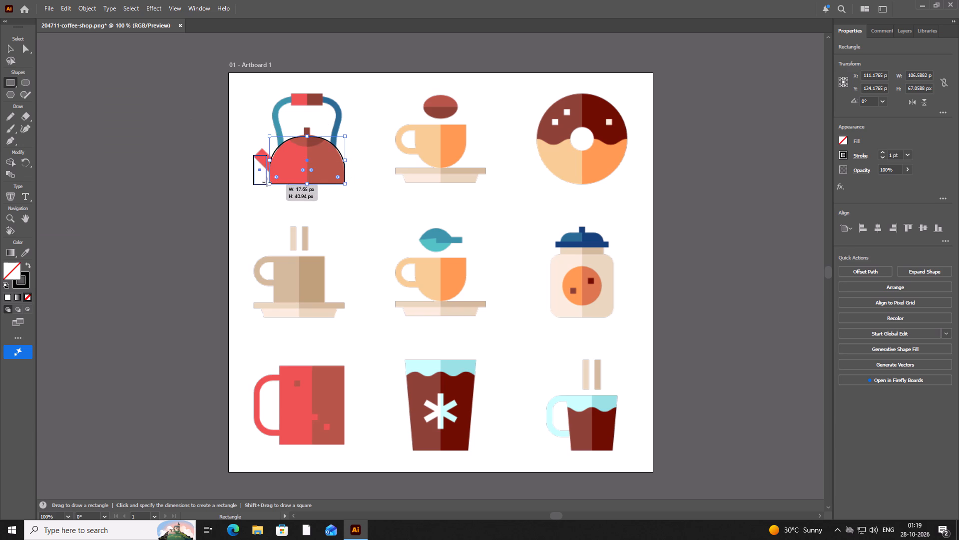
pyautogui.moveTo(267, 182); pyautogui.dragTo(269, 180)
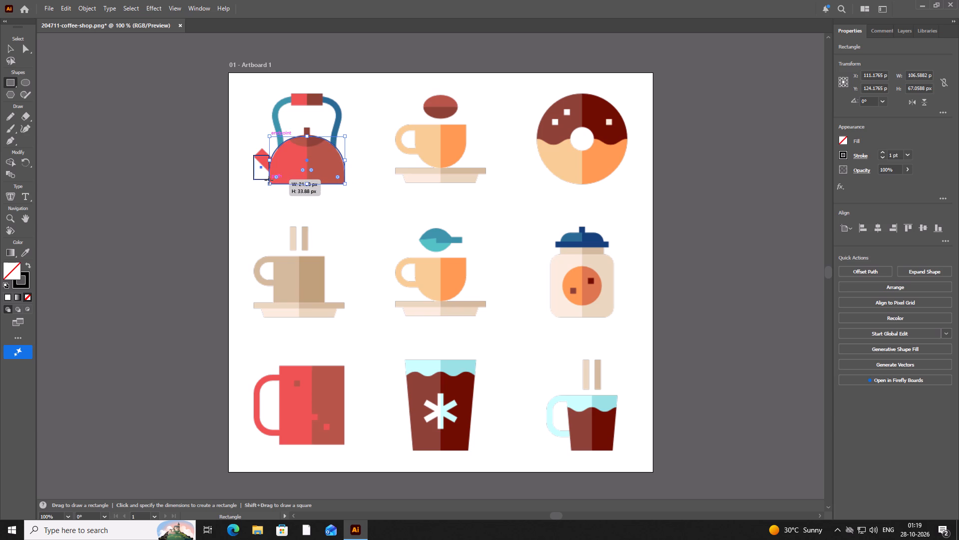
pyautogui.moveTo(269, 180); pyautogui.dragTo(268, 183)
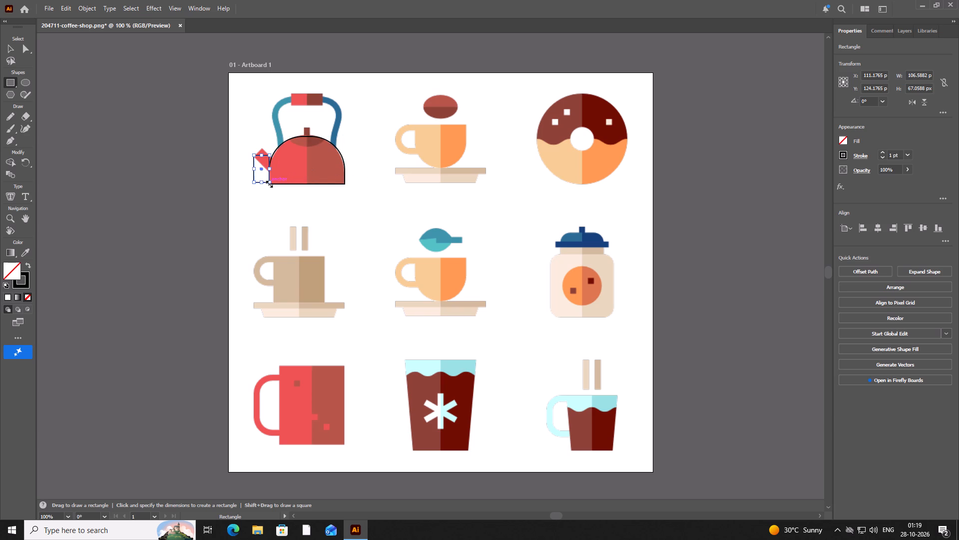
pyautogui.scroll(3, 316, 181)
pyautogui.scroll(-1, 320, 188)
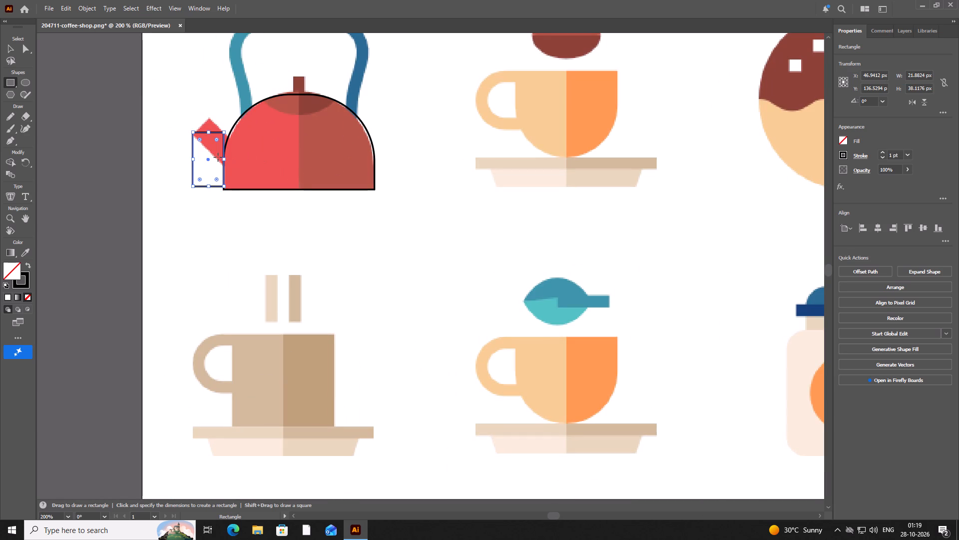
pyautogui.click(224, 189)
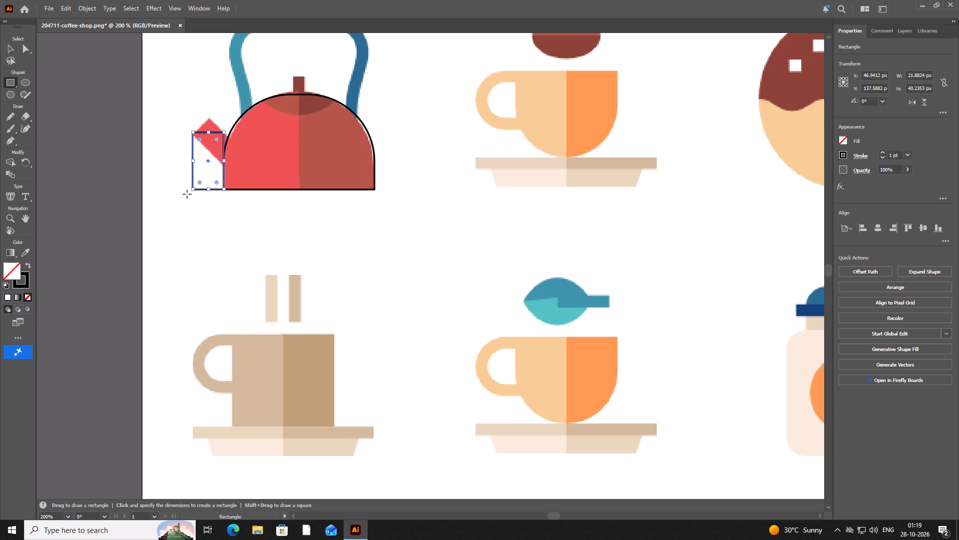
# Rotate the spout rectangle 45° to match the slant of the kettle's spout.
pyautogui.moveTo(189, 193); pyautogui.dragTo(216, 198)
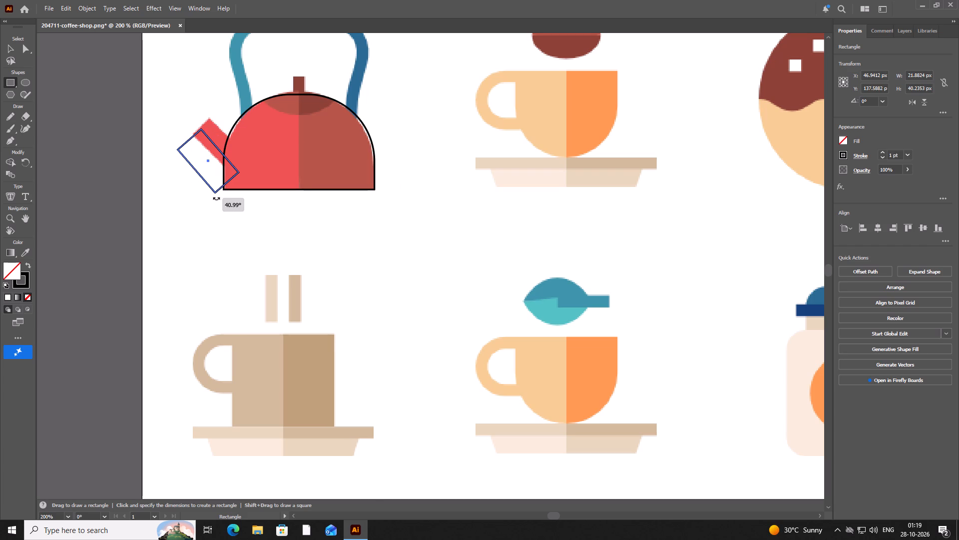
pyautogui.moveTo(216, 198); pyautogui.dragTo(220, 197)
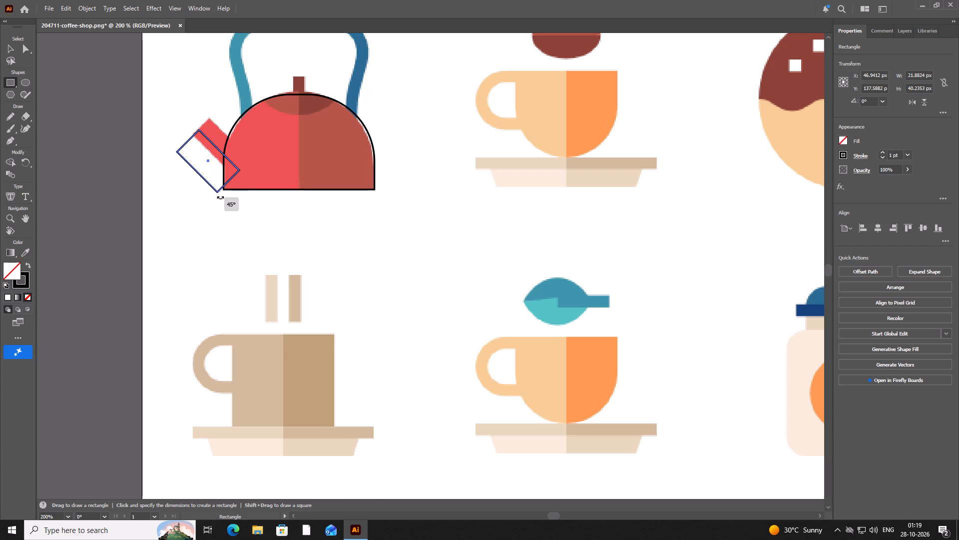
pyautogui.moveTo(220, 197); pyautogui.dragTo(219, 196)
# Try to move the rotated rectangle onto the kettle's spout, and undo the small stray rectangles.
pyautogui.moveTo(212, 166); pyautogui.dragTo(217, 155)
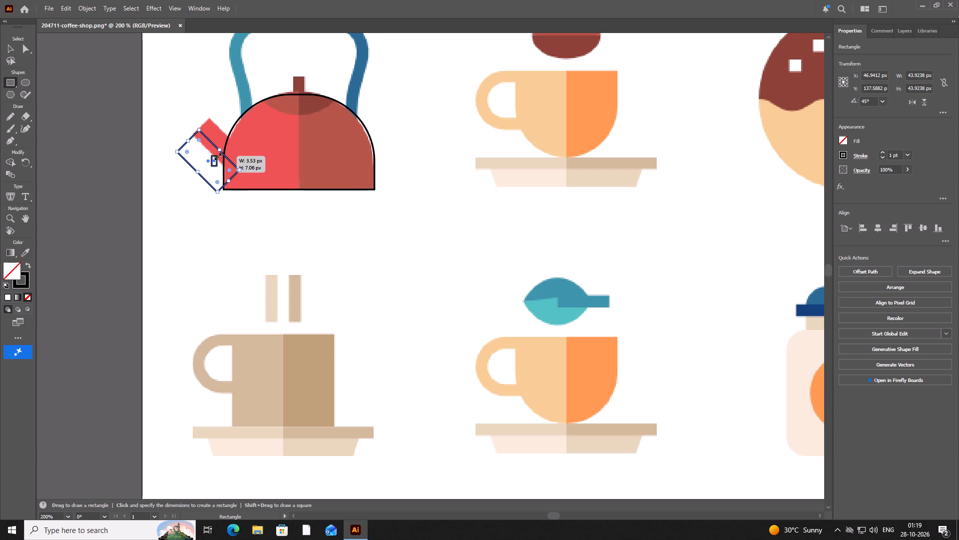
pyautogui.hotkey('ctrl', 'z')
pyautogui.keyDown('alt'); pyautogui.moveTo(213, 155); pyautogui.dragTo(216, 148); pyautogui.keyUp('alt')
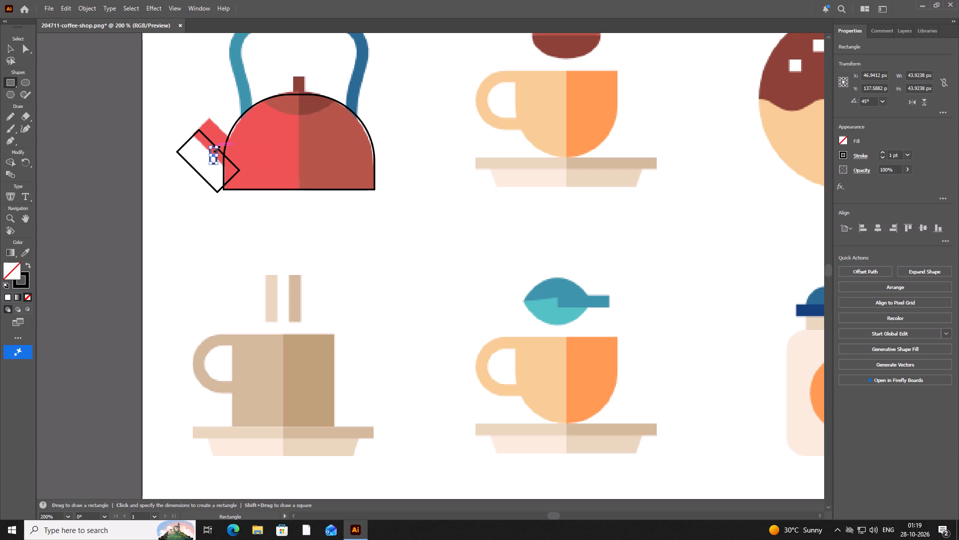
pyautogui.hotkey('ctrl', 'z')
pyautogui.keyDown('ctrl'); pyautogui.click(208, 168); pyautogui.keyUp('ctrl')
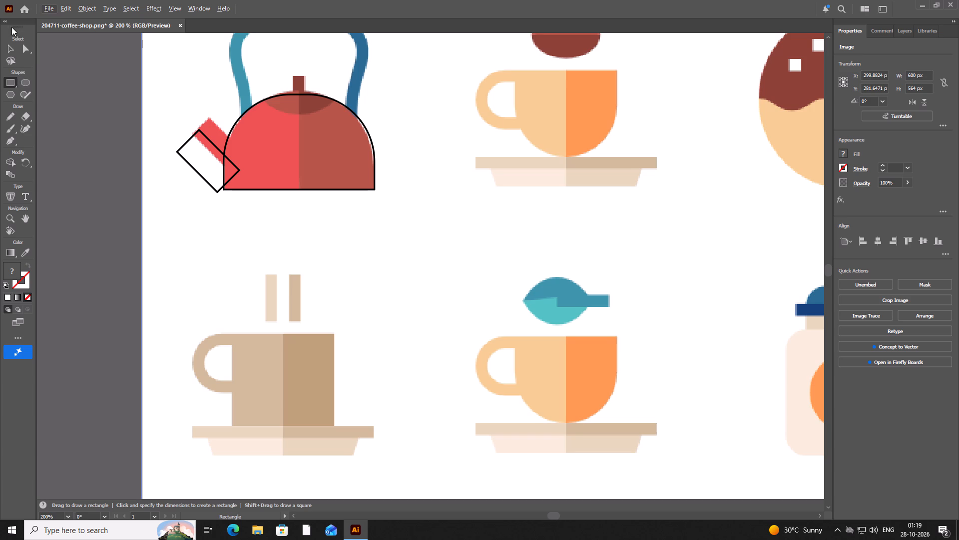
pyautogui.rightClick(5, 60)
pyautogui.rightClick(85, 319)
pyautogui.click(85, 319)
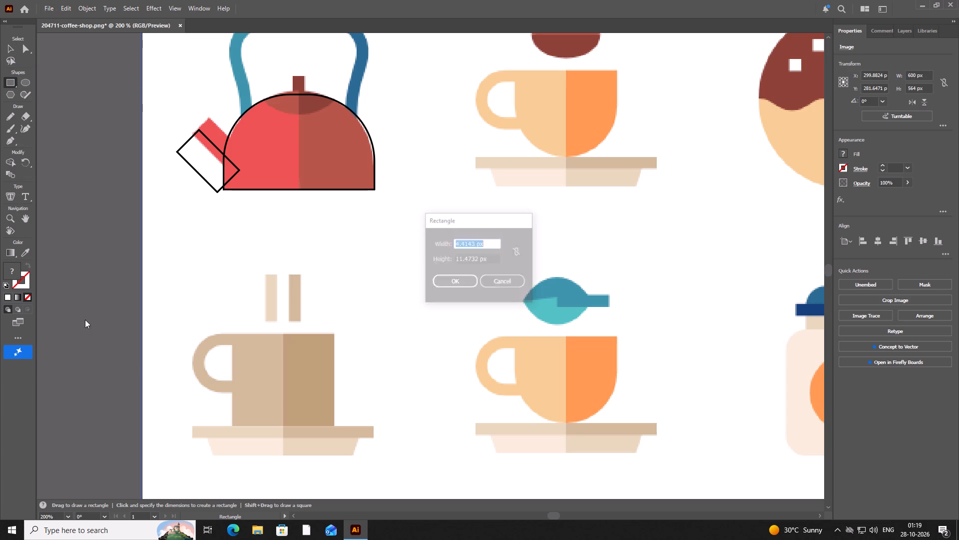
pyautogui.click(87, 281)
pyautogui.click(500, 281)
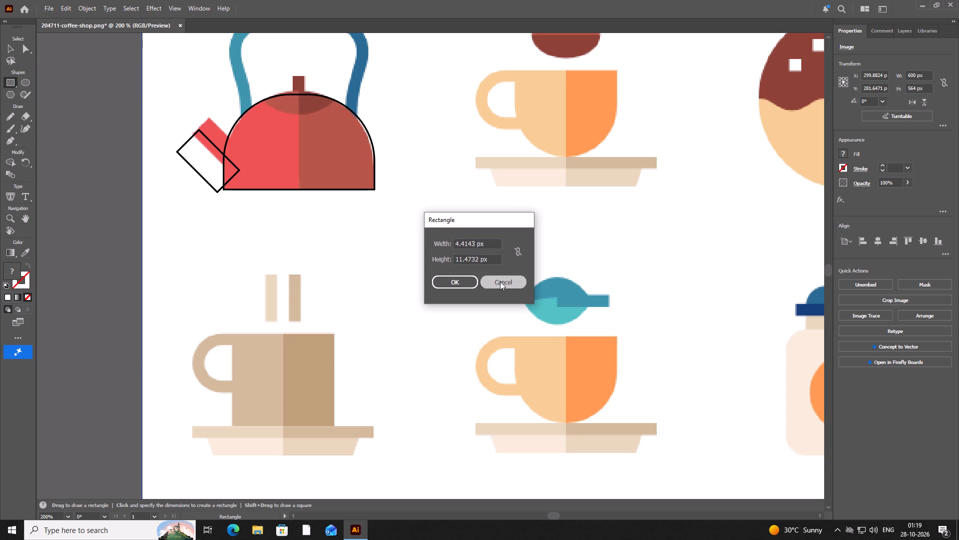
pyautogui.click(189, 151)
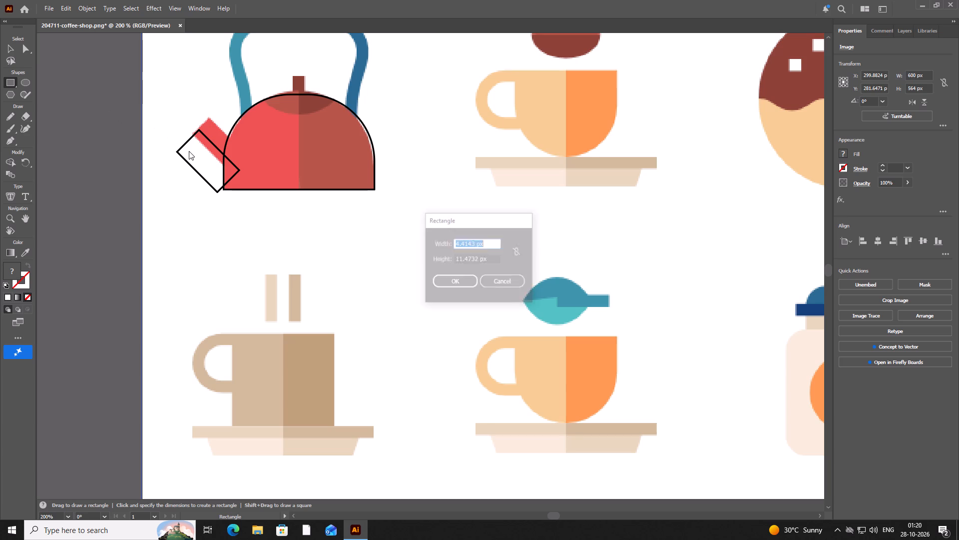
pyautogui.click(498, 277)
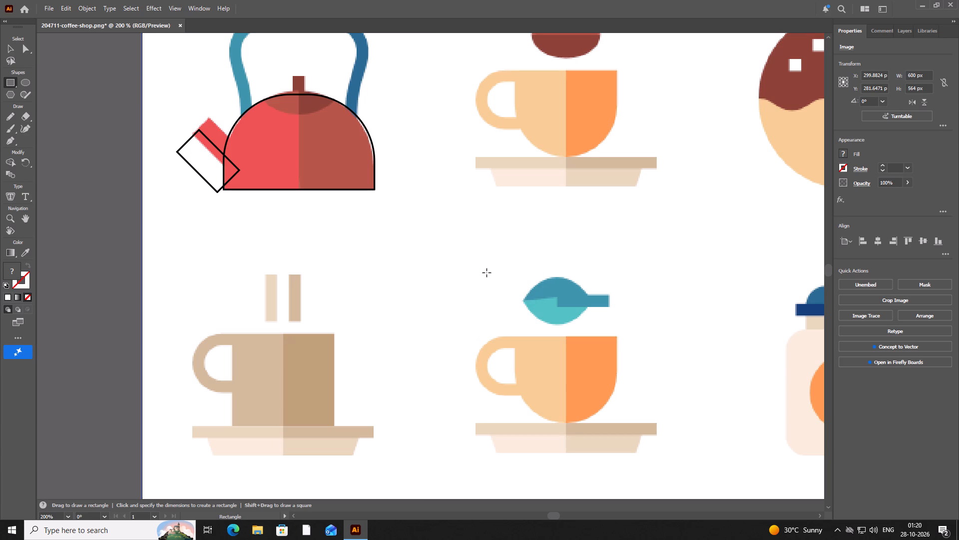
# Move the rotated rectangle onto the red kettle's spout, undoing the accidental shift of the reference image.
pyautogui.click(9, 44)
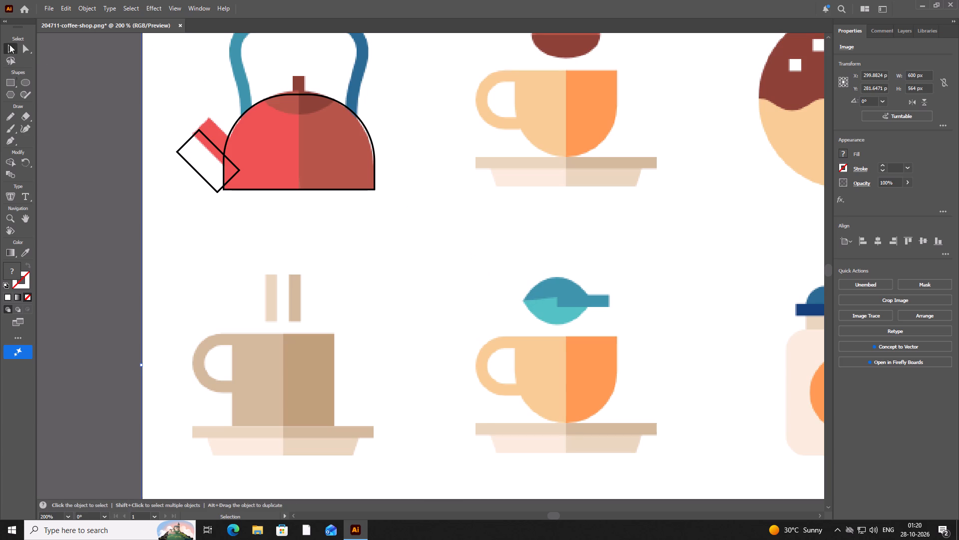
pyautogui.moveTo(209, 157); pyautogui.dragTo(214, 144)
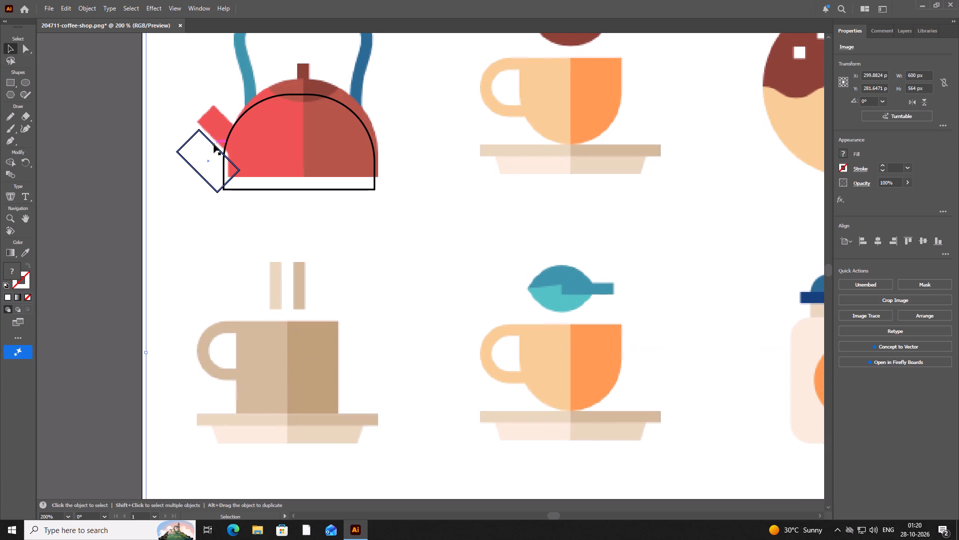
pyautogui.hotkey('ctrl', 'z')
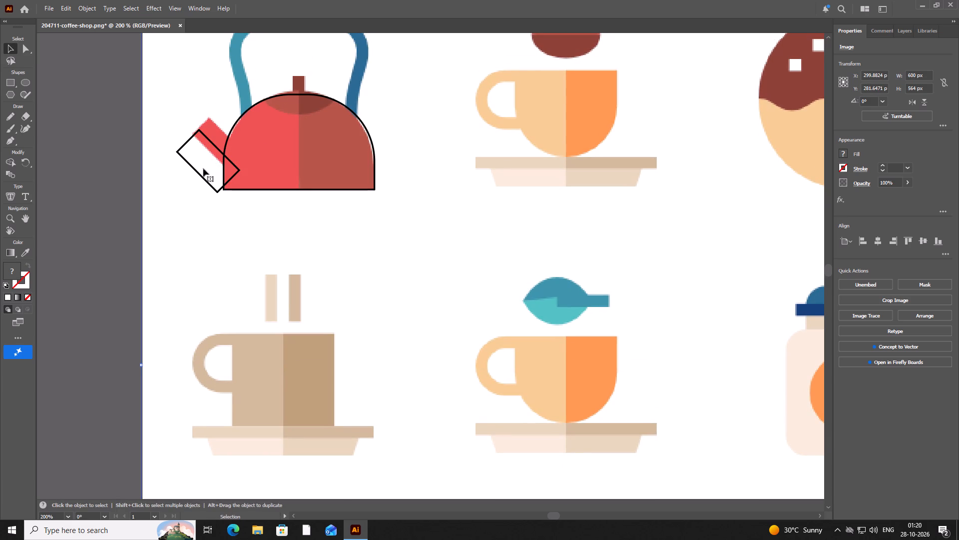
pyautogui.moveTo(231, 161); pyautogui.dragTo(234, 139)
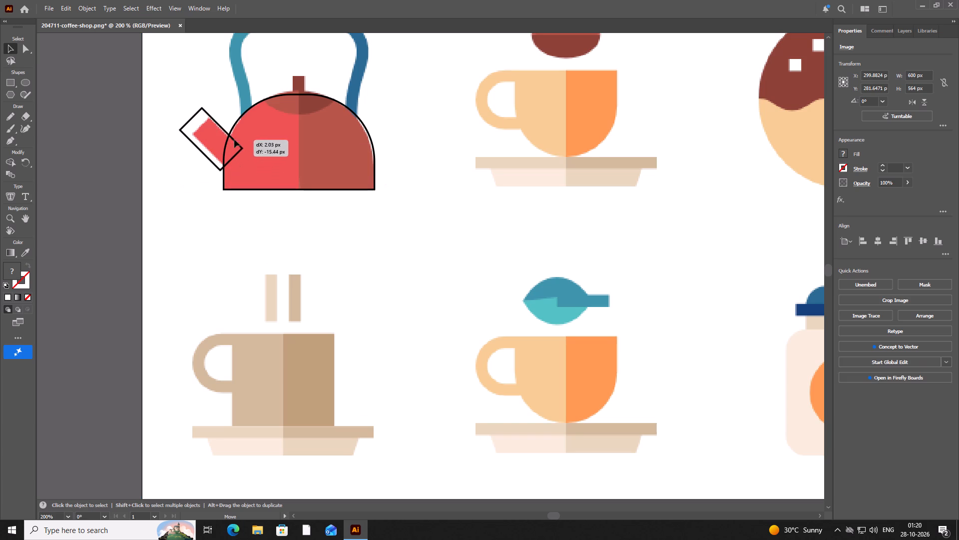
pyautogui.moveTo(234, 139); pyautogui.dragTo(246, 155)
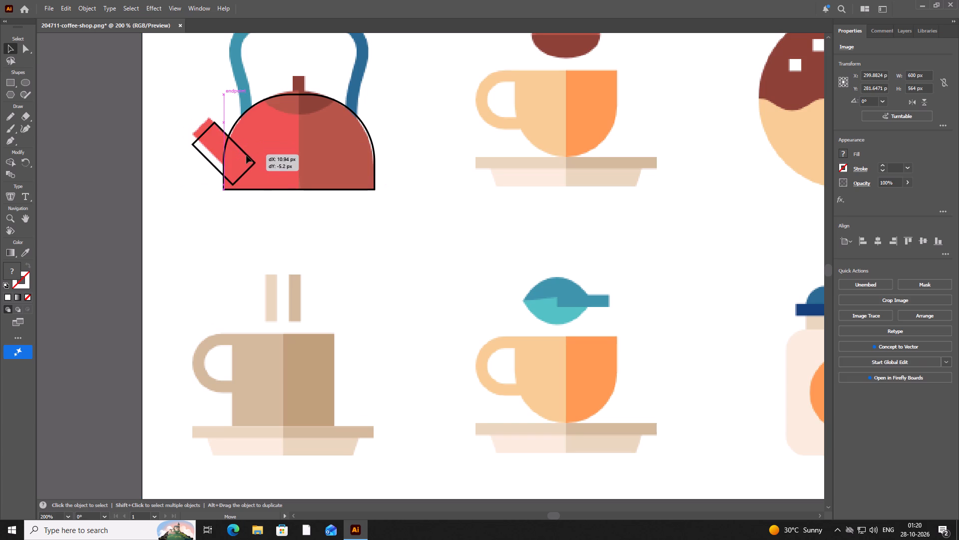
pyautogui.moveTo(246, 155); pyautogui.dragTo(243, 147)
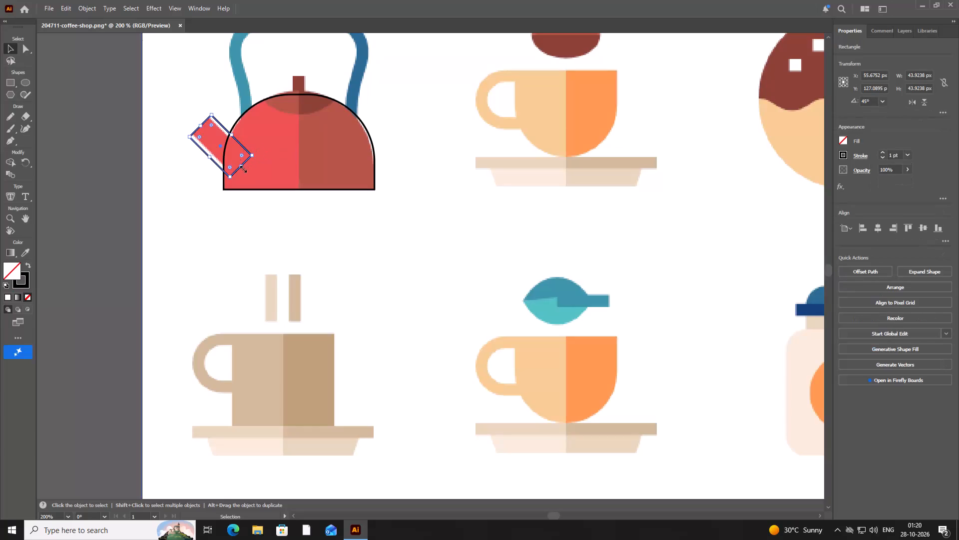
# Resize the rotated rectangle to fit the kettle's spout, shortening it to about 29 px long and narrowing its width.
pyautogui.moveTo(243, 168); pyautogui.dragTo(228, 157)
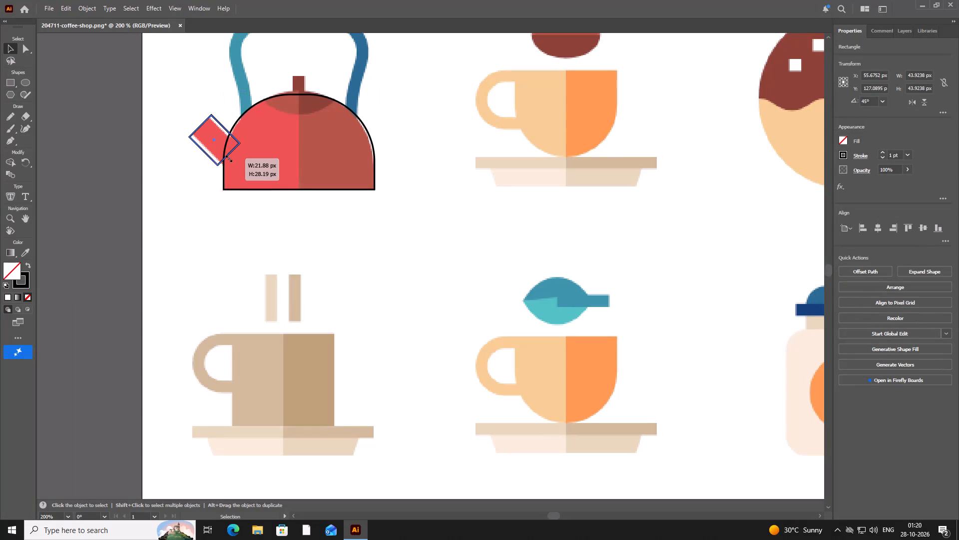
pyautogui.moveTo(228, 157); pyautogui.dragTo(232, 153)
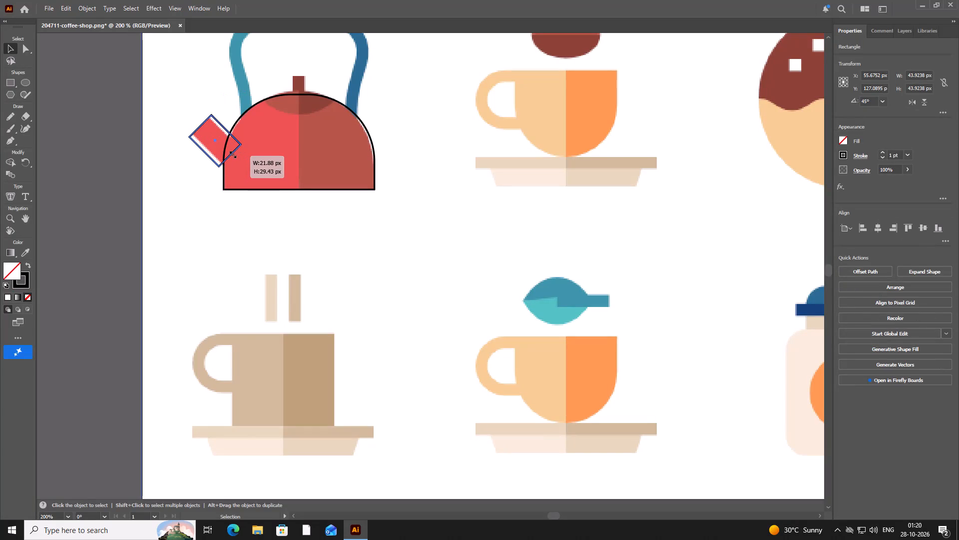
pyautogui.moveTo(232, 153); pyautogui.dragTo(233, 153)
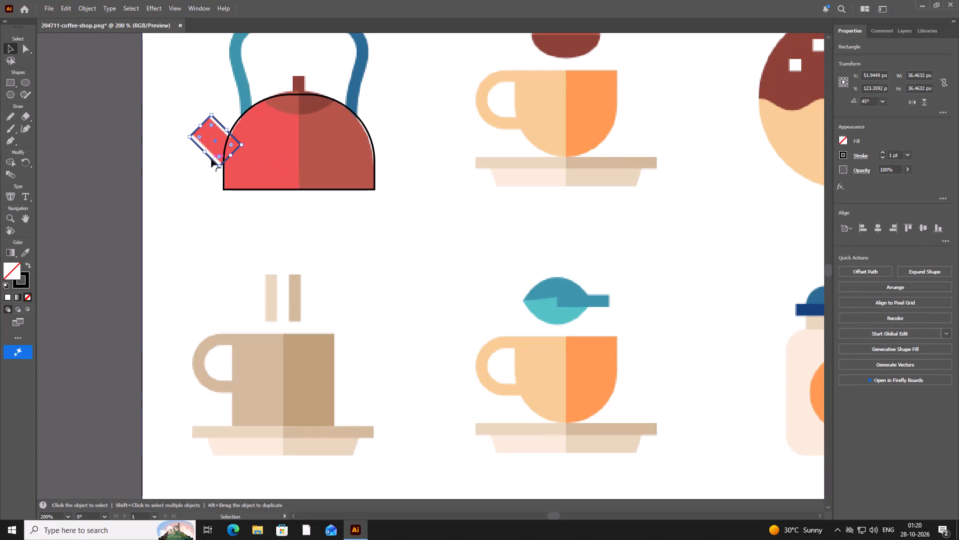
pyautogui.click(201, 155)
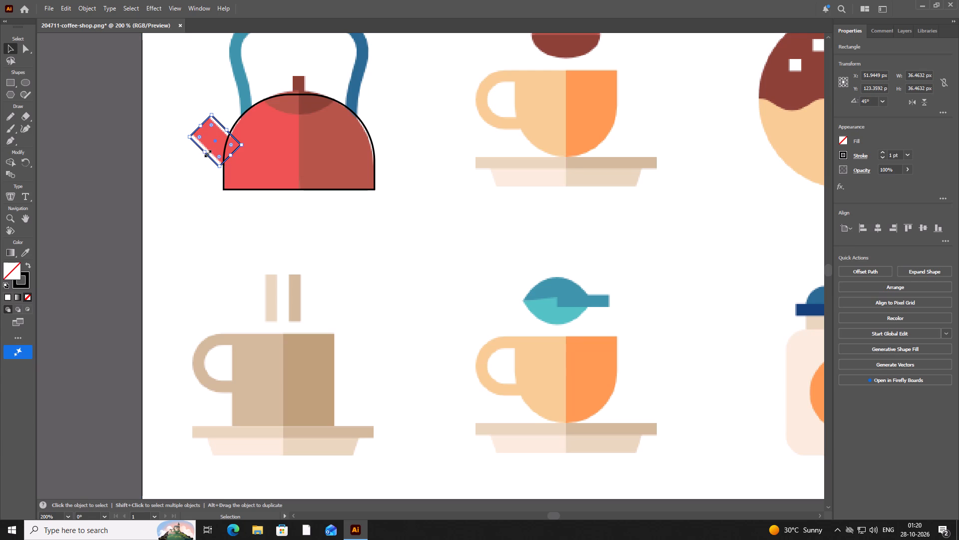
pyautogui.click(207, 152)
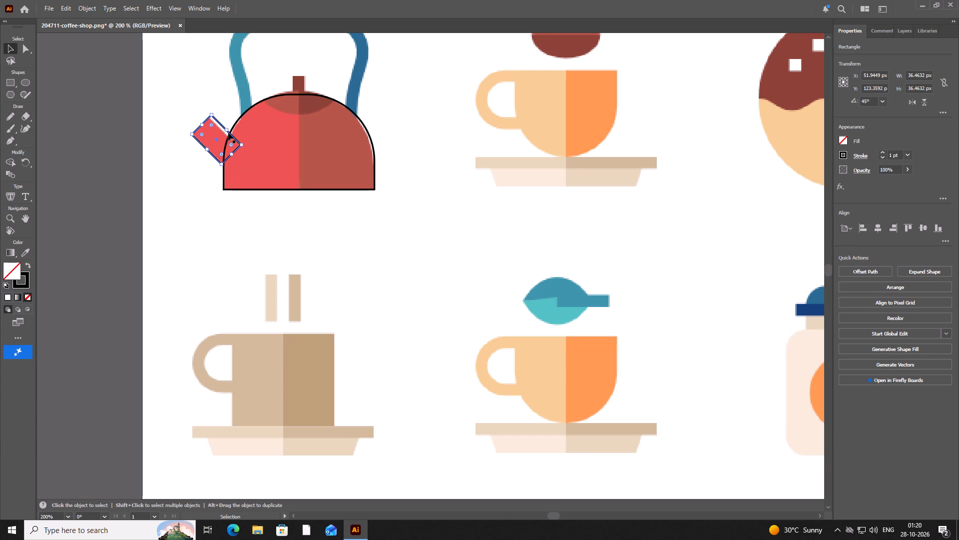
pyautogui.click(224, 132)
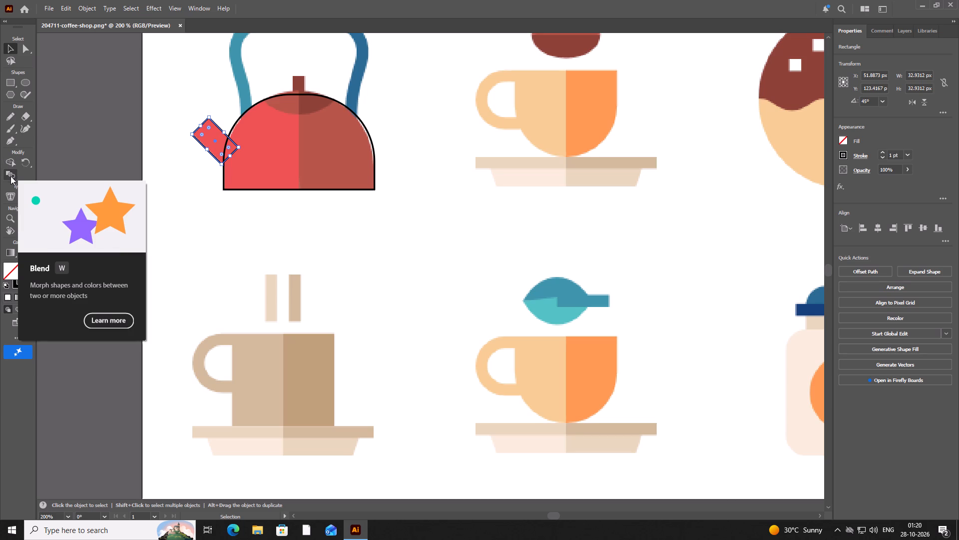
# Apply the Shape Builder tool to the spout rectangle where it overlaps the kettle body.
pyautogui.rightClick(13, 162)
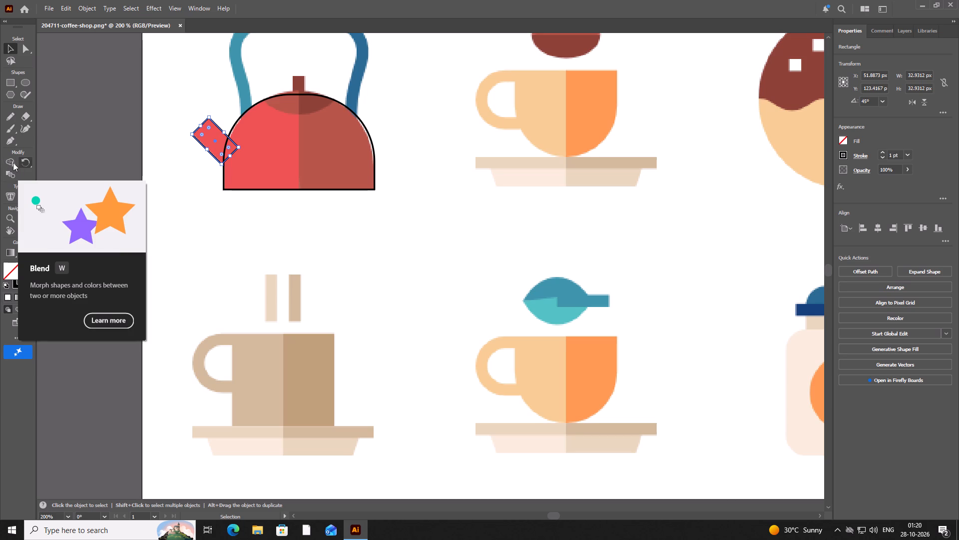
pyautogui.click(13, 162)
pyautogui.rightClick(13, 162)
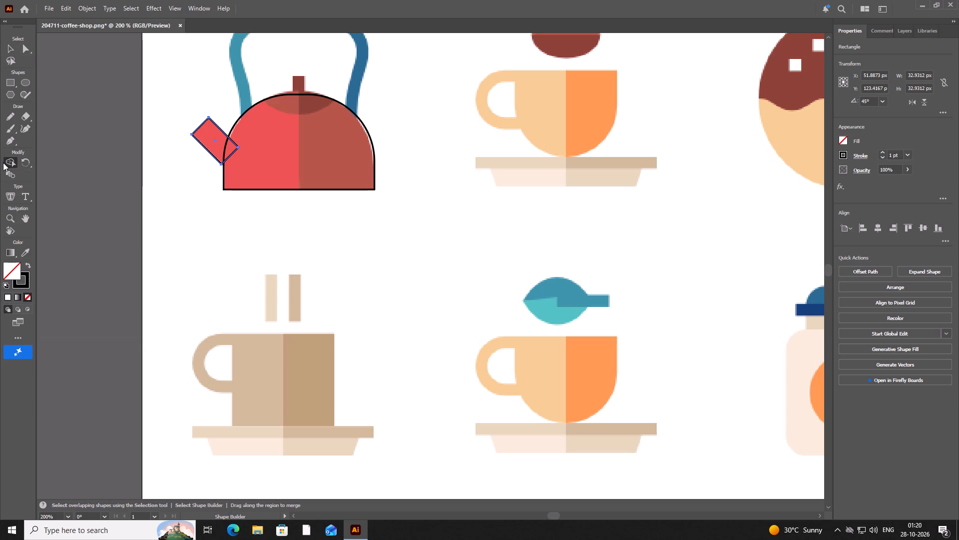
pyautogui.click(231, 144)
pyautogui.click(229, 148)
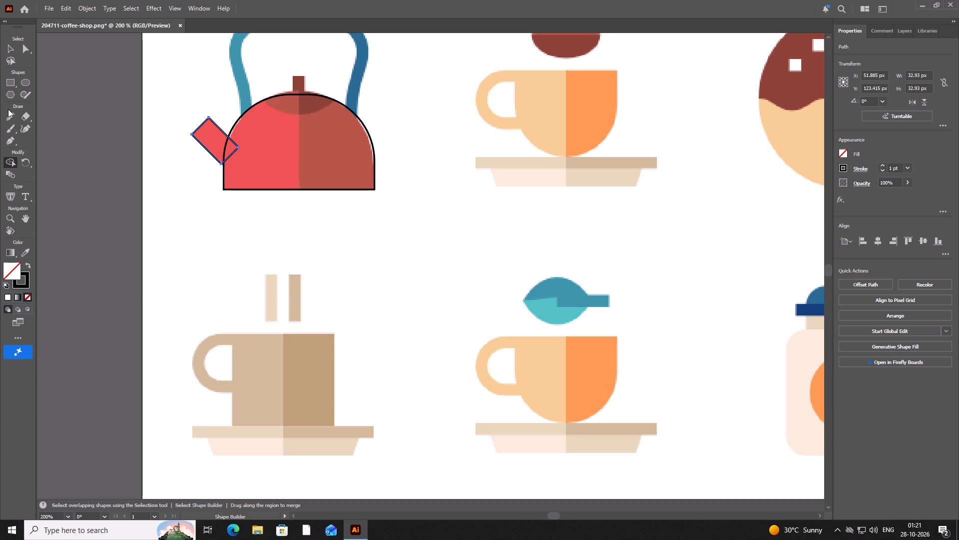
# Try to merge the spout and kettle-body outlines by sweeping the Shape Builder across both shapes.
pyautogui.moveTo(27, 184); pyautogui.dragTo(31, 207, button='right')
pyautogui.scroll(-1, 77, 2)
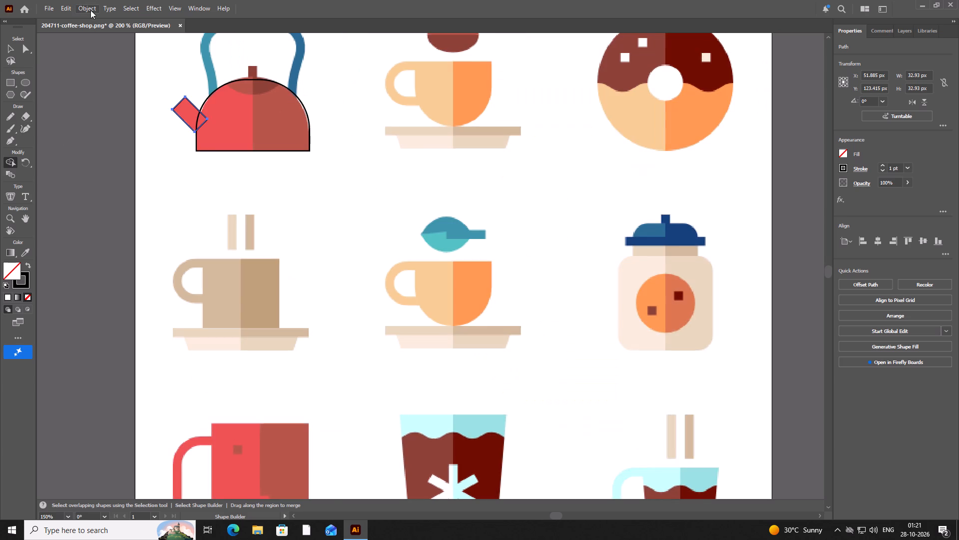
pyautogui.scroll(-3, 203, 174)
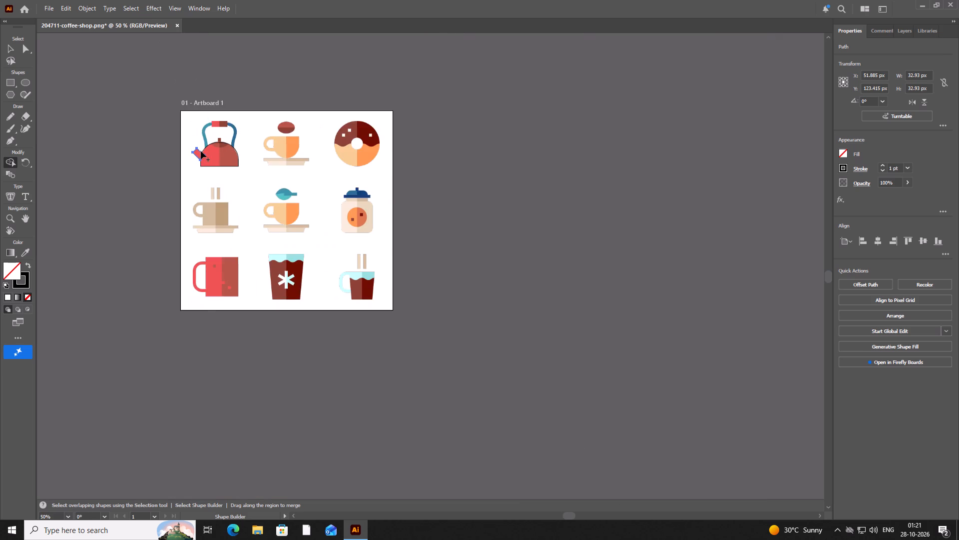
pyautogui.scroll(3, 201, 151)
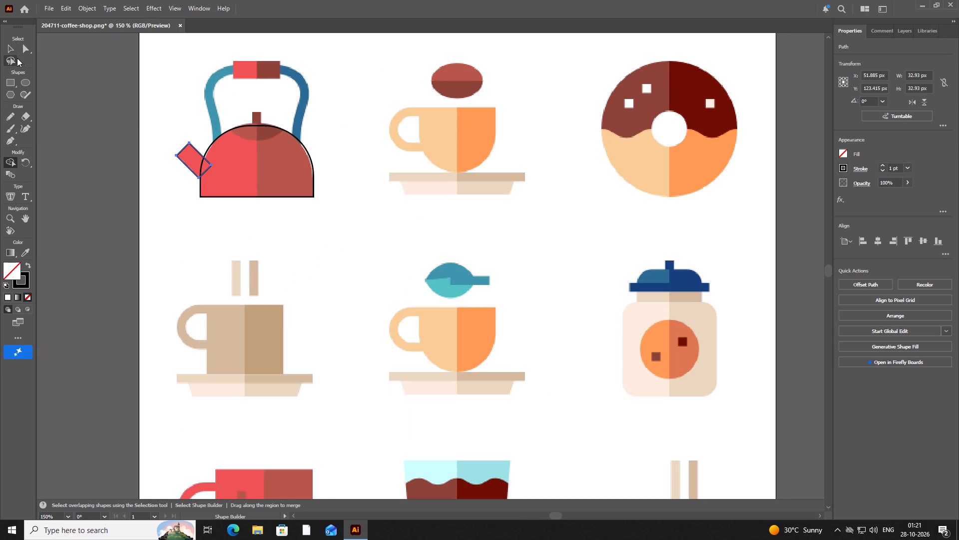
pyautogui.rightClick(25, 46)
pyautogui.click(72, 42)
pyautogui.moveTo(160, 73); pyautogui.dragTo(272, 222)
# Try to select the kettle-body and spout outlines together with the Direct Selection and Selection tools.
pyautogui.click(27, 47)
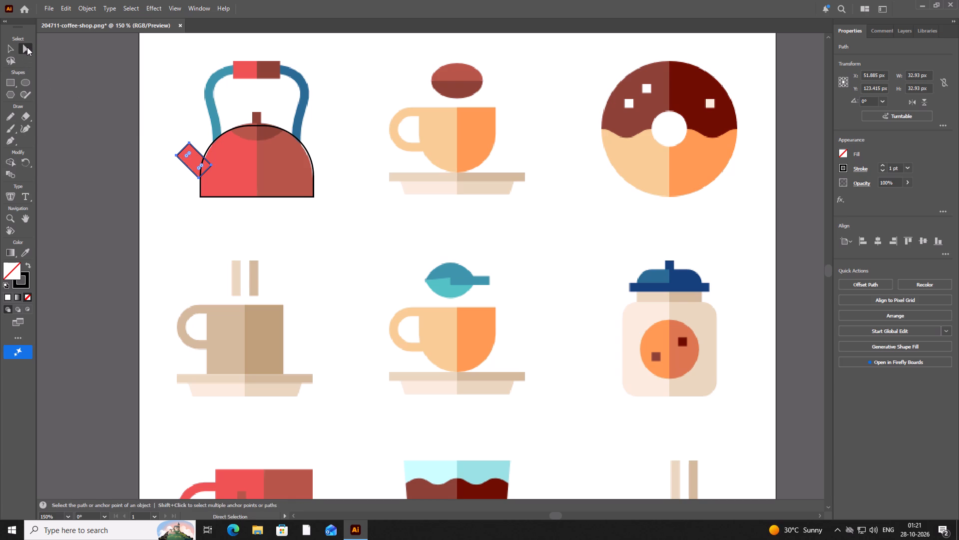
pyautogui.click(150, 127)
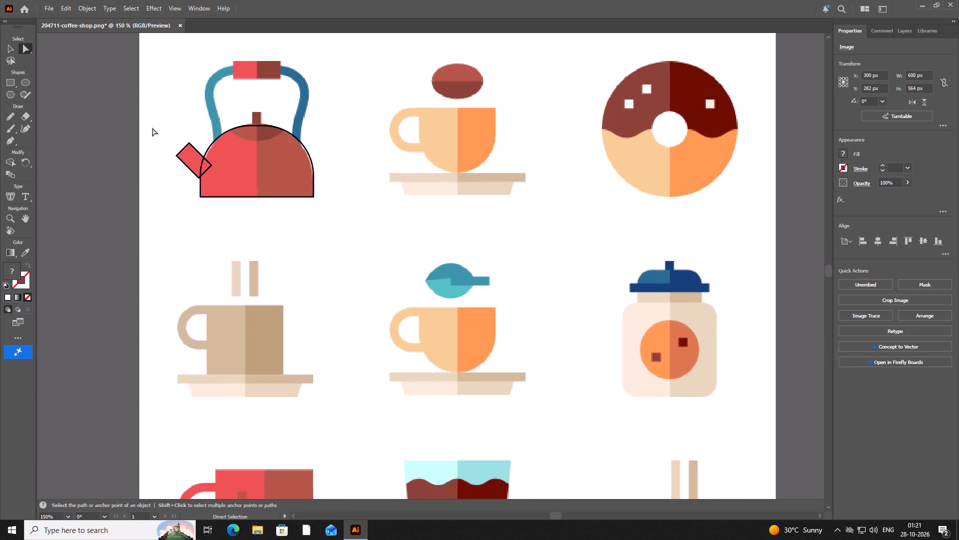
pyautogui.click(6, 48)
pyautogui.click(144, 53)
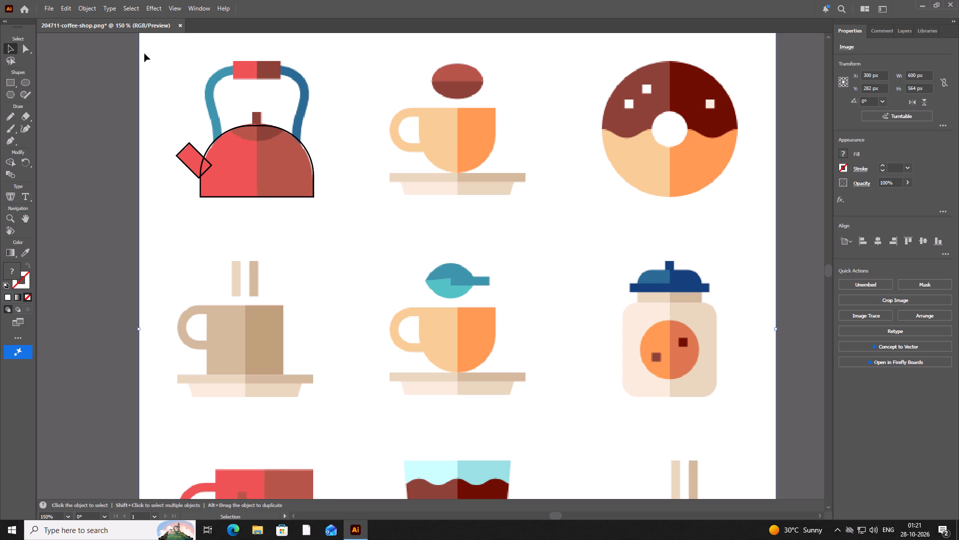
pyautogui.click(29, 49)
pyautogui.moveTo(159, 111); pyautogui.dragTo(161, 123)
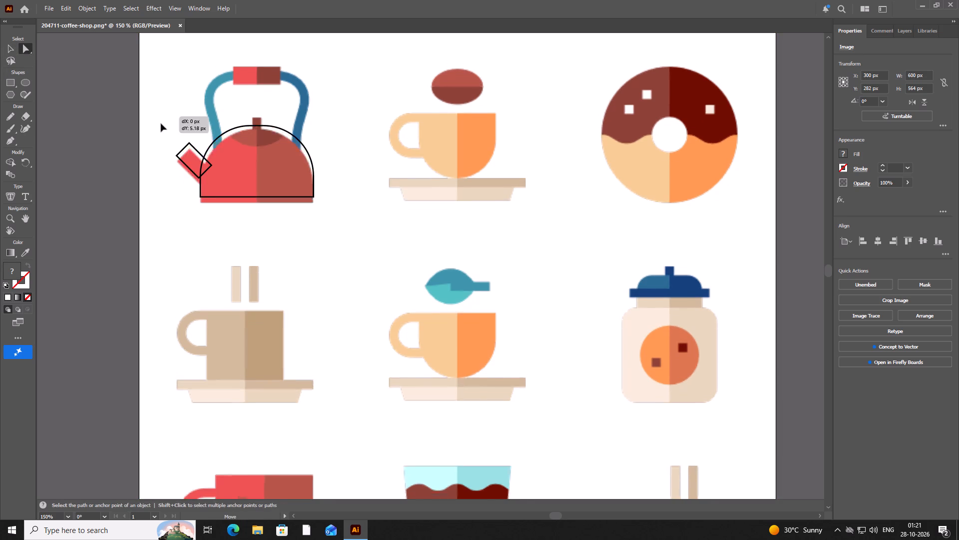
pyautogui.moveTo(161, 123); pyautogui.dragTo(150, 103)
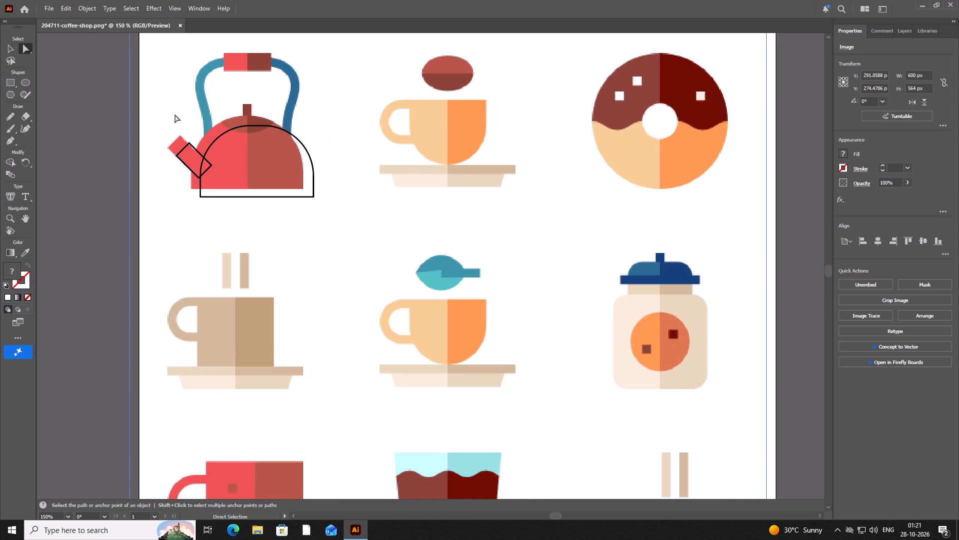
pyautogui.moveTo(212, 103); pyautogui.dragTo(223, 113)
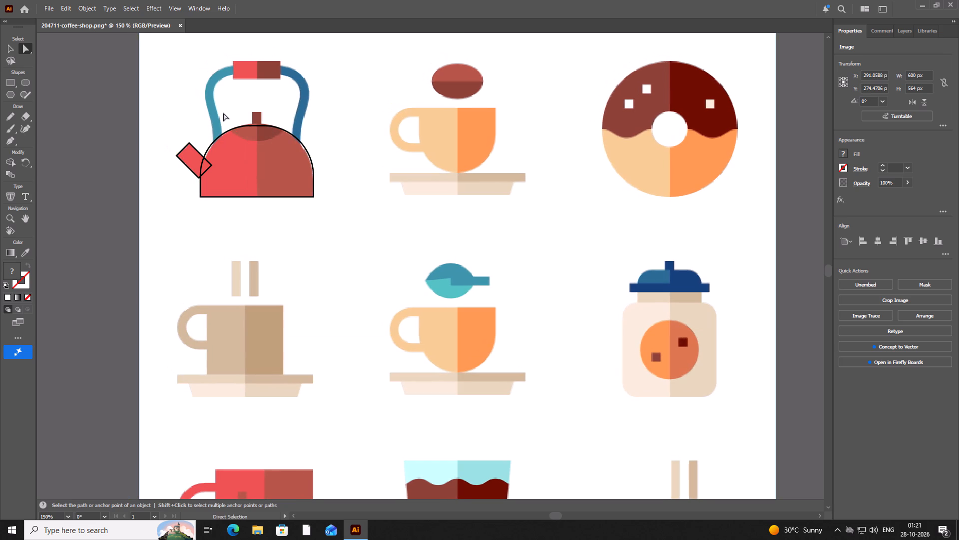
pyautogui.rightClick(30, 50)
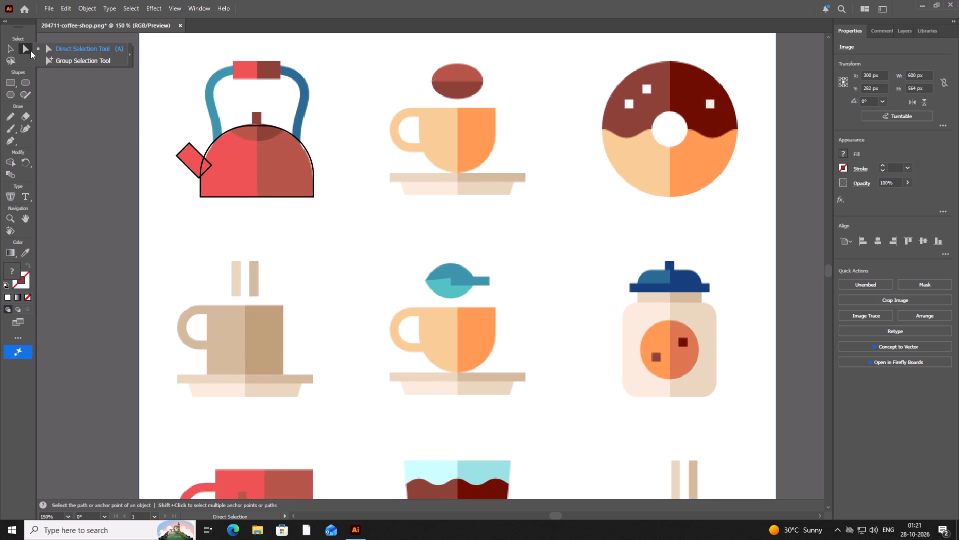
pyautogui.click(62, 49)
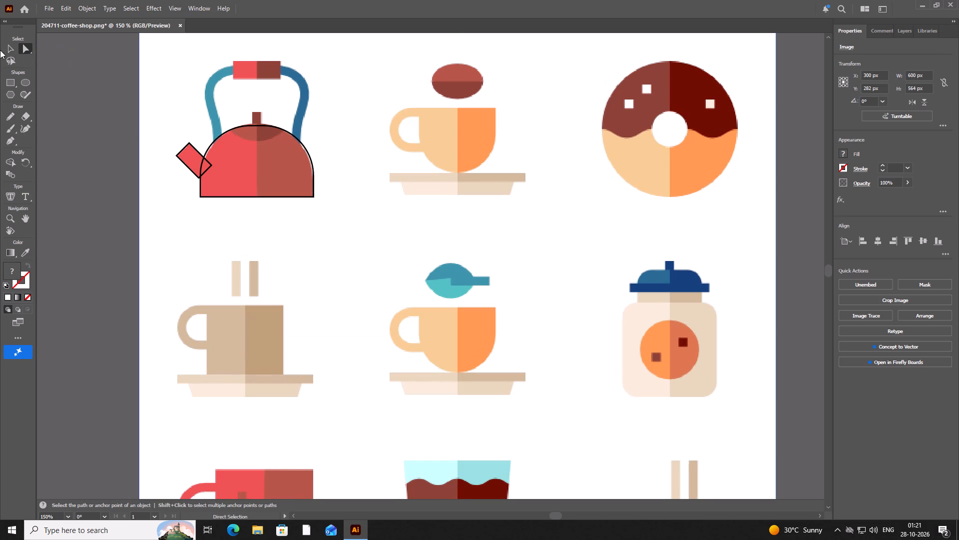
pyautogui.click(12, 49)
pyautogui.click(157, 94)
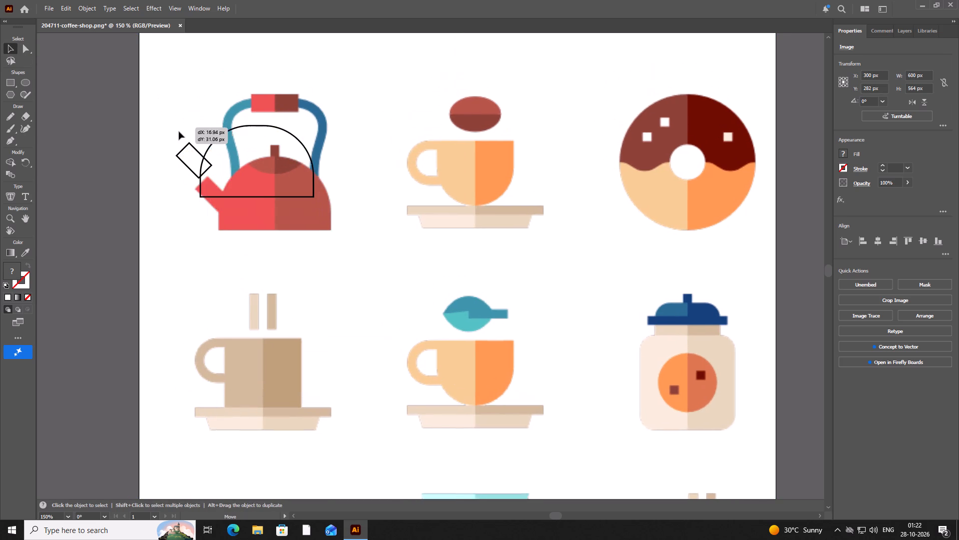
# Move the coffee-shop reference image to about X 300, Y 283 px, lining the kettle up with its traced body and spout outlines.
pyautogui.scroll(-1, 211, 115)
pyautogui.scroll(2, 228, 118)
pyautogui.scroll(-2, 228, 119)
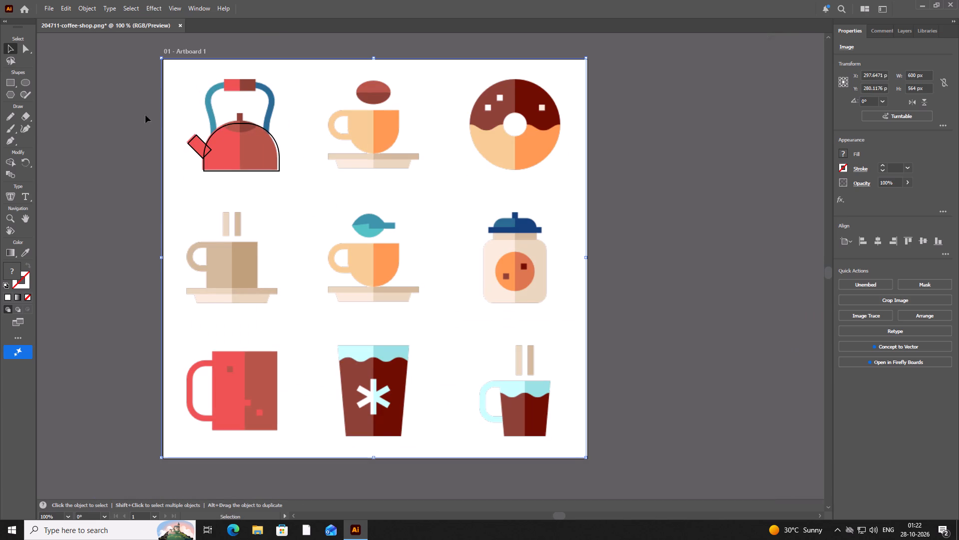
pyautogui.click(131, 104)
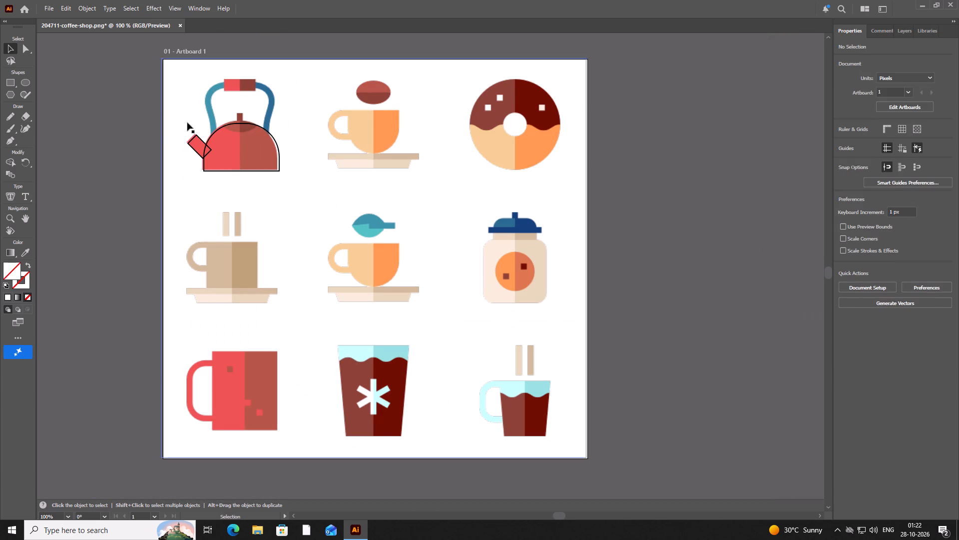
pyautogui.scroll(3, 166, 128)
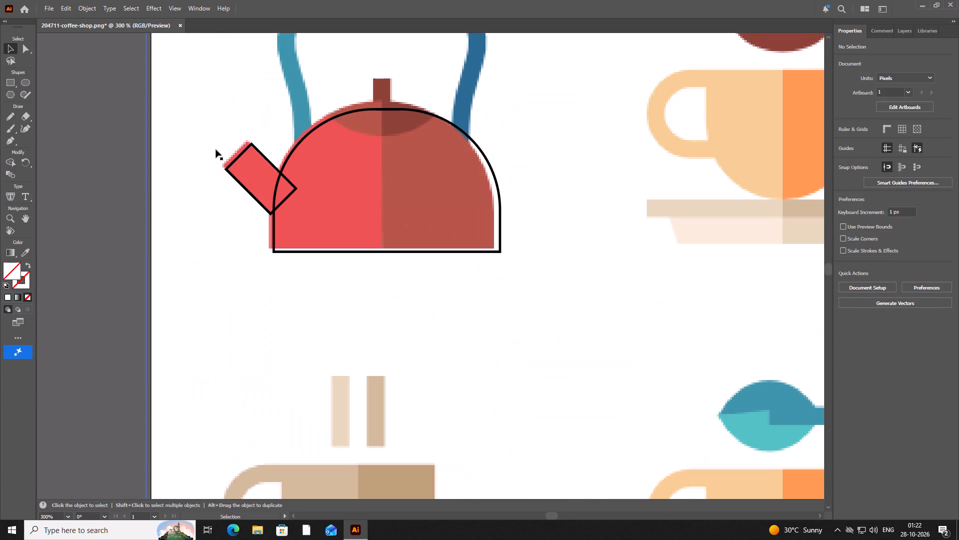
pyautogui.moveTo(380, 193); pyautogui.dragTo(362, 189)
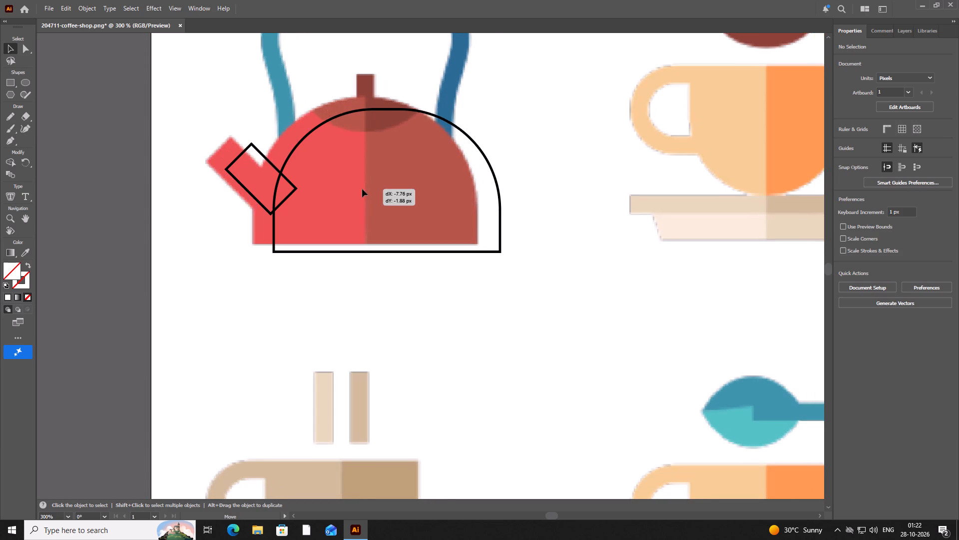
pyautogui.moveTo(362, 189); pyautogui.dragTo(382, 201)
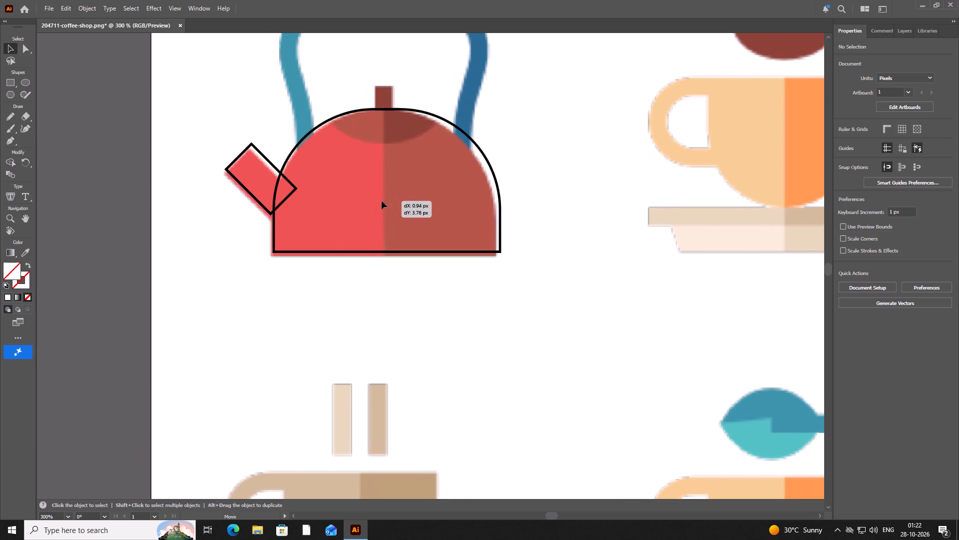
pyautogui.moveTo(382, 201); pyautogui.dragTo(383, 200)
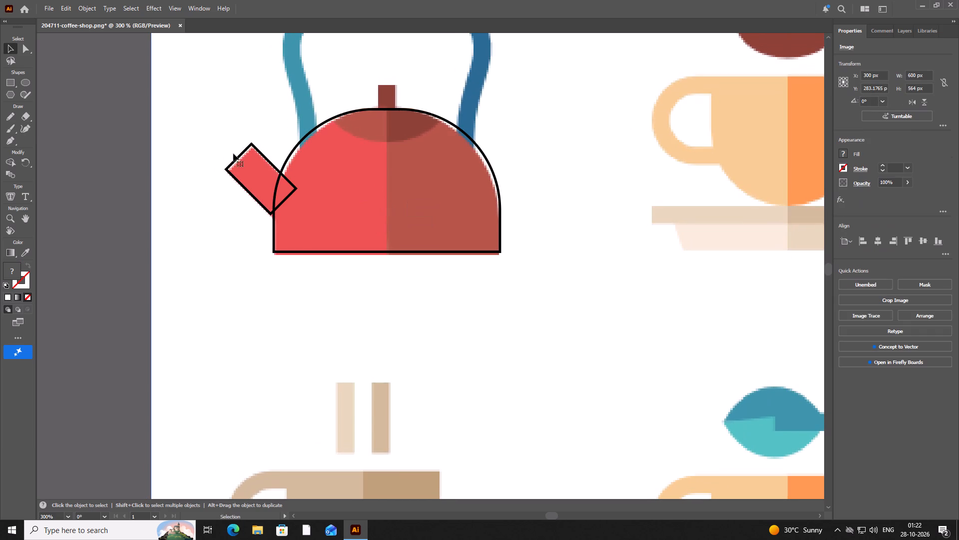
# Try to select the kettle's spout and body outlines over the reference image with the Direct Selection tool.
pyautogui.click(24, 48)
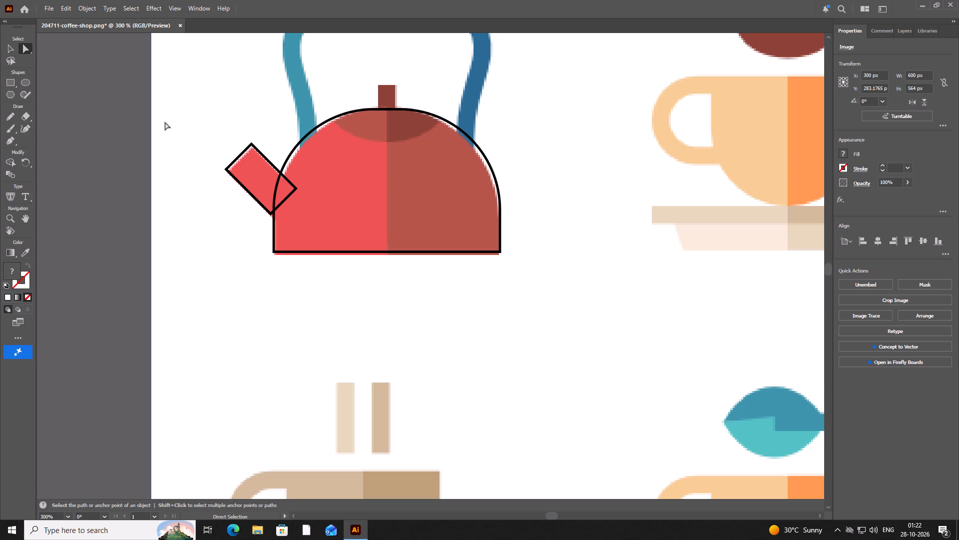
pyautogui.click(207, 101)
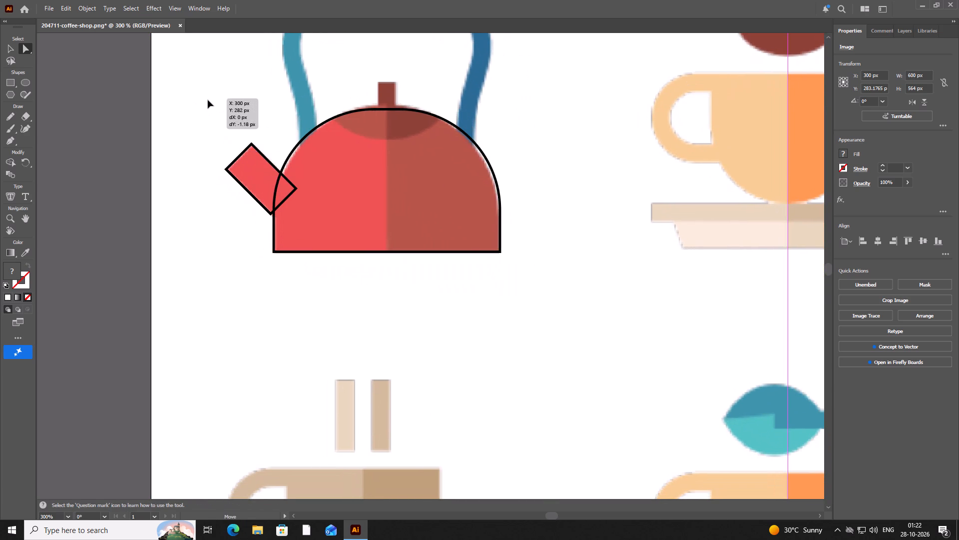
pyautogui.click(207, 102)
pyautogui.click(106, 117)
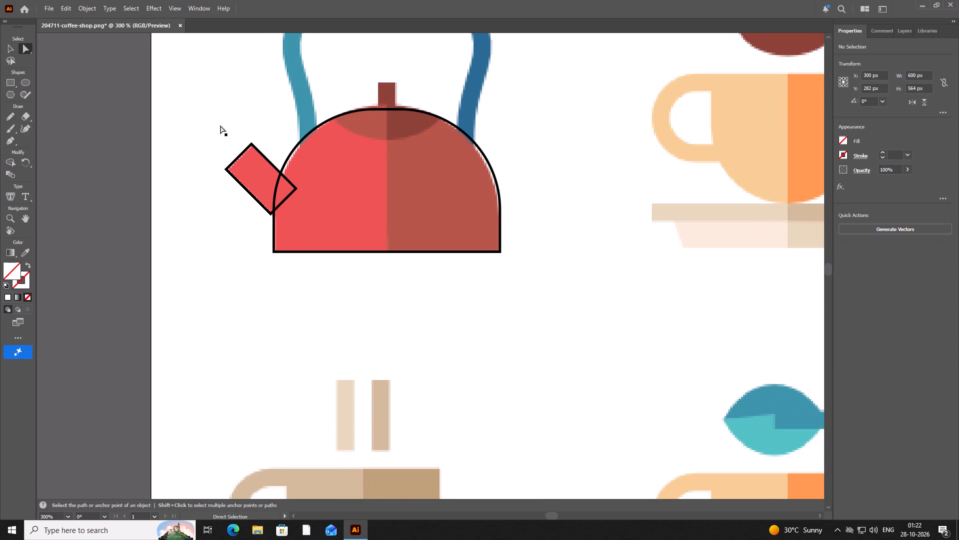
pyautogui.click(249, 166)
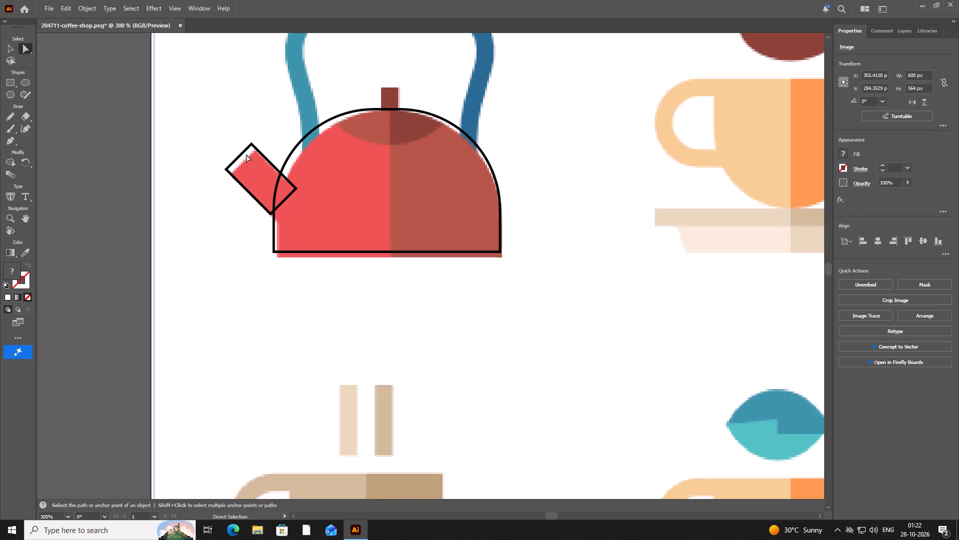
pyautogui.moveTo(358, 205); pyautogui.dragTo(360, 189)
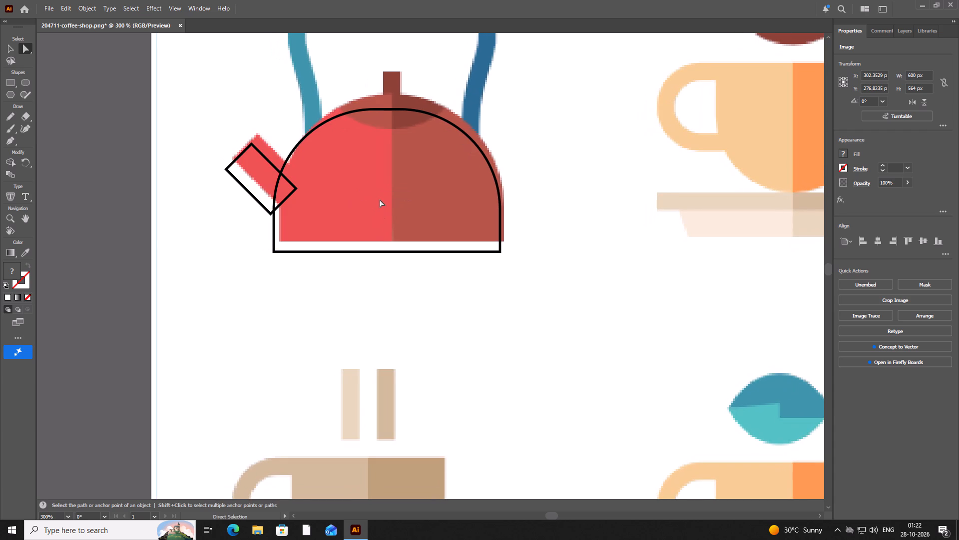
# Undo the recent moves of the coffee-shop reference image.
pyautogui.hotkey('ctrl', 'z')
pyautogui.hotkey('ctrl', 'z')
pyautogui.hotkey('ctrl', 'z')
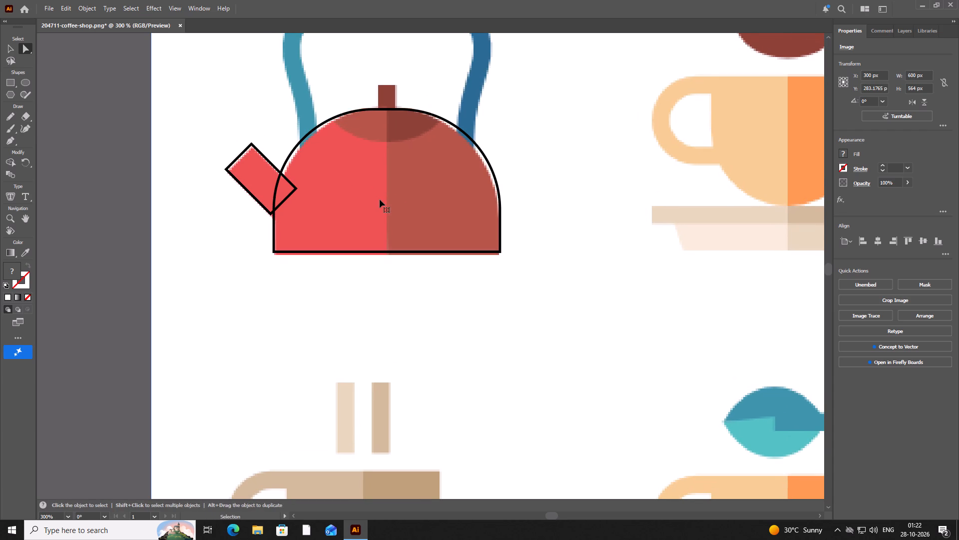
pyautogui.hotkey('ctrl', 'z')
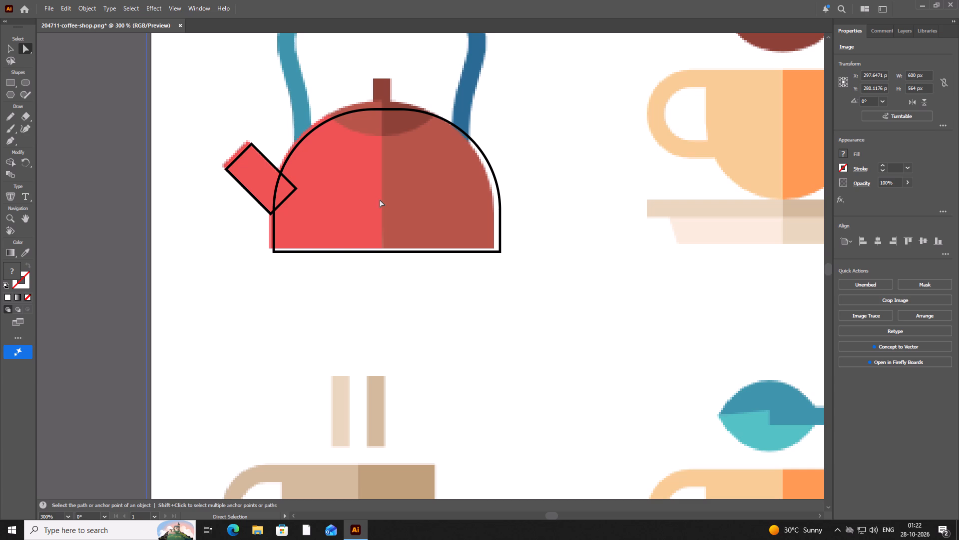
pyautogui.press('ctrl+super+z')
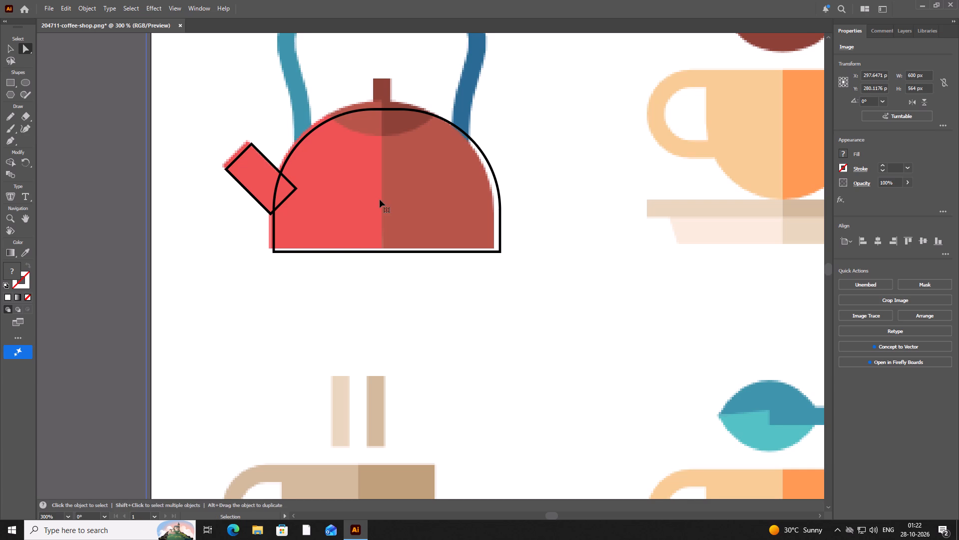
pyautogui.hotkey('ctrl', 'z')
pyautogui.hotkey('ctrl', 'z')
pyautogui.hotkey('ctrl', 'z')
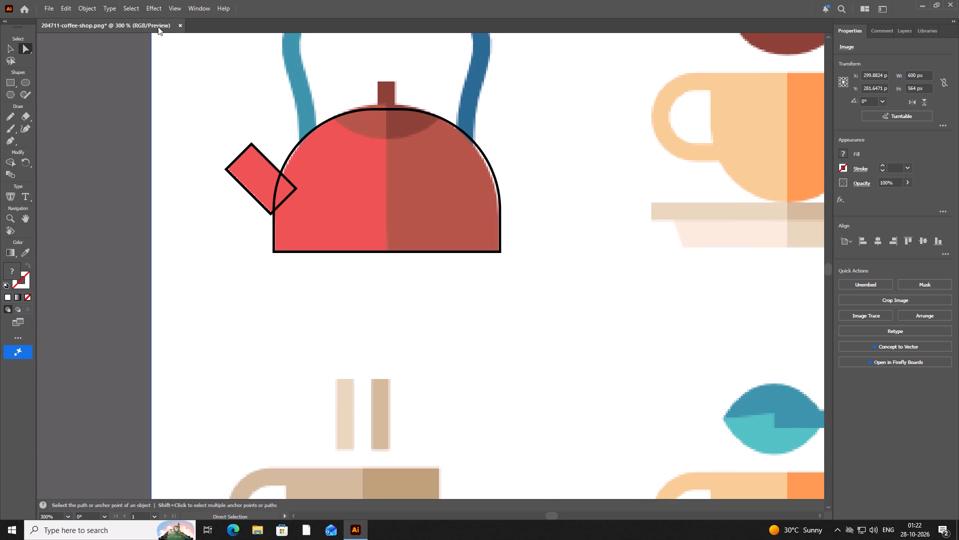
# Close the 204711-coffee-shop document without saving its changes.
pyautogui.click(177, 25)
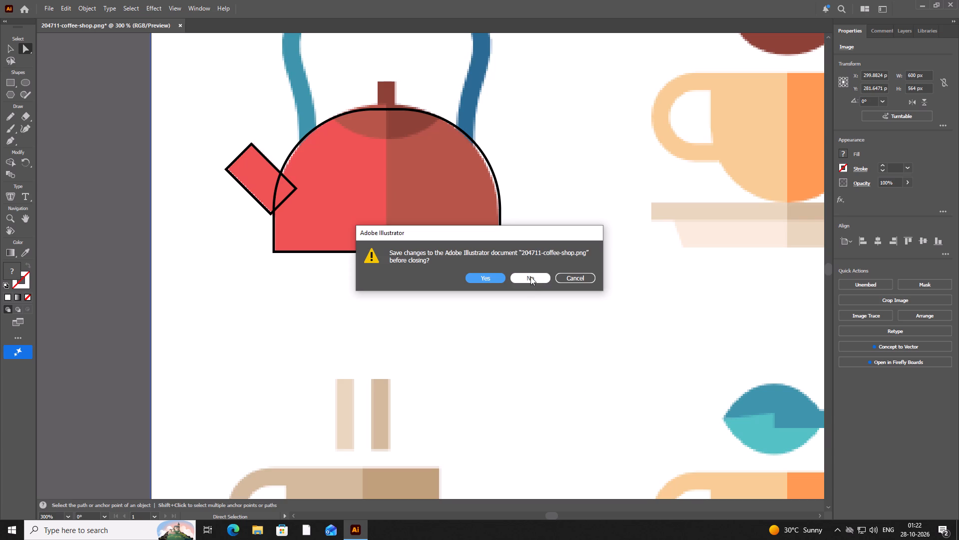
pyautogui.click(530, 276)
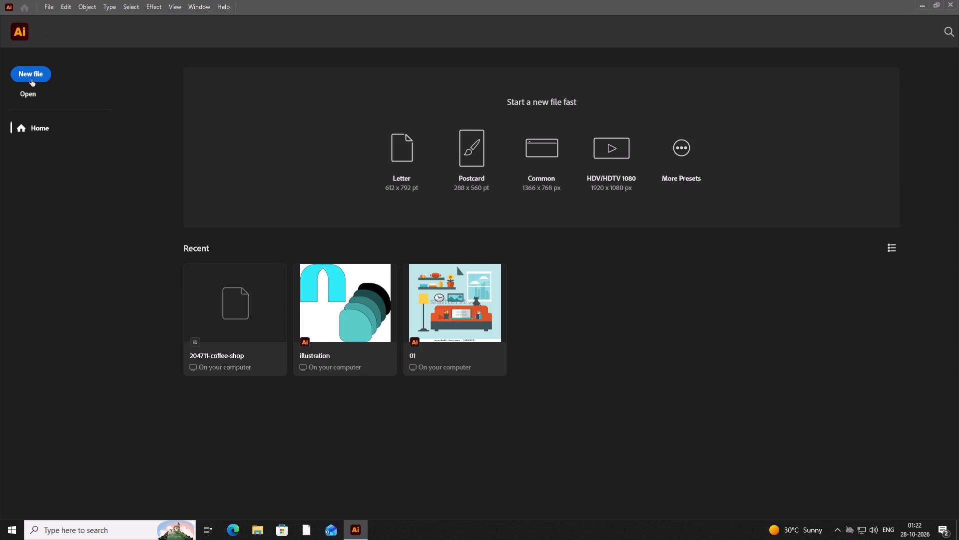
# Create a new document from the Common web preset, 1366 x 768 px.
pyautogui.click(32, 77)
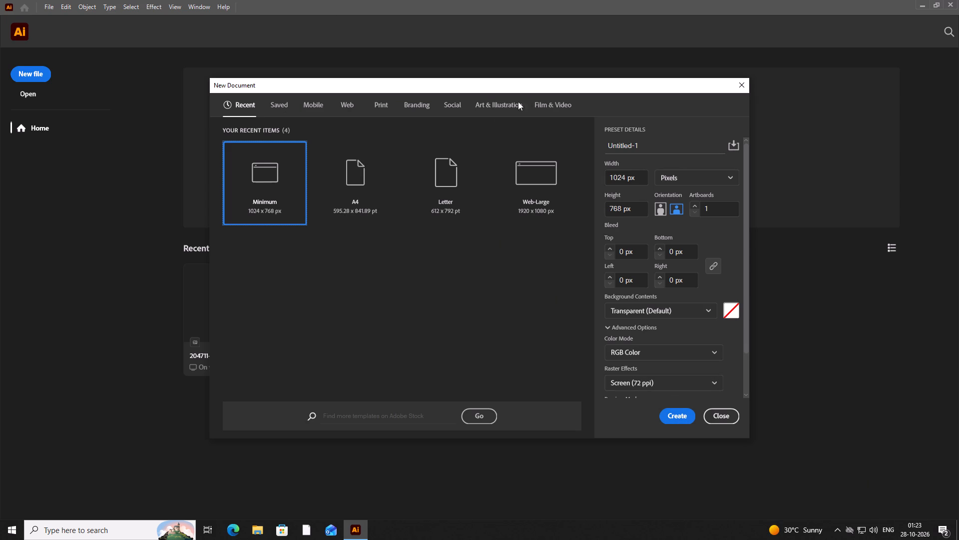
pyautogui.click(347, 104)
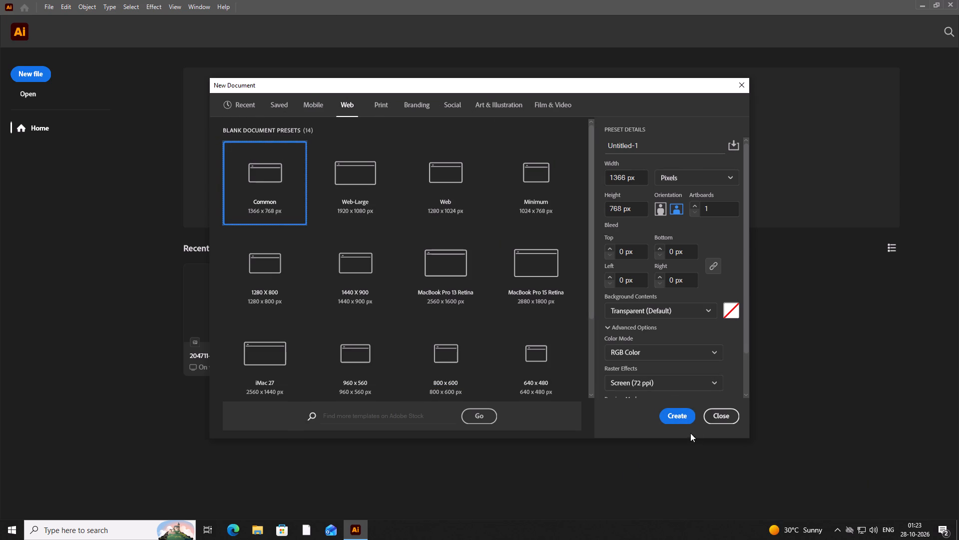
pyautogui.click(677, 414)
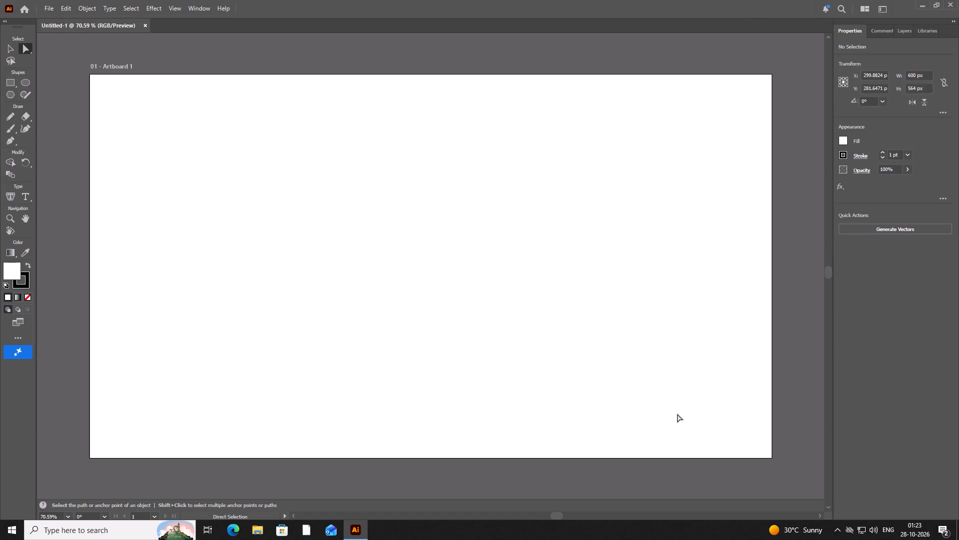
# Place the 204711-coffee-shop image on the artboard and move it near the centre, at X 723, Y 374 px.
pyautogui.click(46, 3)
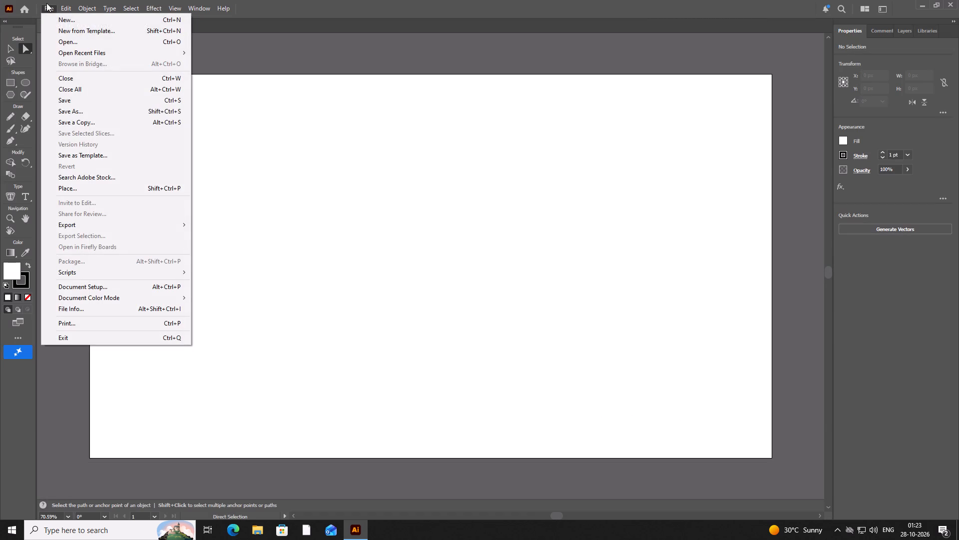
pyautogui.click(100, 188)
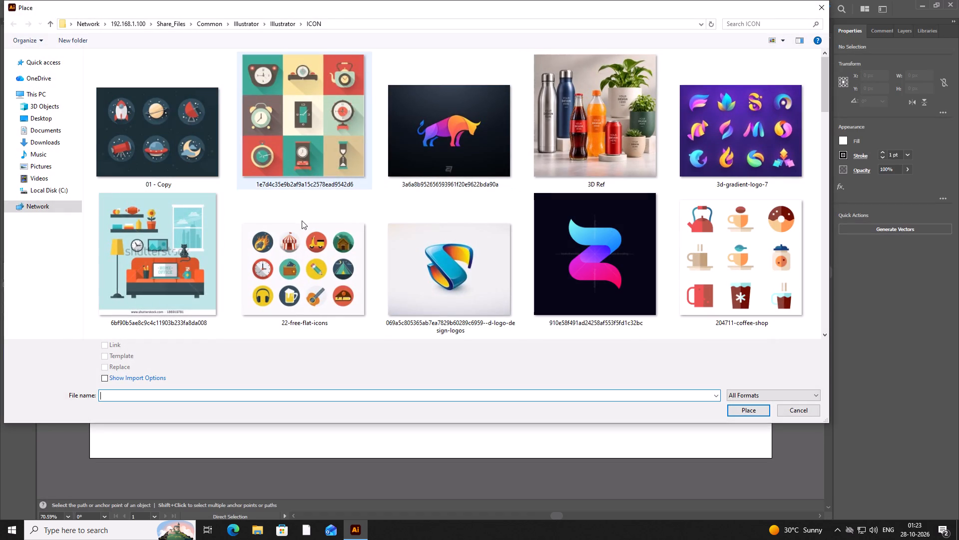
pyautogui.click(749, 248)
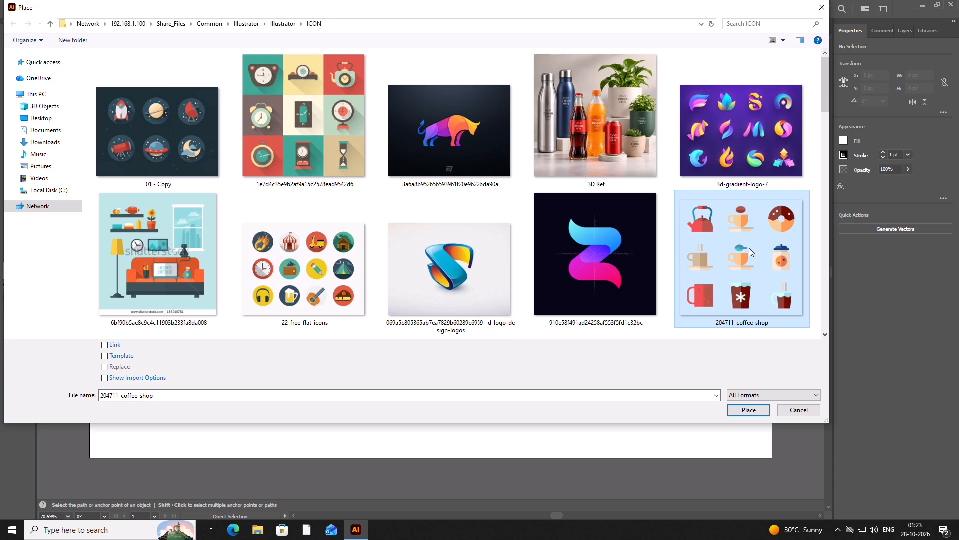
pyautogui.click(745, 410)
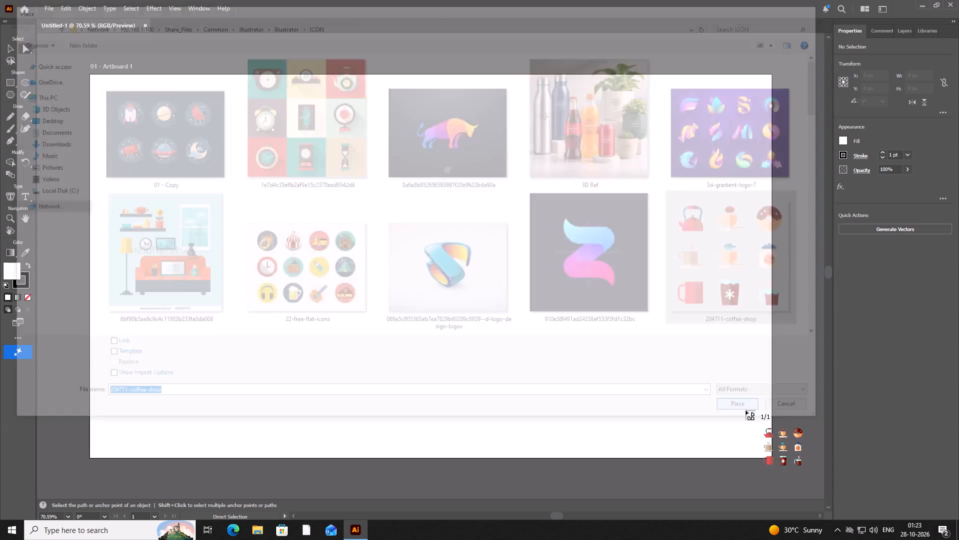
pyautogui.click(415, 260)
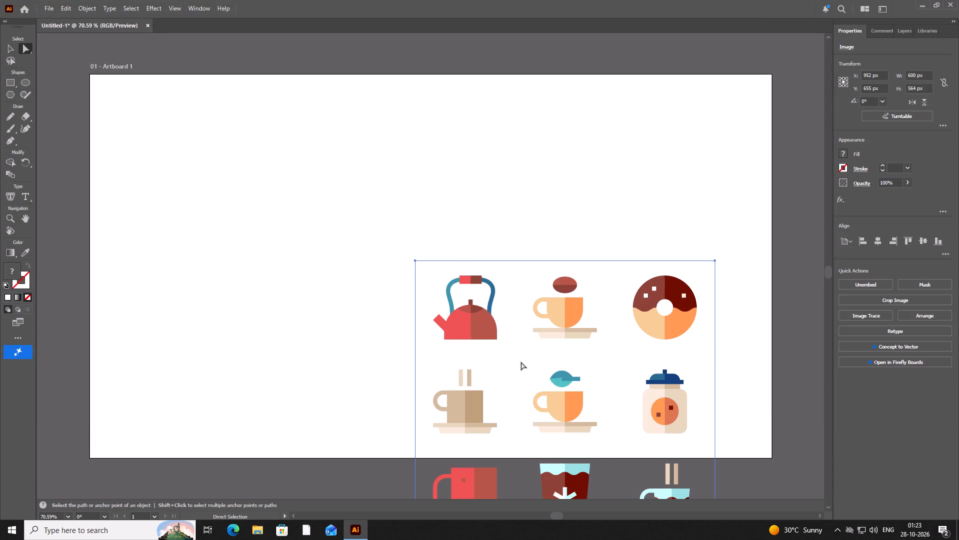
pyautogui.moveTo(604, 460); pyautogui.dragTo(490, 317)
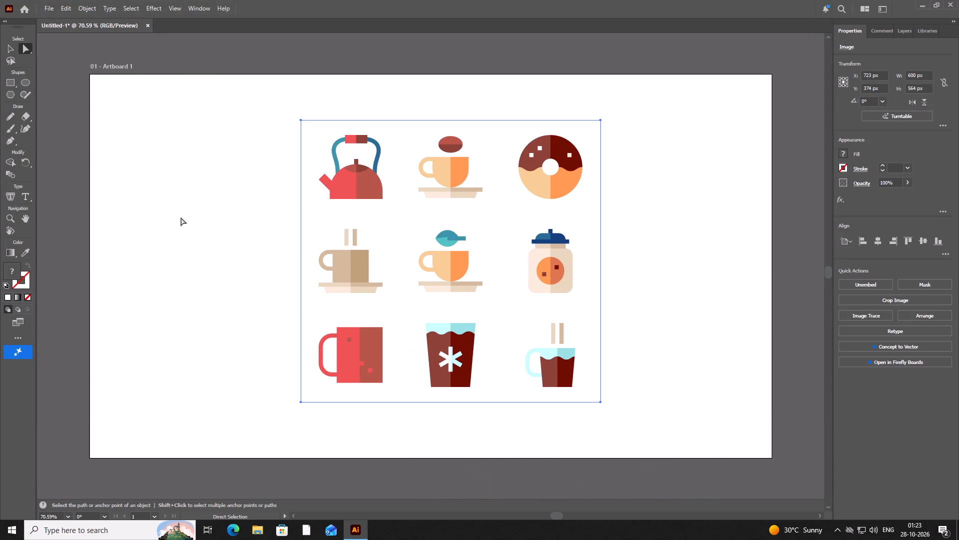
pyautogui.click(215, 209)
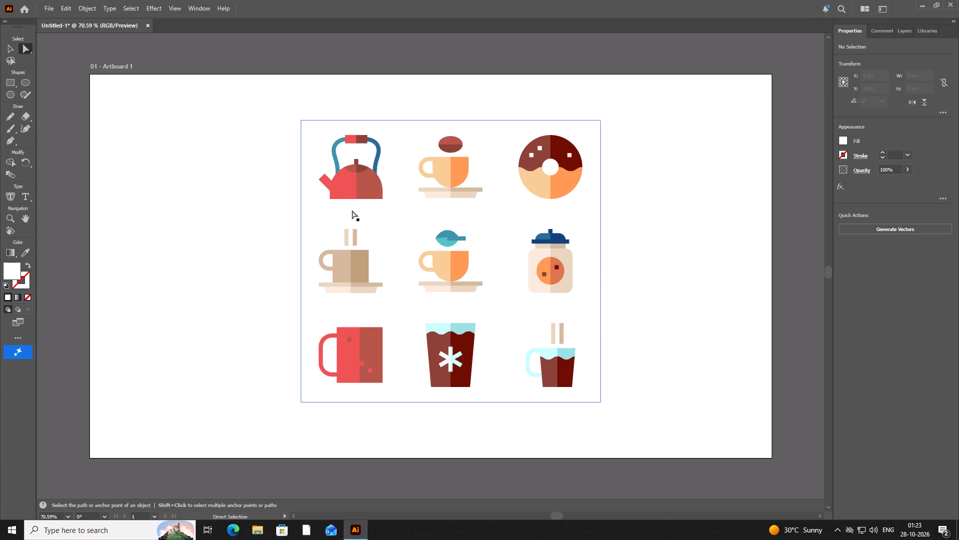
# Draw a rectangle about 116 x 71 px over the red kettle's body.
pyautogui.scroll(1, 352, 210)
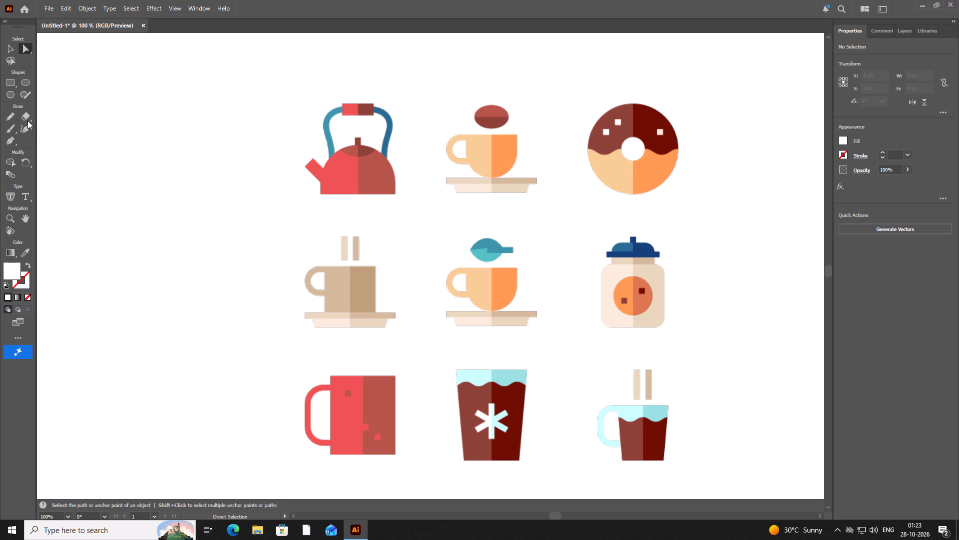
pyautogui.scroll(1, 616, 289)
pyautogui.scroll(-1, 582, 303)
pyautogui.press('space')
pyautogui.press('space')
pyautogui.press('space')
pyautogui.press('space')
pyautogui.press('space')
pyautogui.press('space')
pyautogui.press('space')
pyautogui.press('space')
pyautogui.press('space')
pyautogui.press('space')
pyautogui.press('space')
pyautogui.press('space')
pyautogui.press('space')
pyautogui.press('space')
pyautogui.press('space')
pyautogui.press('space')
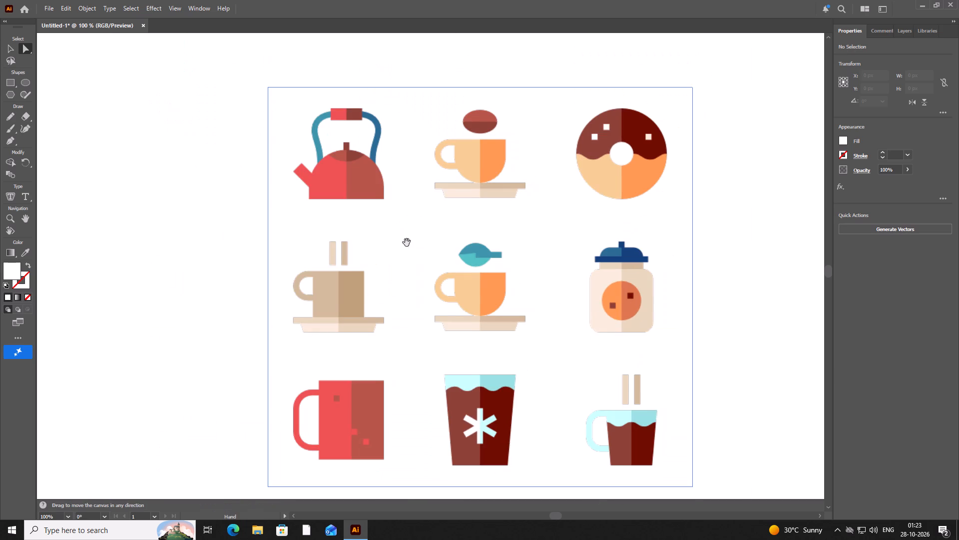
pyautogui.moveTo(407, 242); pyautogui.dragTo(336, 235)
pyautogui.scroll(1, 336, 235)
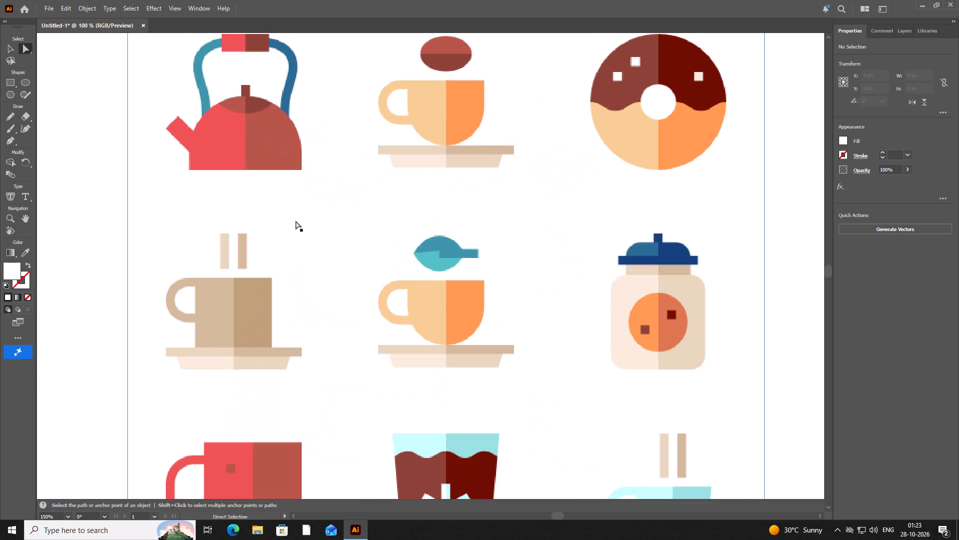
pyautogui.rightClick(9, 82)
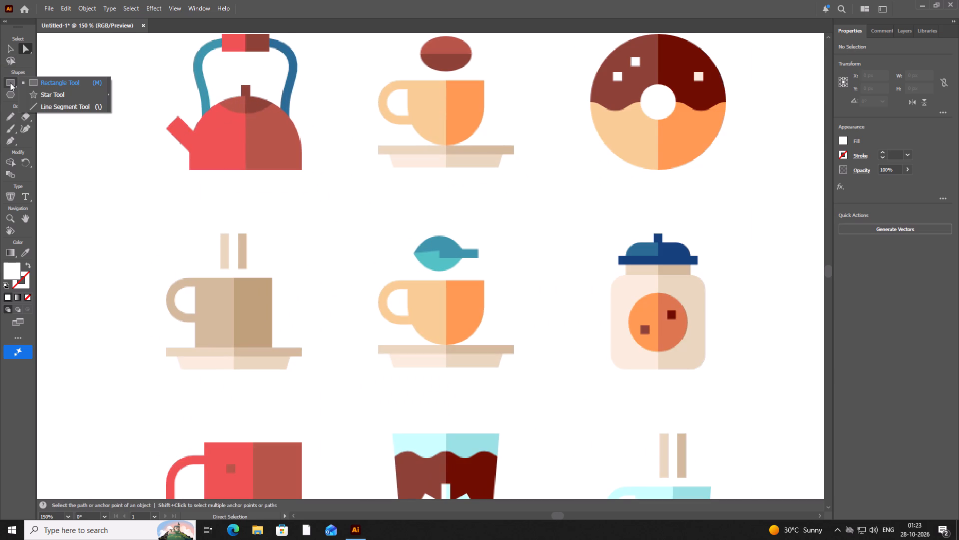
pyautogui.click(37, 84)
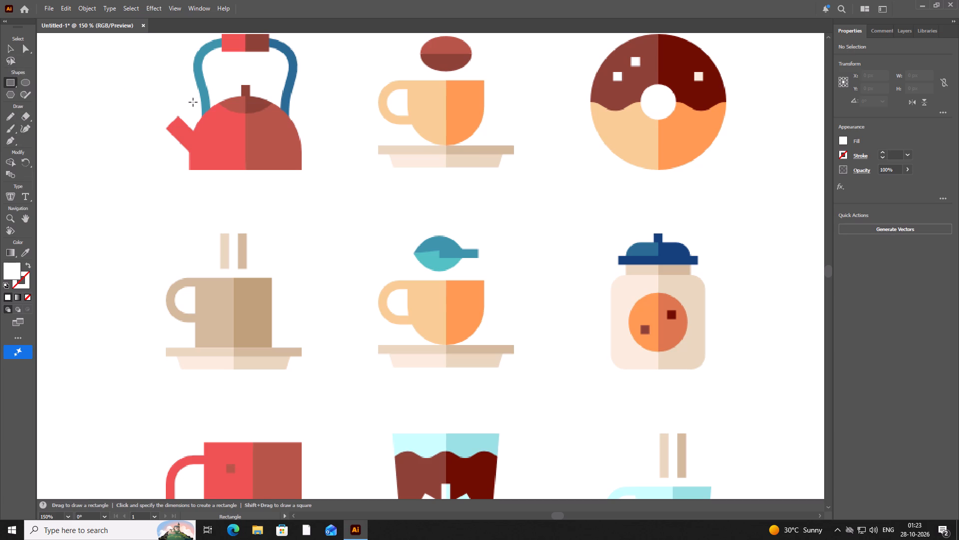
pyautogui.moveTo(187, 99); pyautogui.dragTo(293, 172)
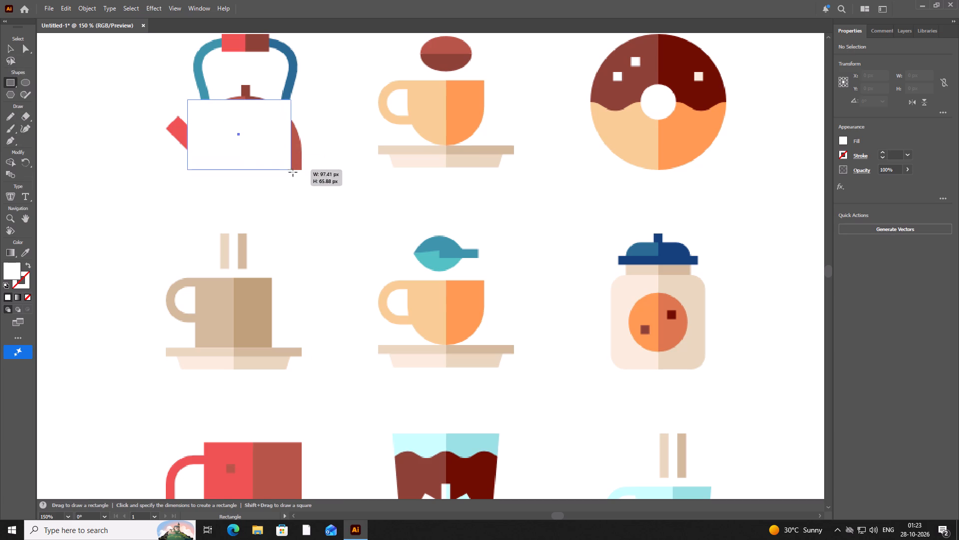
pyautogui.moveTo(293, 172); pyautogui.dragTo(310, 174)
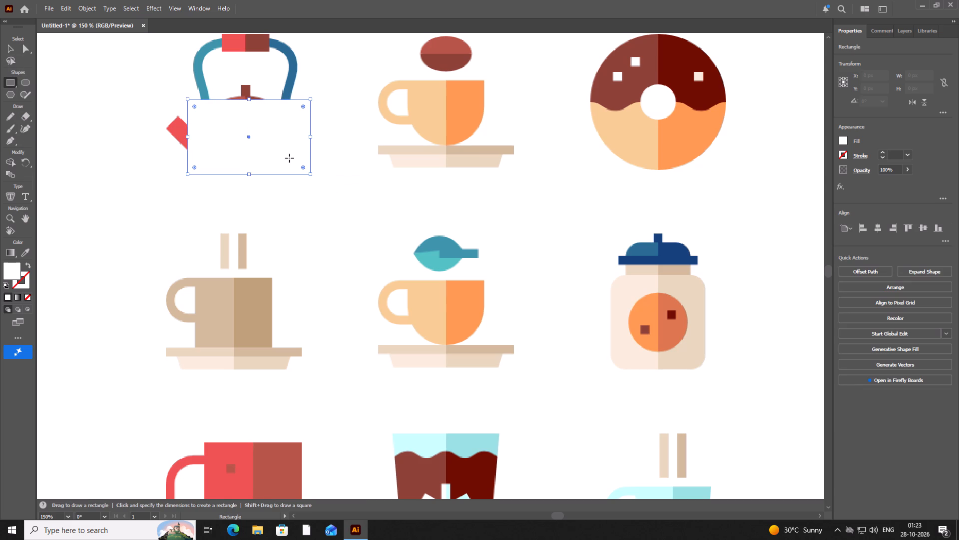
# Apply a white-to-black linear gradient fill to the rectangle over the kettle's body.
pyautogui.click(17, 293)
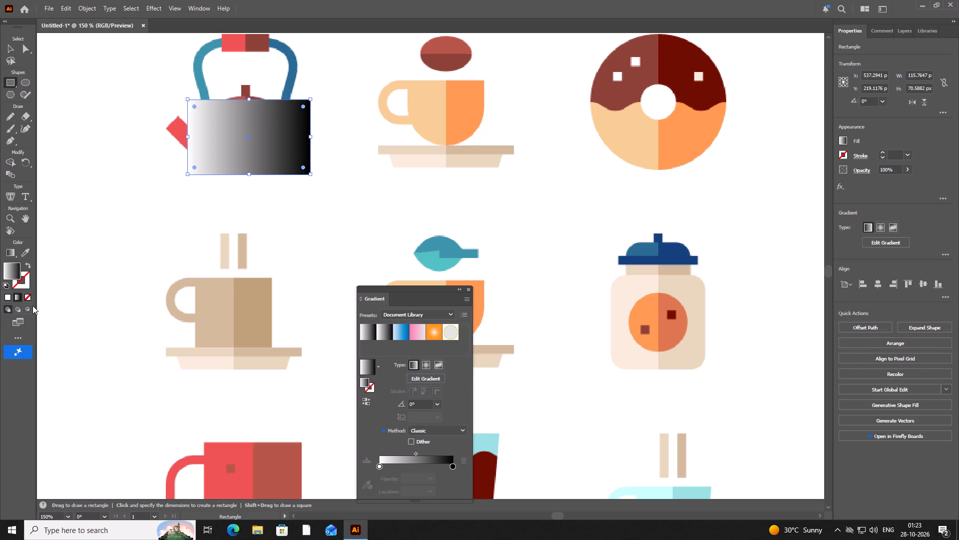
# Remove the gradient fill from the rectangle over the kettle's body, leaving it with no fill.
pyautogui.click(29, 298)
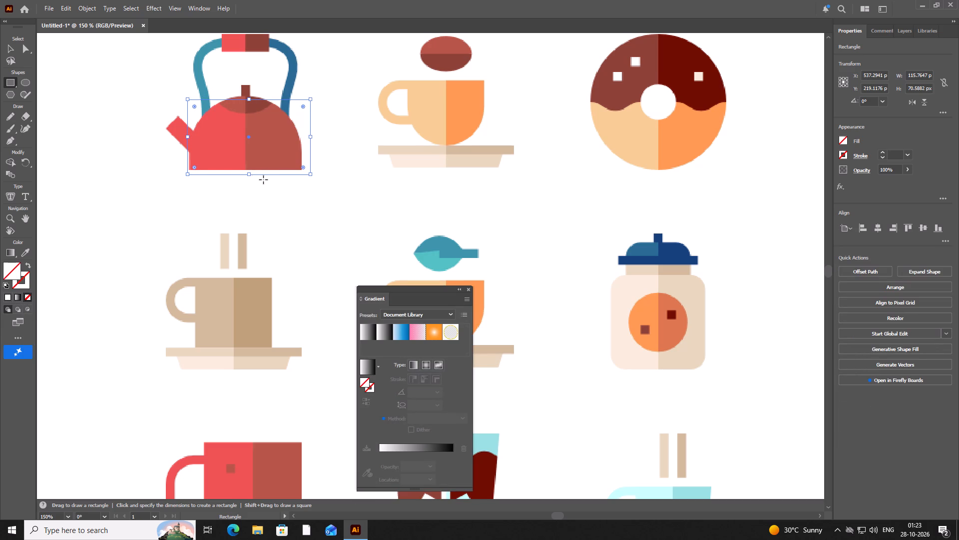
# Resize the rectangle to about 108 x 63 px, fitting it to the kettle body's base and sides.
pyautogui.keyDown('shift'); pyautogui.click(194, 166); pyautogui.keyUp('shift')
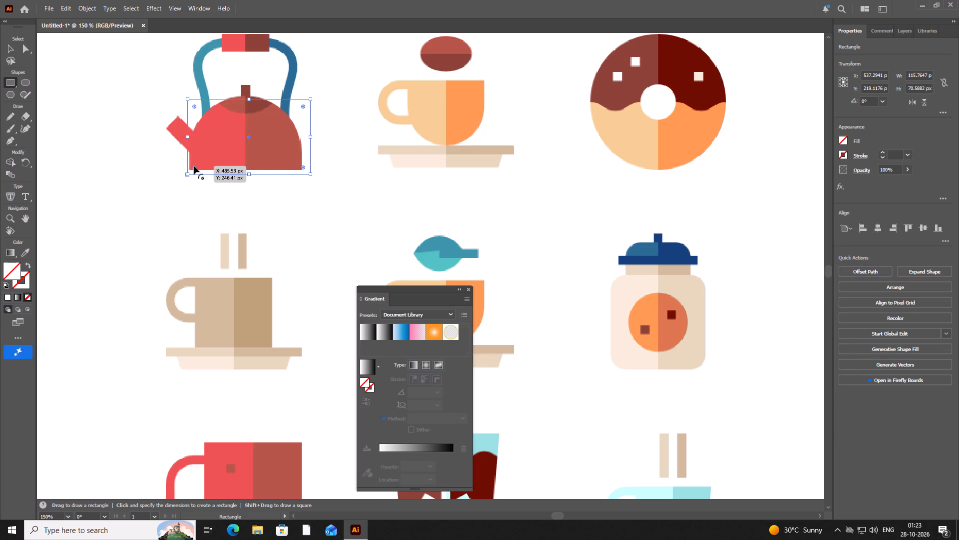
pyautogui.keyDown('shift'); pyautogui.click(302, 167); pyautogui.keyUp('shift')
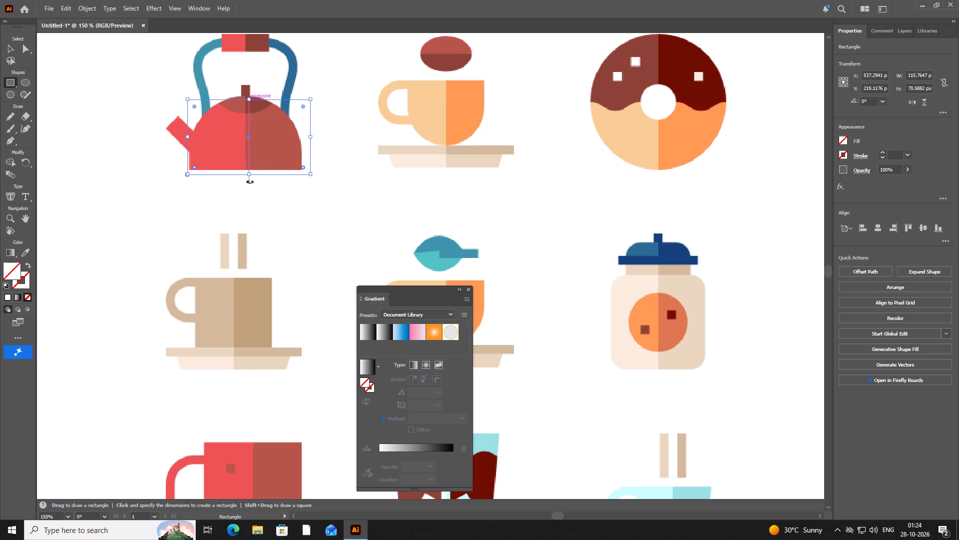
pyautogui.moveTo(249, 175); pyautogui.dragTo(244, 171)
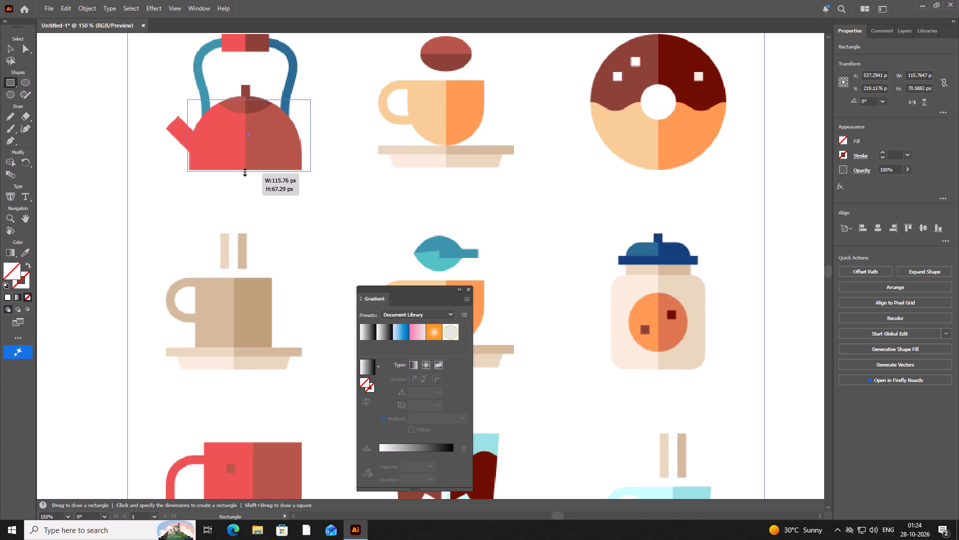
pyautogui.moveTo(244, 171); pyautogui.dragTo(244, 170)
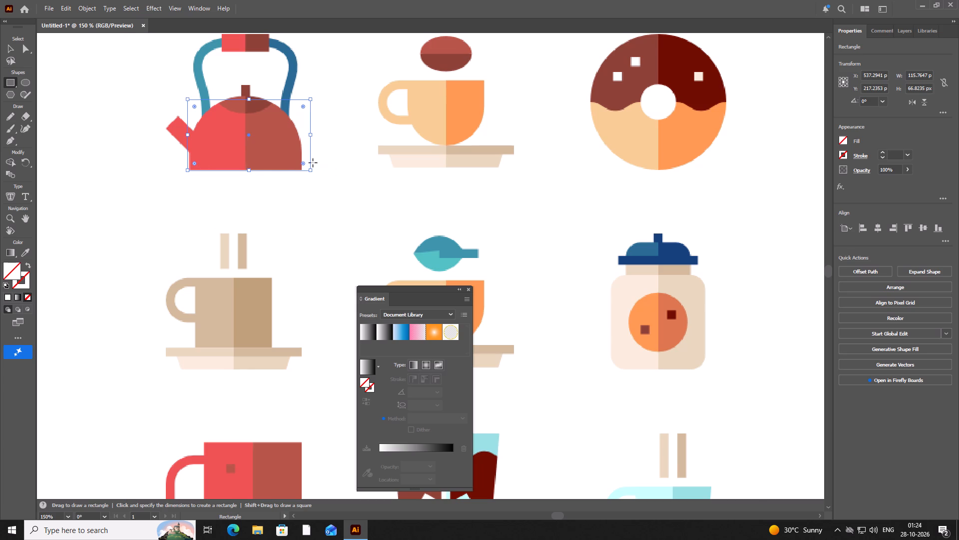
pyautogui.moveTo(311, 137); pyautogui.dragTo(304, 137)
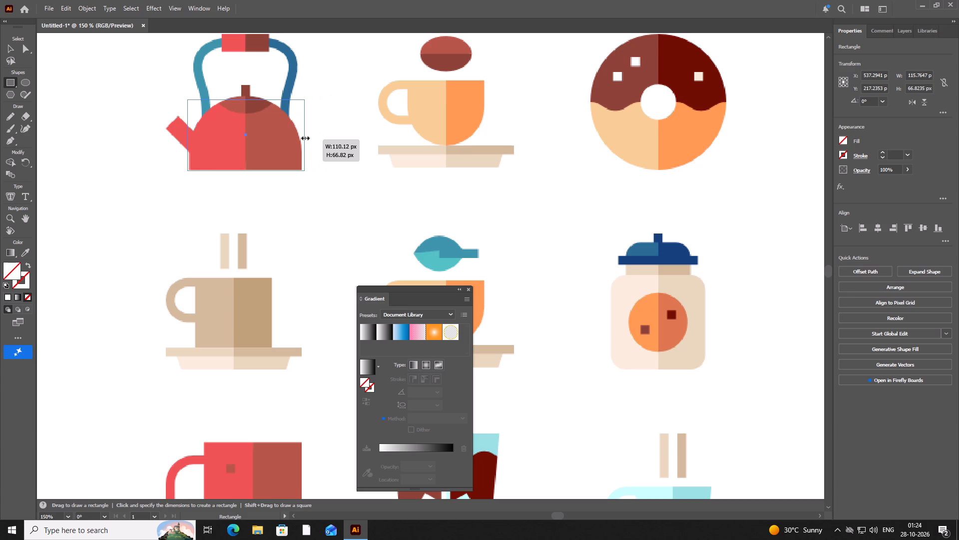
pyautogui.moveTo(304, 137); pyautogui.dragTo(302, 137)
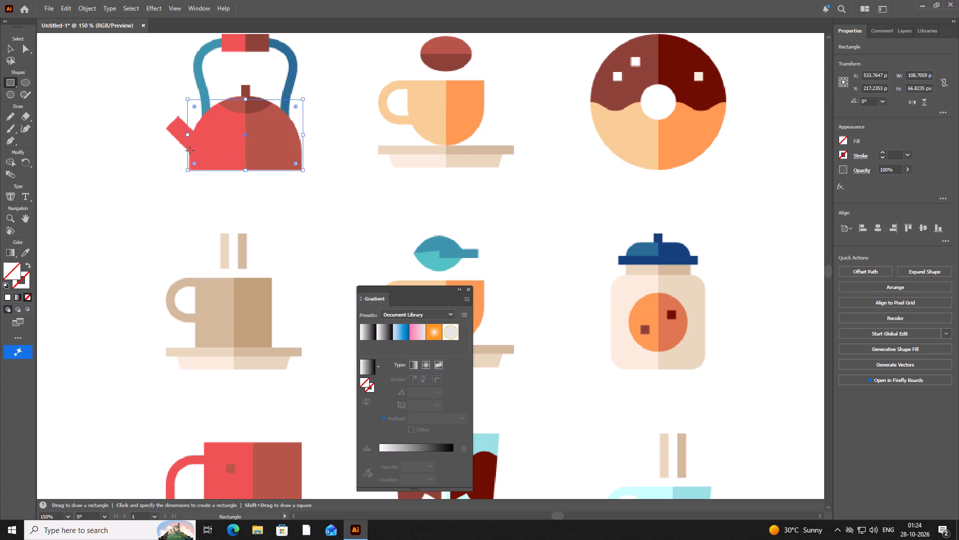
pyautogui.click(184, 134)
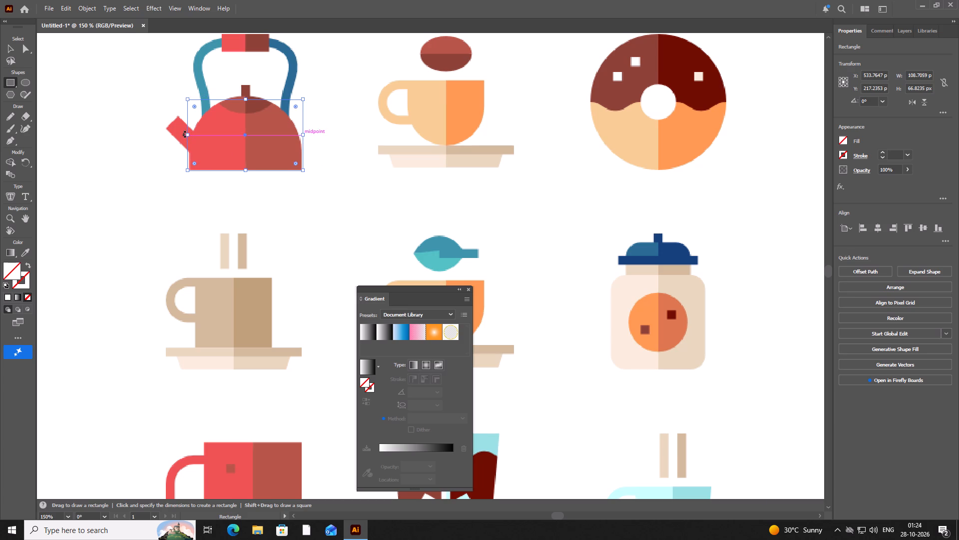
pyautogui.click(187, 137)
pyautogui.keyDown('shift'); pyautogui.click(195, 106); pyautogui.keyUp('shift')
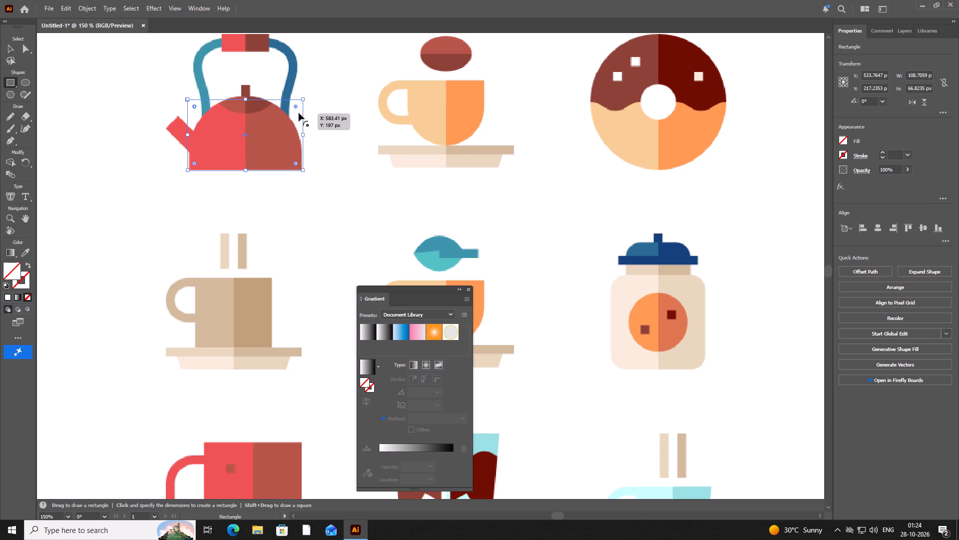
pyautogui.keyDown('shift'); pyautogui.click(296, 106); pyautogui.keyUp('shift')
pyautogui.click(301, 100)
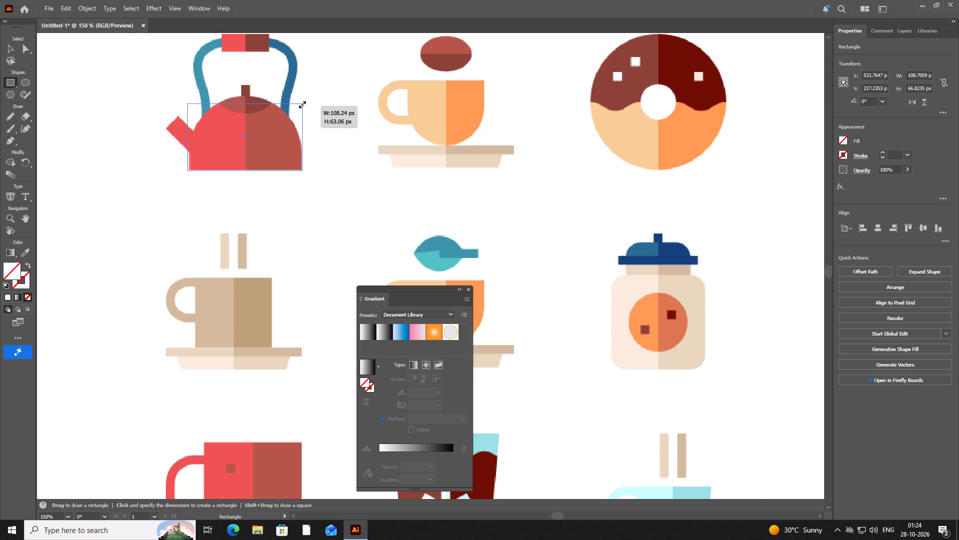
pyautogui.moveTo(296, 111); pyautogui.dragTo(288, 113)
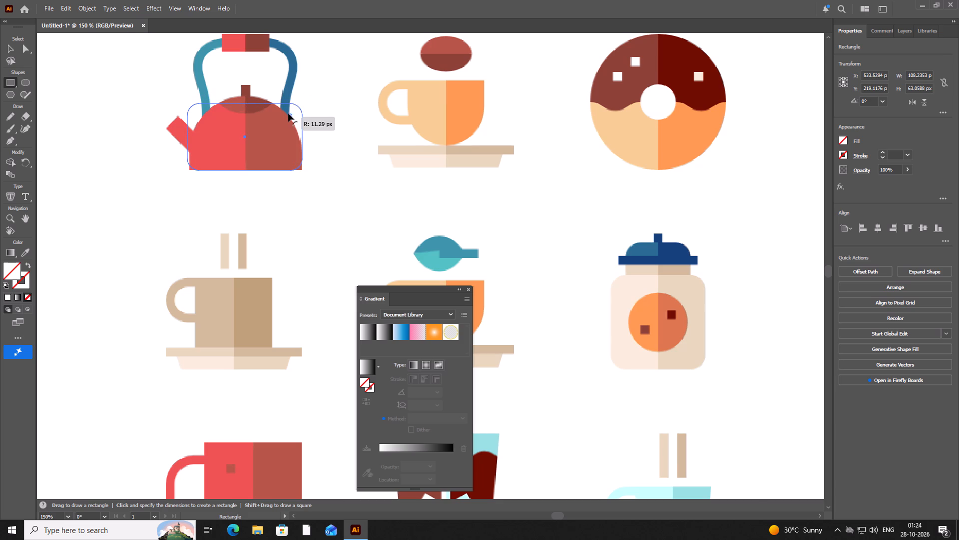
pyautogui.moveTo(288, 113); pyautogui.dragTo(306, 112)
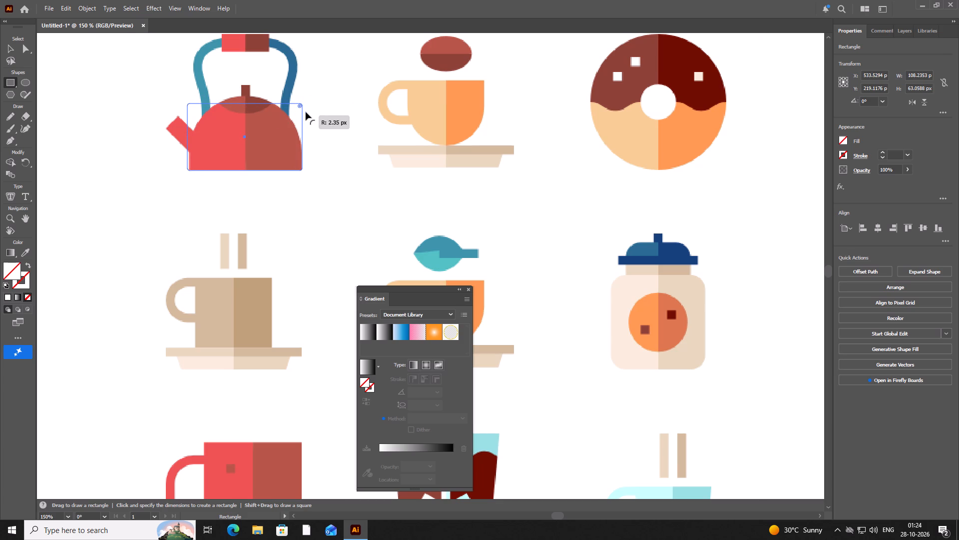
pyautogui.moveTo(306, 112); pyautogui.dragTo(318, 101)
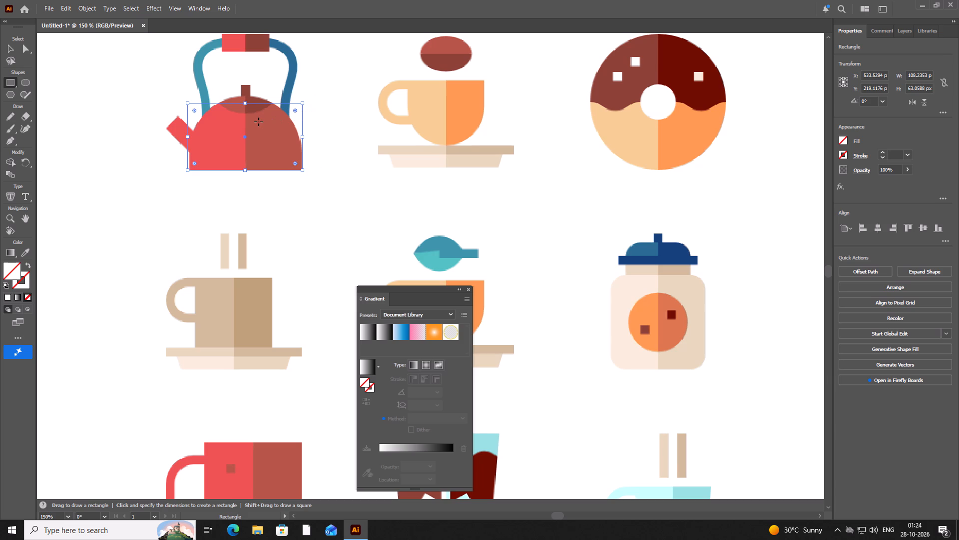
# Round only the rectangle's two top corners by about 44 px to follow the kettle's dome.
pyautogui.keyDown('shift'); pyautogui.click(196, 111); pyautogui.keyUp('shift')
pyautogui.keyDown('shift'); pyautogui.click(293, 111); pyautogui.keyUp('shift')
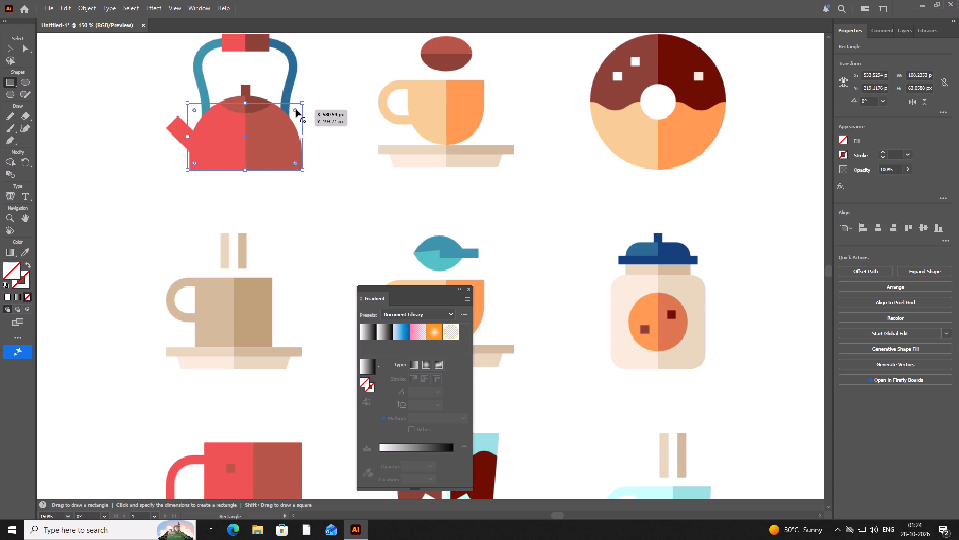
pyautogui.moveTo(296, 109); pyautogui.dragTo(287, 115)
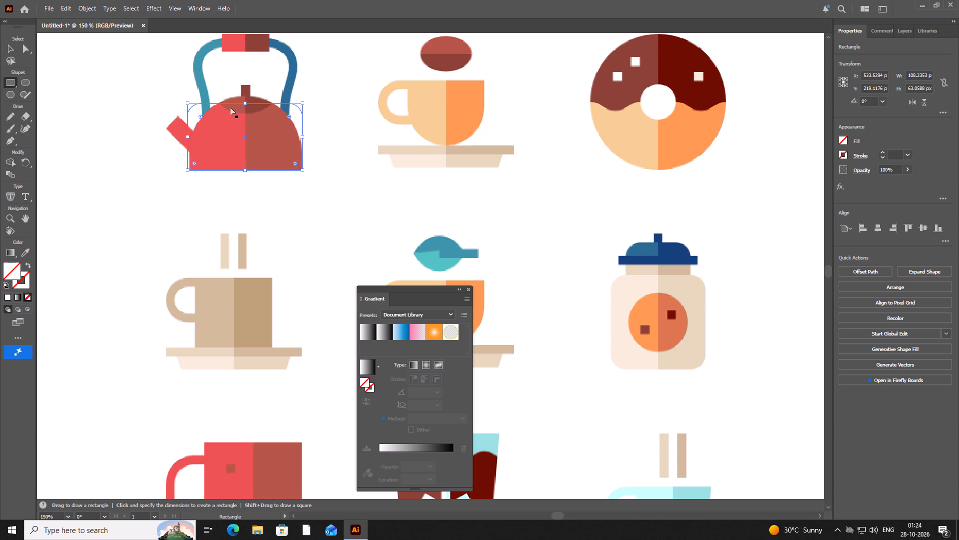
pyautogui.keyDown('shift'); pyautogui.click(200, 116); pyautogui.keyUp('shift')
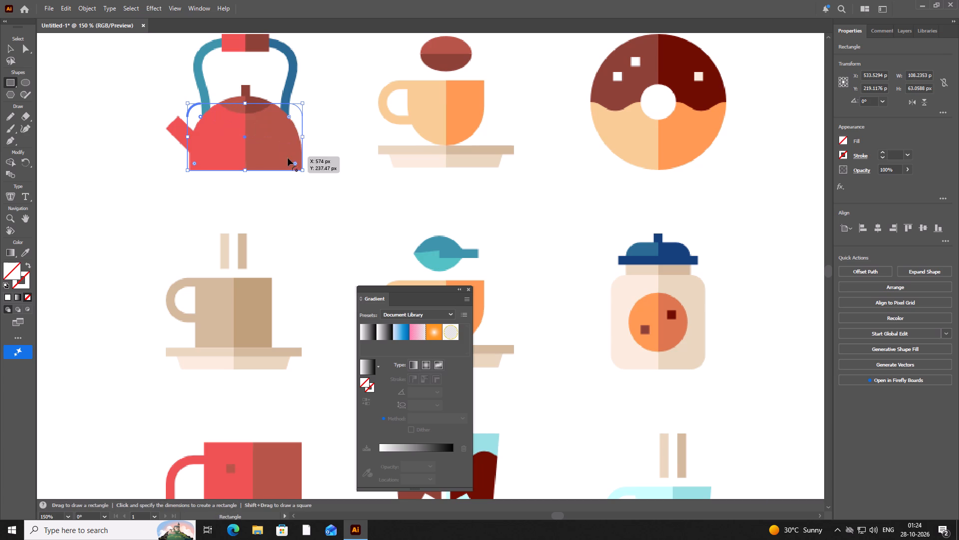
pyautogui.keyDown('shift'); pyautogui.click(290, 116); pyautogui.keyUp('shift')
pyautogui.moveTo(290, 116); pyautogui.dragTo(289, 116)
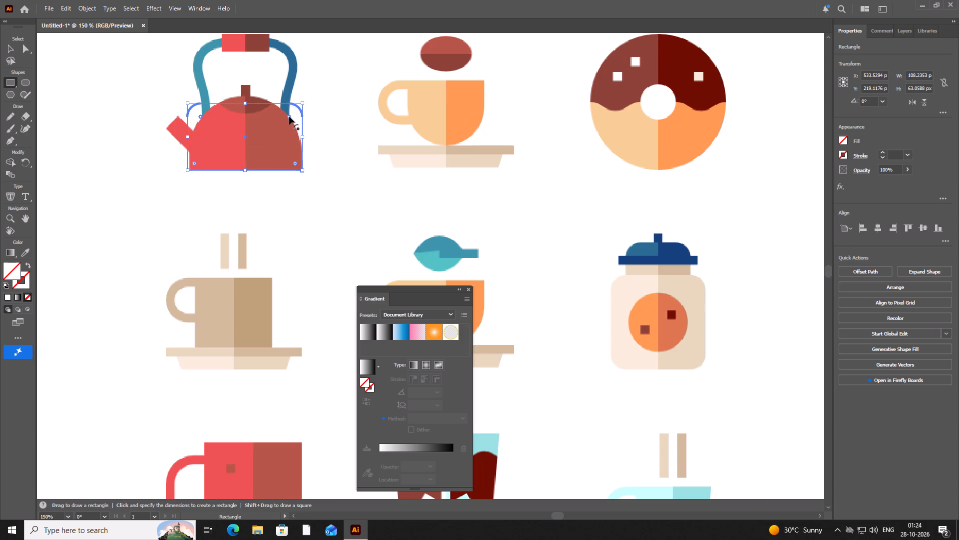
pyautogui.moveTo(289, 116); pyautogui.dragTo(242, 135)
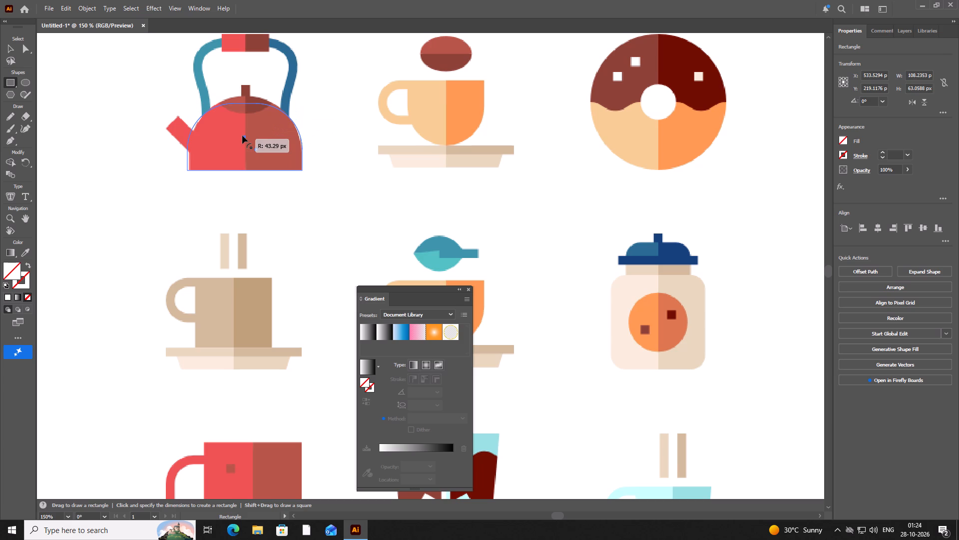
pyautogui.moveTo(242, 135); pyautogui.dragTo(224, 117)
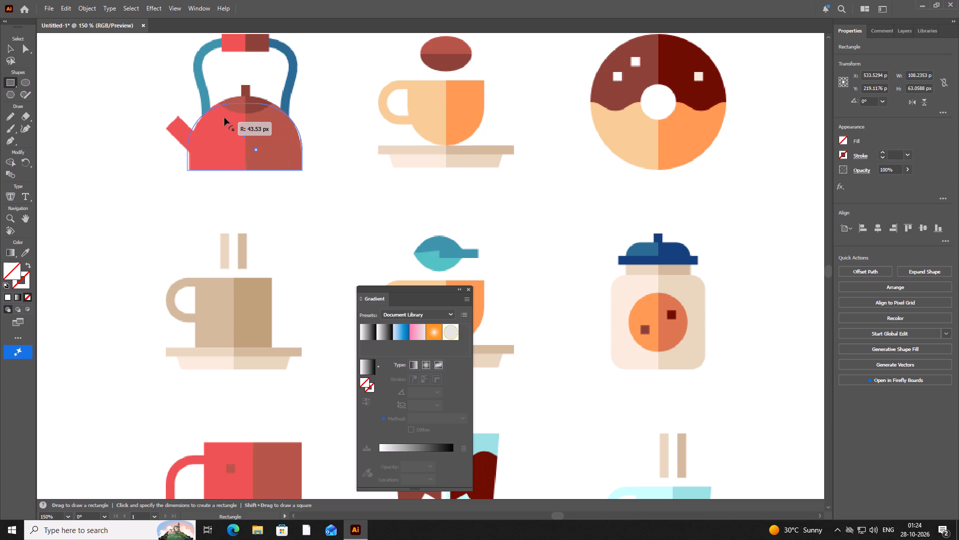
pyautogui.moveTo(224, 117); pyautogui.dragTo(219, 114)
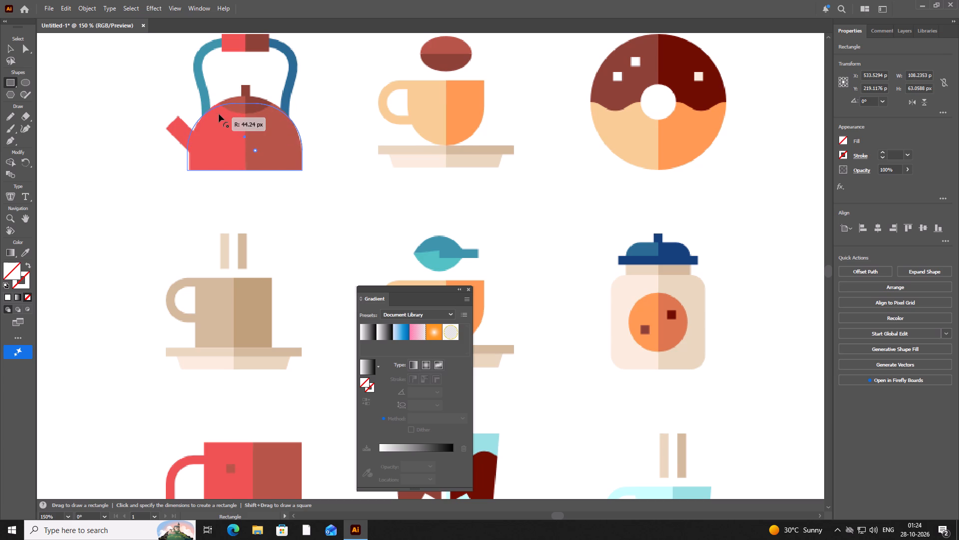
pyautogui.moveTo(219, 114); pyautogui.dragTo(215, 114)
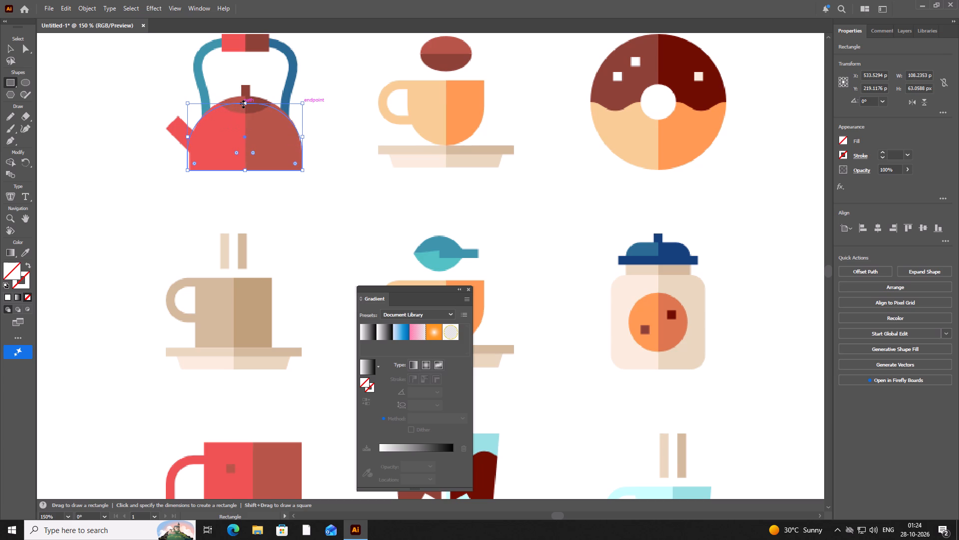
# Extend the rounded rectangle upward to the top of the kettle's dome, making it about 70 px high.
pyautogui.moveTo(242, 103); pyautogui.dragTo(247, 96)
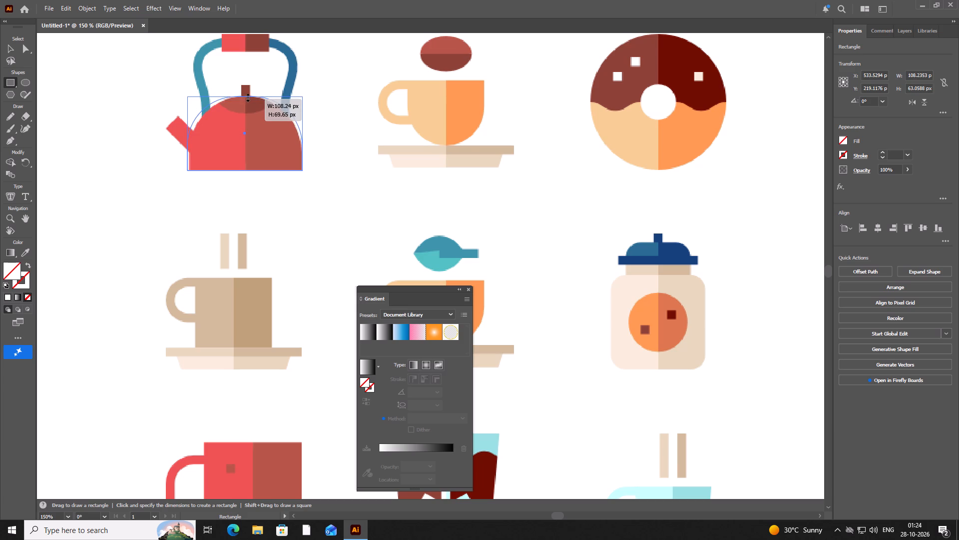
pyautogui.moveTo(247, 96); pyautogui.dragTo(248, 95)
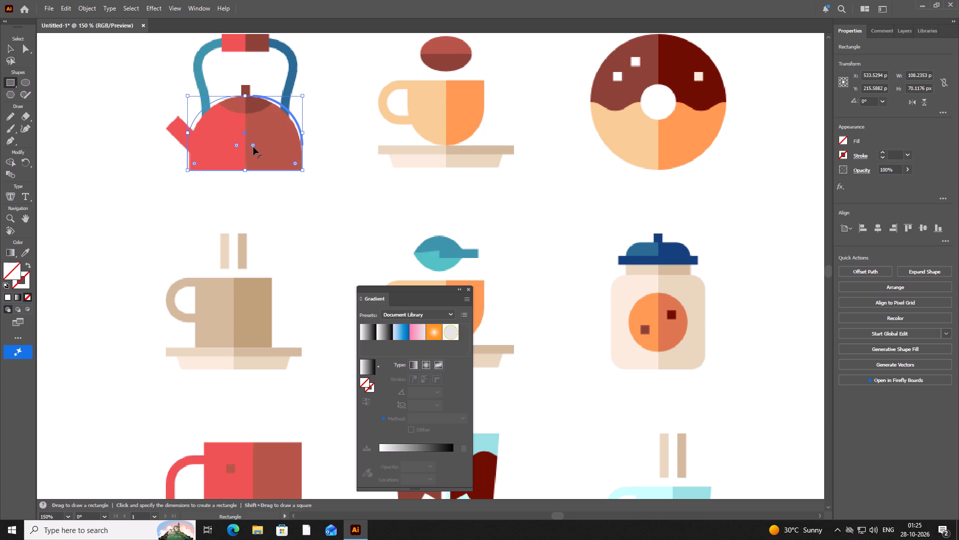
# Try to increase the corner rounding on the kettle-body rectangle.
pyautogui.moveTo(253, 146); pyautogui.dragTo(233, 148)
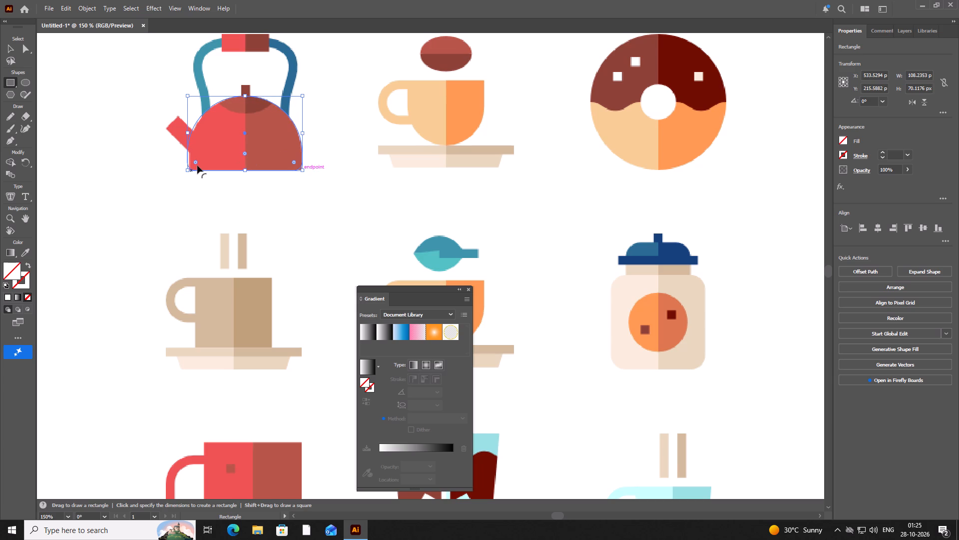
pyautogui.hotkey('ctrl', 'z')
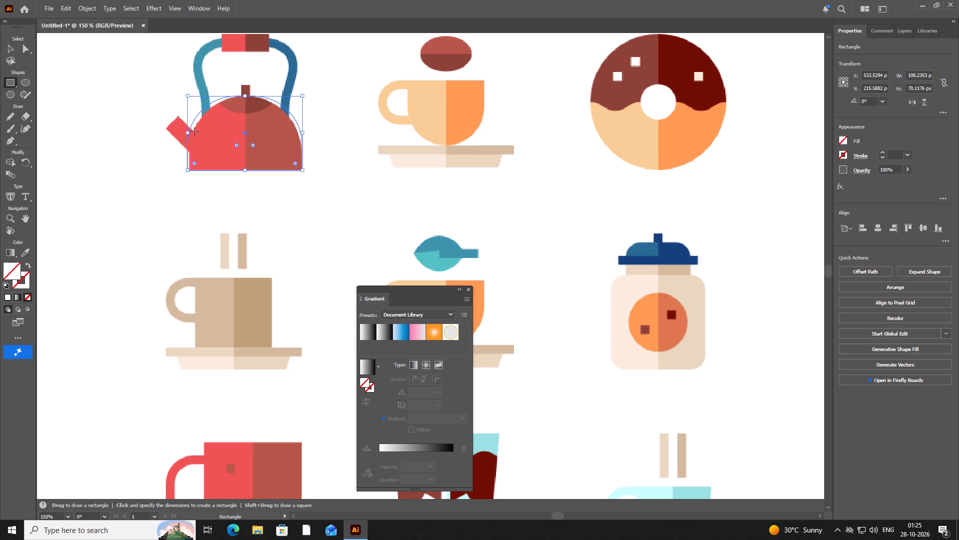
# Increase the rounding of the kettle-body rectangle's two top corners to about 54 px.
pyautogui.keyDown('shift'); pyautogui.click(237, 145); pyautogui.keyUp('shift')
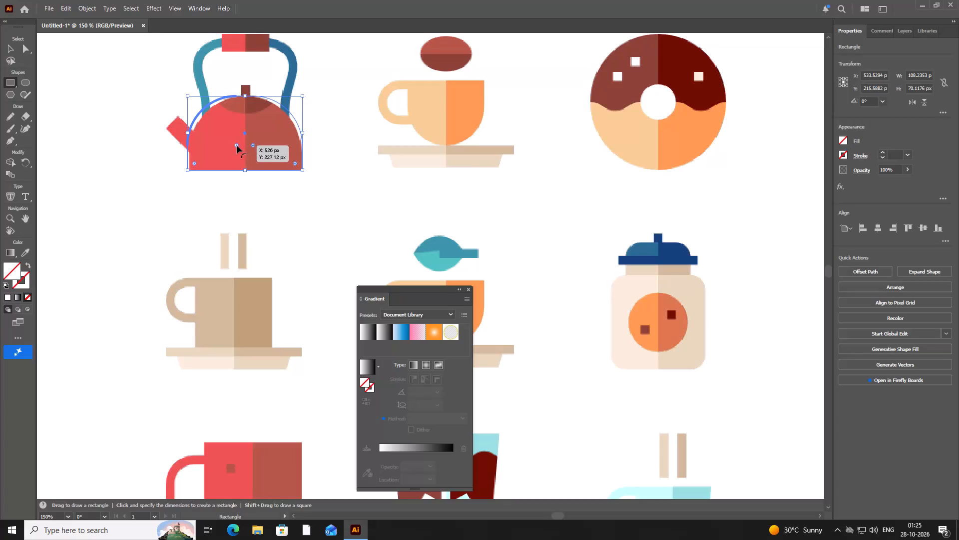
pyautogui.keyDown('shift'); pyautogui.click(255, 145); pyautogui.keyUp('shift')
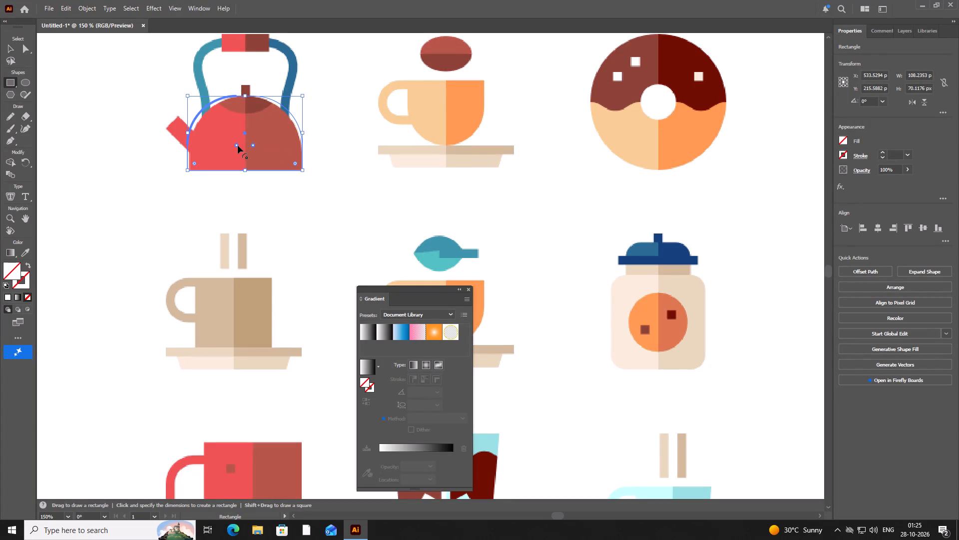
pyautogui.moveTo(236, 143); pyautogui.dragTo(247, 151)
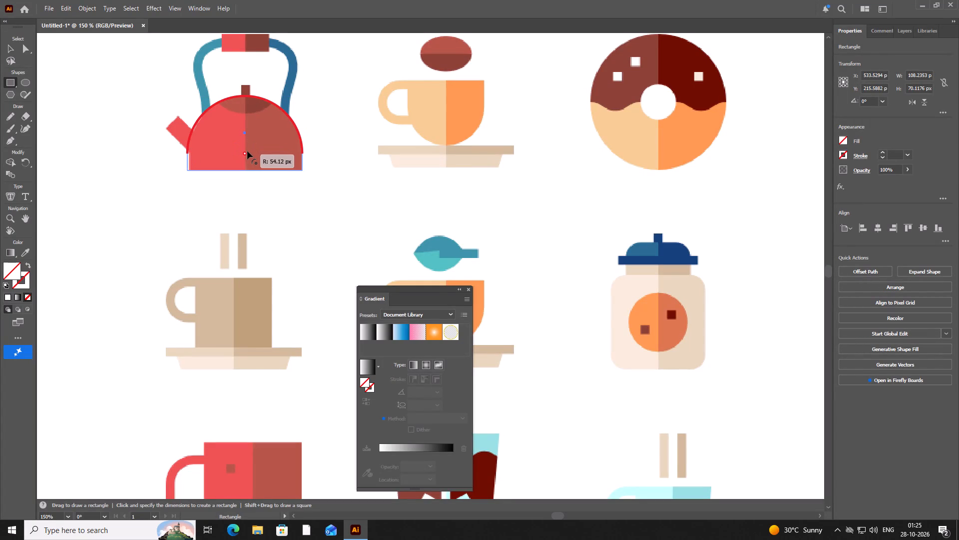
pyautogui.moveTo(247, 151); pyautogui.dragTo(248, 153)
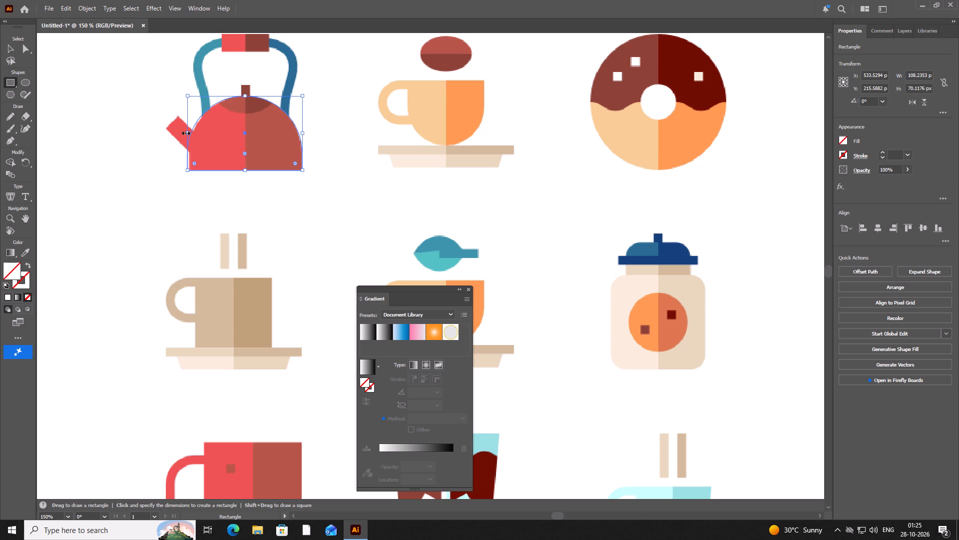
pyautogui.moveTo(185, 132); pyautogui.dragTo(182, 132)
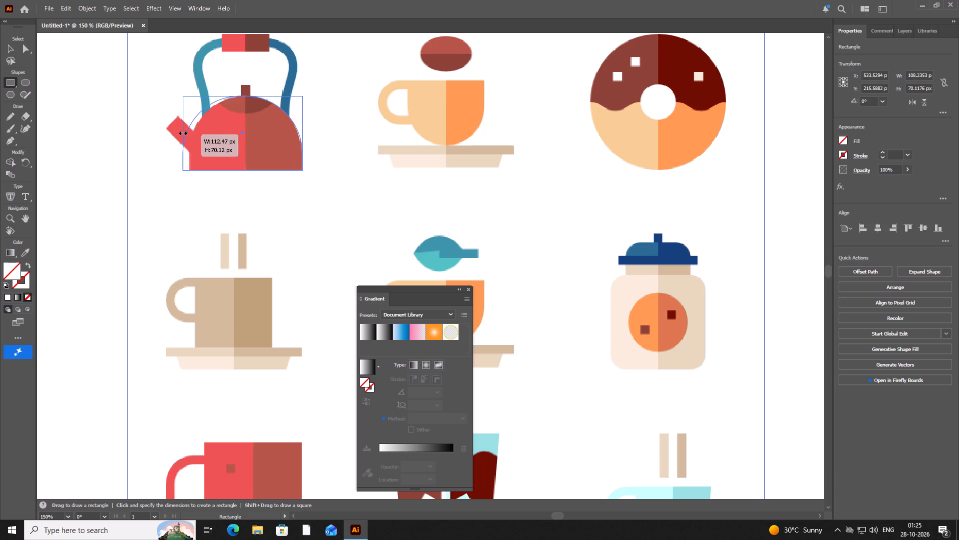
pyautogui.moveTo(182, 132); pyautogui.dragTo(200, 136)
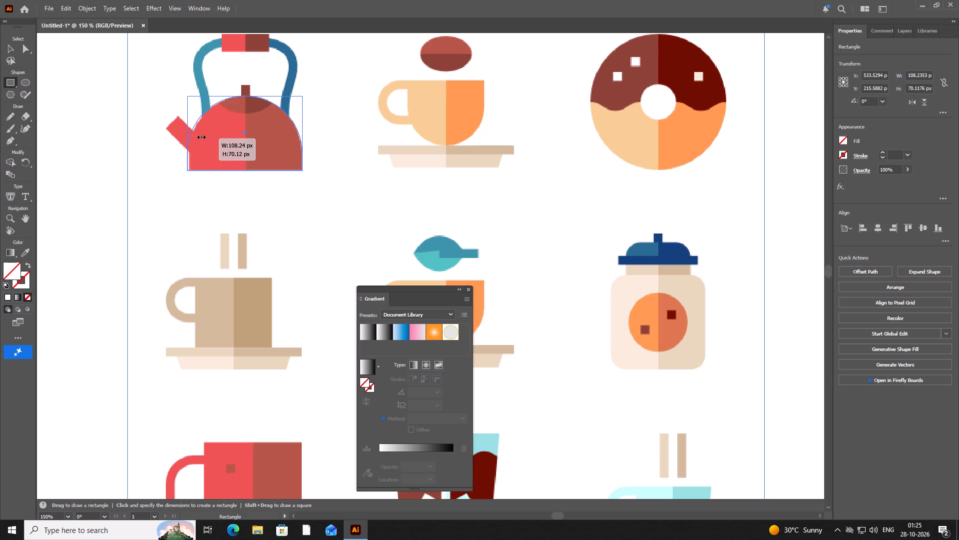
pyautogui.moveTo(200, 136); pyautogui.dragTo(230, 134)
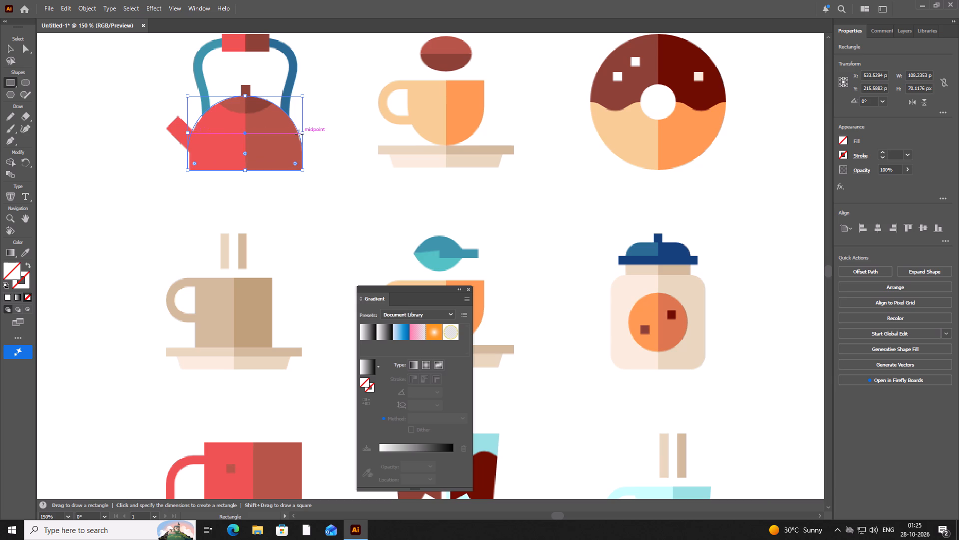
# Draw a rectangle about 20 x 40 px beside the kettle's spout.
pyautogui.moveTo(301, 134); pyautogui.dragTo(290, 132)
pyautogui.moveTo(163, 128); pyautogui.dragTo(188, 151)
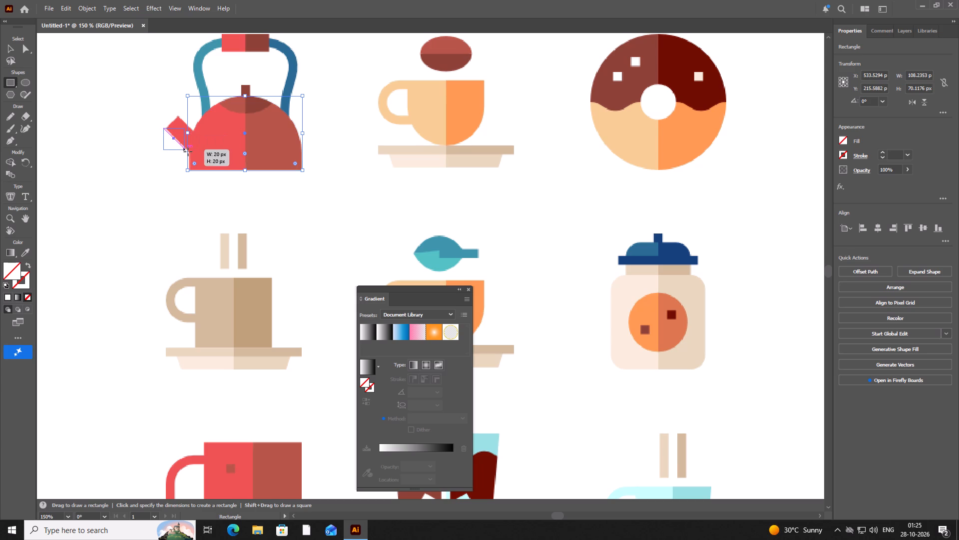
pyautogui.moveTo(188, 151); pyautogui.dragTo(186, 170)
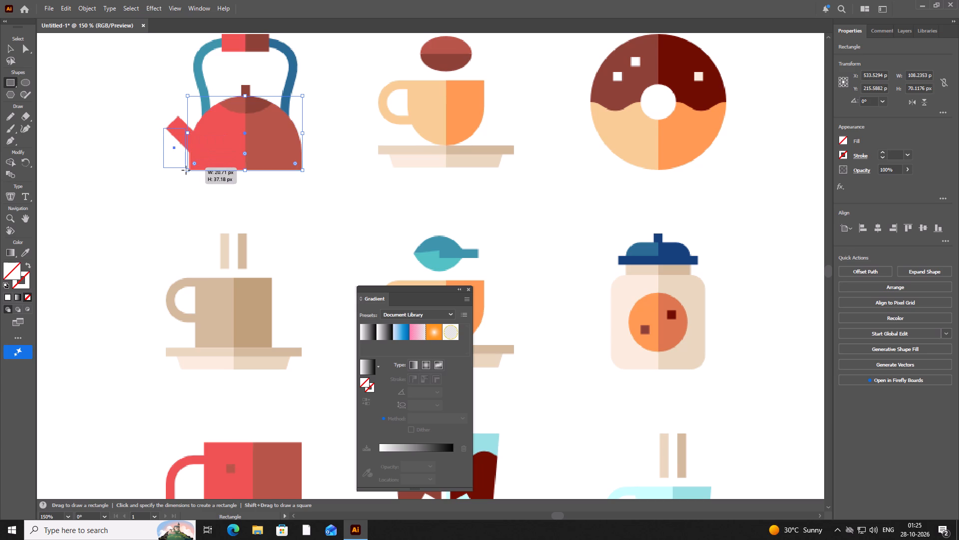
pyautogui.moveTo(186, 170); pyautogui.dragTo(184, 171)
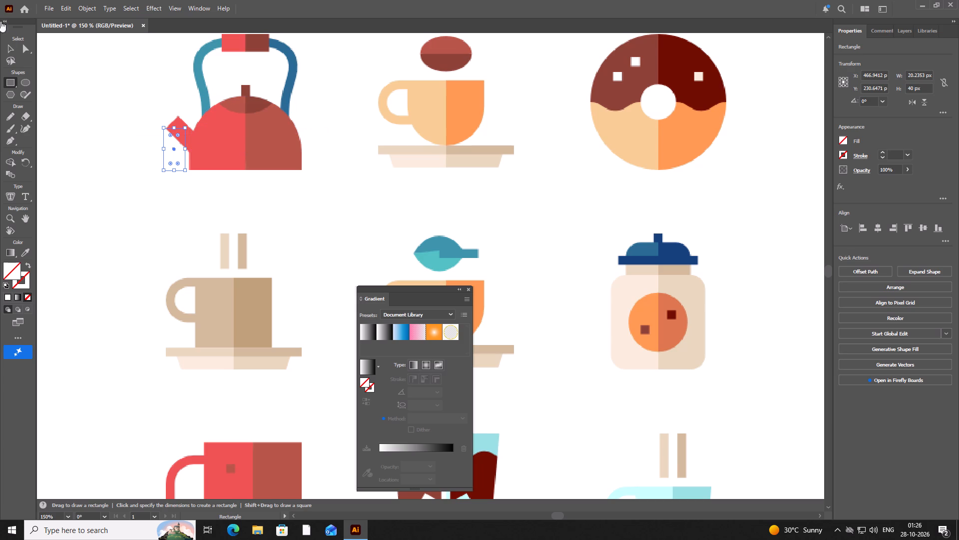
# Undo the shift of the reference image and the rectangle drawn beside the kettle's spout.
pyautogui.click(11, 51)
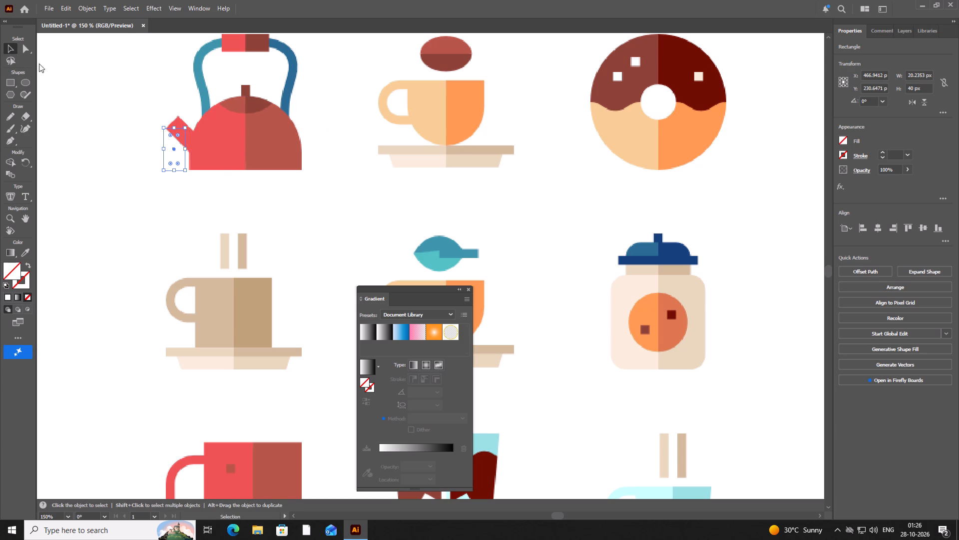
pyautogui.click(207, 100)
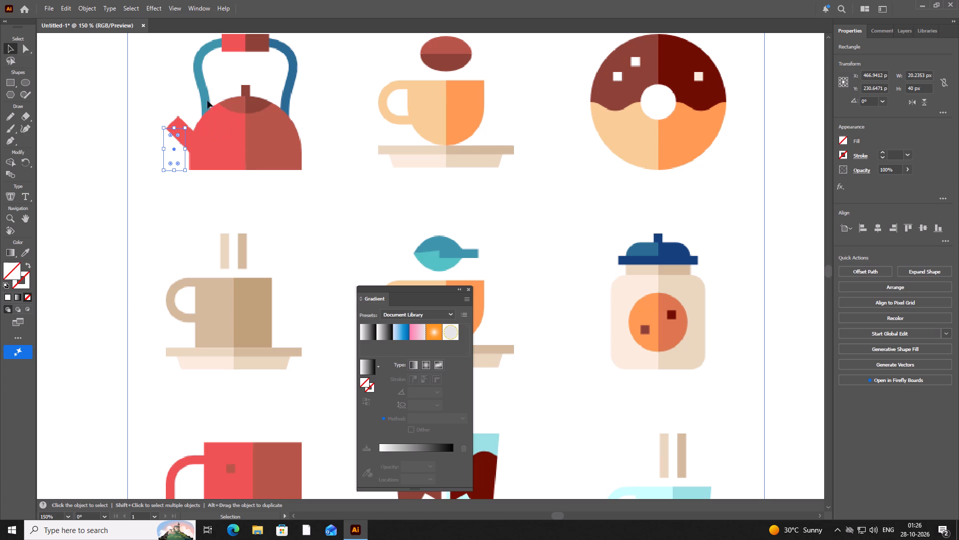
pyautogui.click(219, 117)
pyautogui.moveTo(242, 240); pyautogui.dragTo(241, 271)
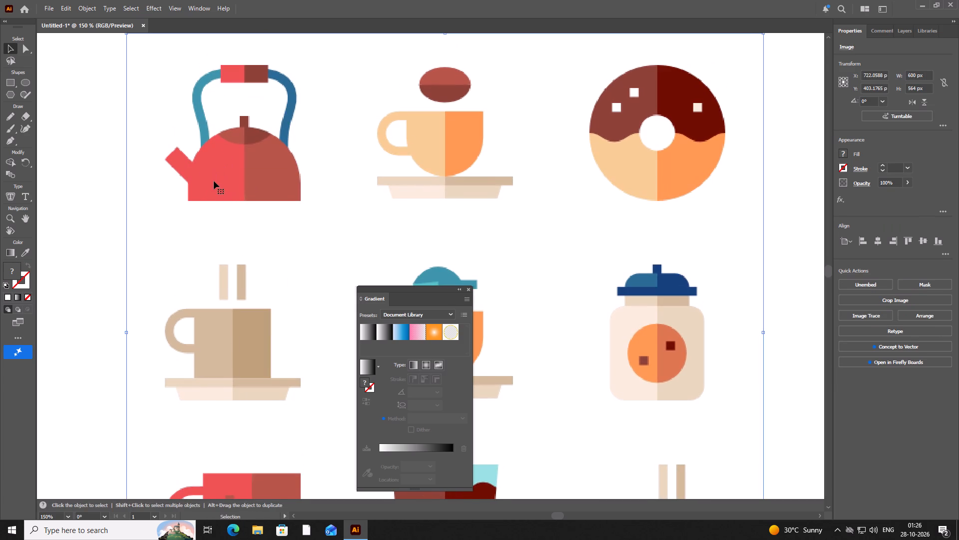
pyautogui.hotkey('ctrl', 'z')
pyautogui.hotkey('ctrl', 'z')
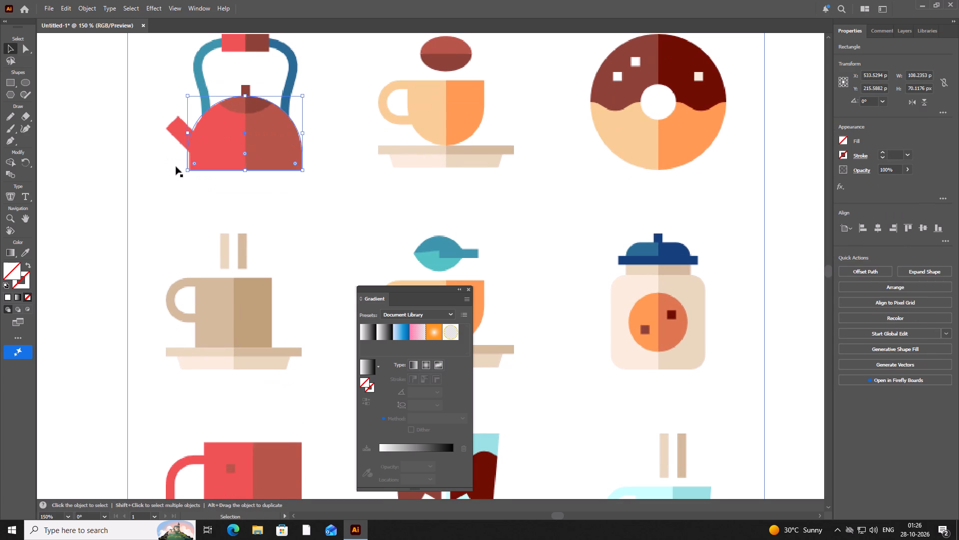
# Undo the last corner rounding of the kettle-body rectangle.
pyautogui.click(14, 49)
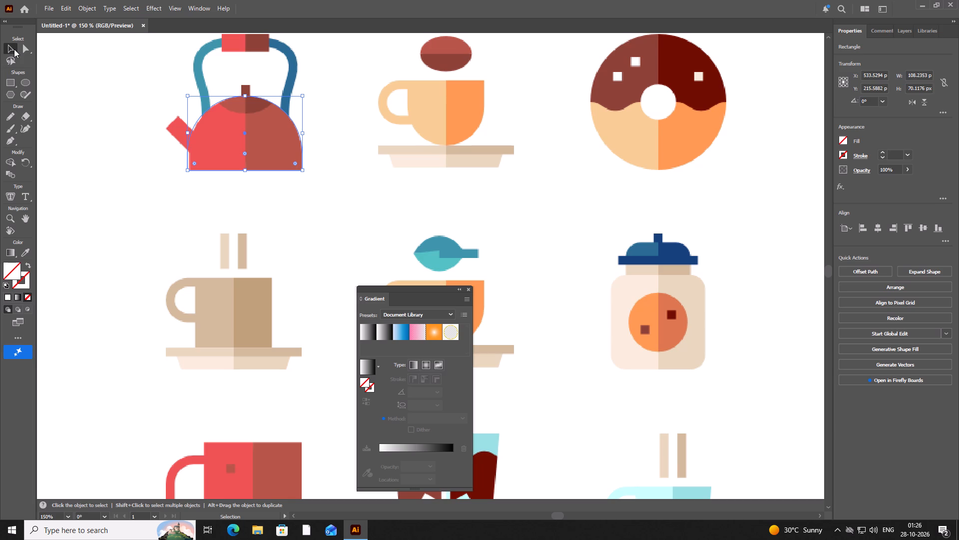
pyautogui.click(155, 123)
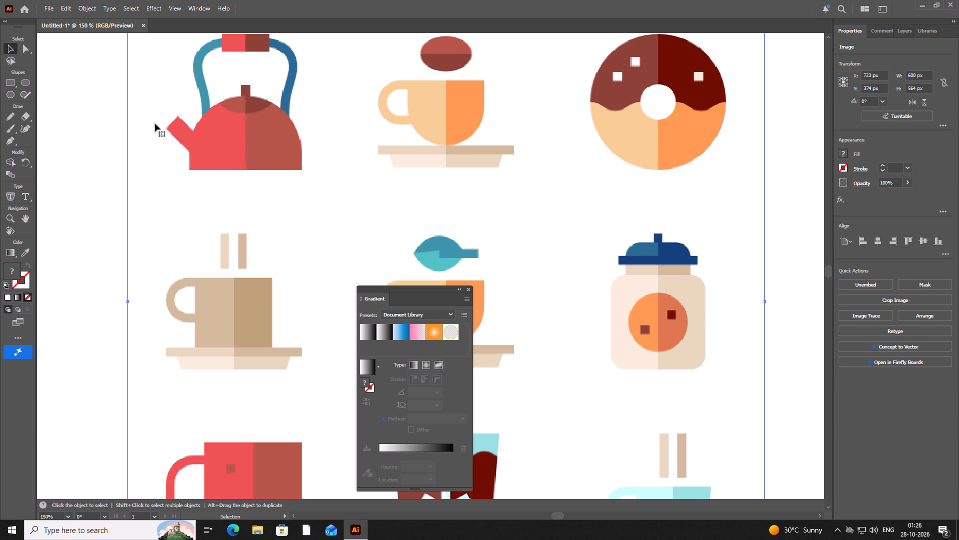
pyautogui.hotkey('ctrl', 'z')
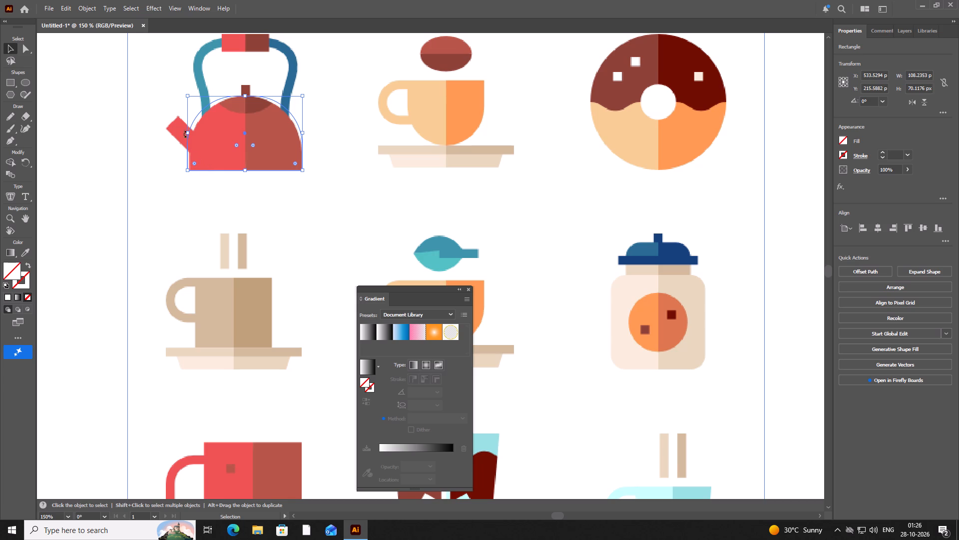
# Resize the kettle-body rectangle to about 108 x 71 px to match the kettle's width and dome height.
pyautogui.click(189, 131)
pyautogui.moveTo(246, 96); pyautogui.dragTo(249, 83)
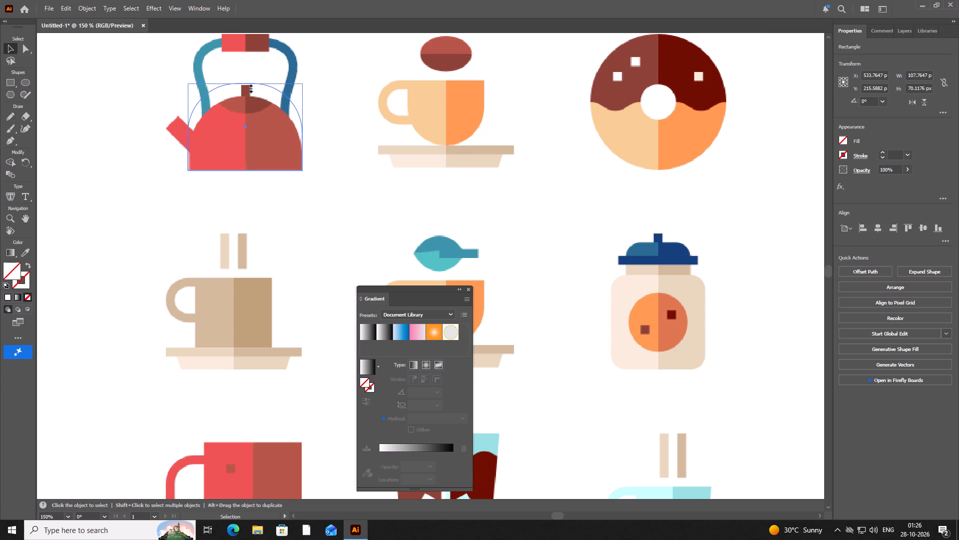
pyautogui.moveTo(302, 83); pyautogui.dragTo(295, 90)
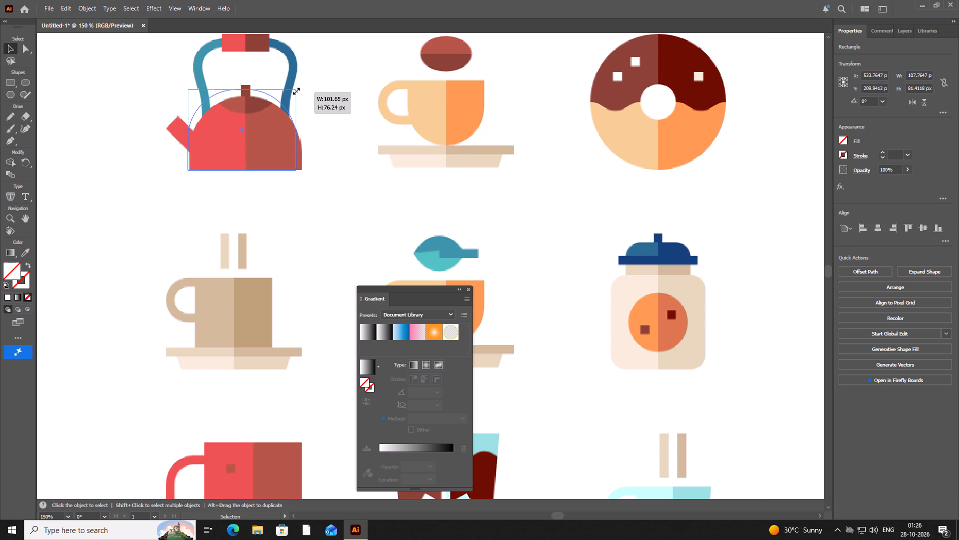
pyautogui.moveTo(295, 90); pyautogui.dragTo(299, 96)
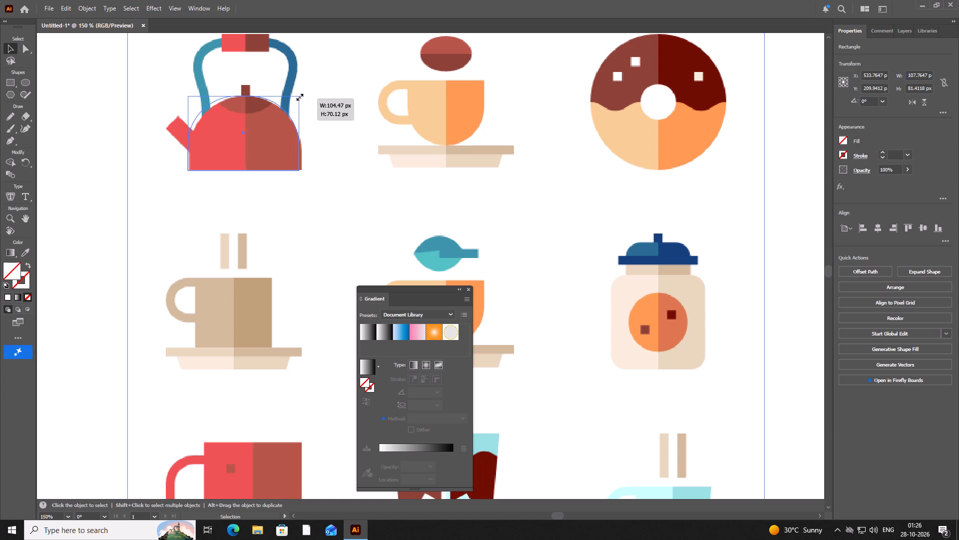
pyautogui.moveTo(299, 96); pyautogui.dragTo(305, 97)
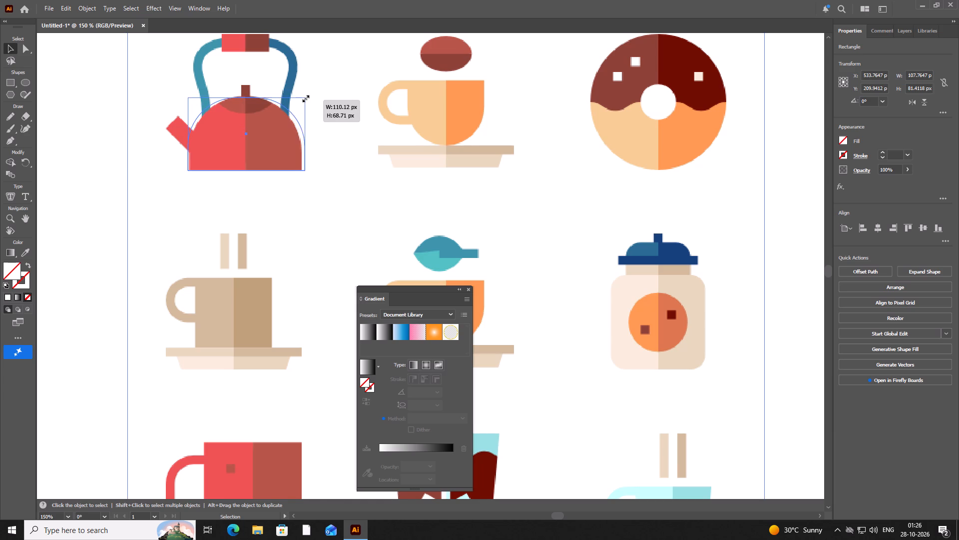
pyautogui.moveTo(305, 97); pyautogui.dragTo(302, 95)
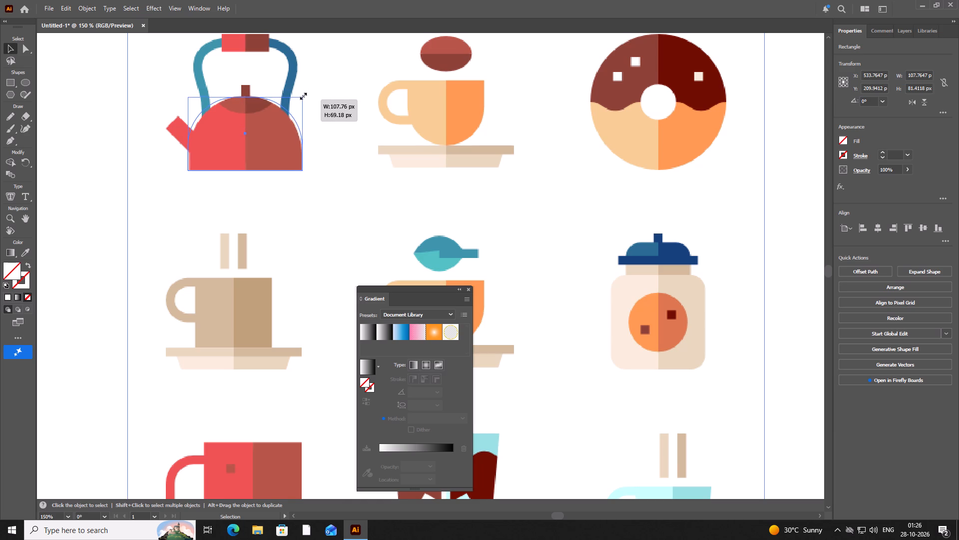
pyautogui.moveTo(302, 95); pyautogui.dragTo(302, 94)
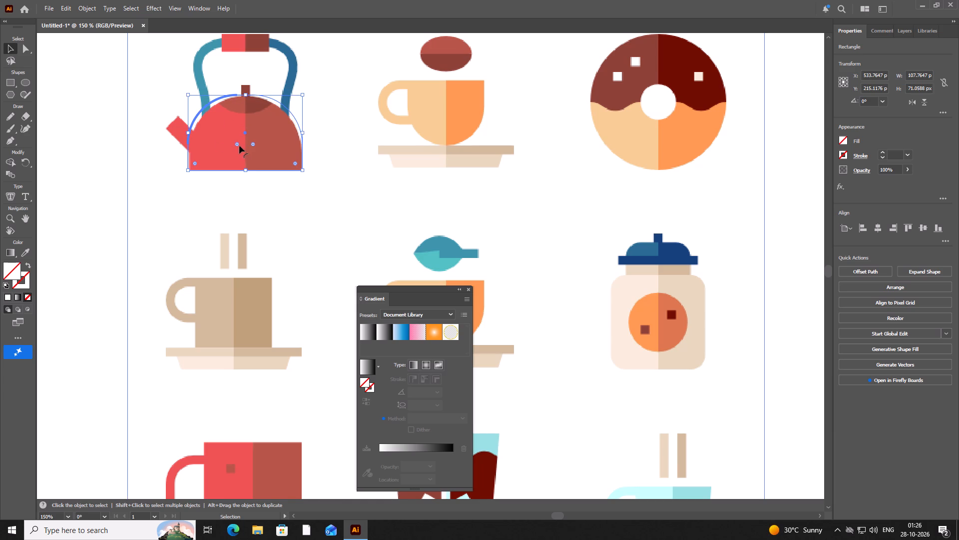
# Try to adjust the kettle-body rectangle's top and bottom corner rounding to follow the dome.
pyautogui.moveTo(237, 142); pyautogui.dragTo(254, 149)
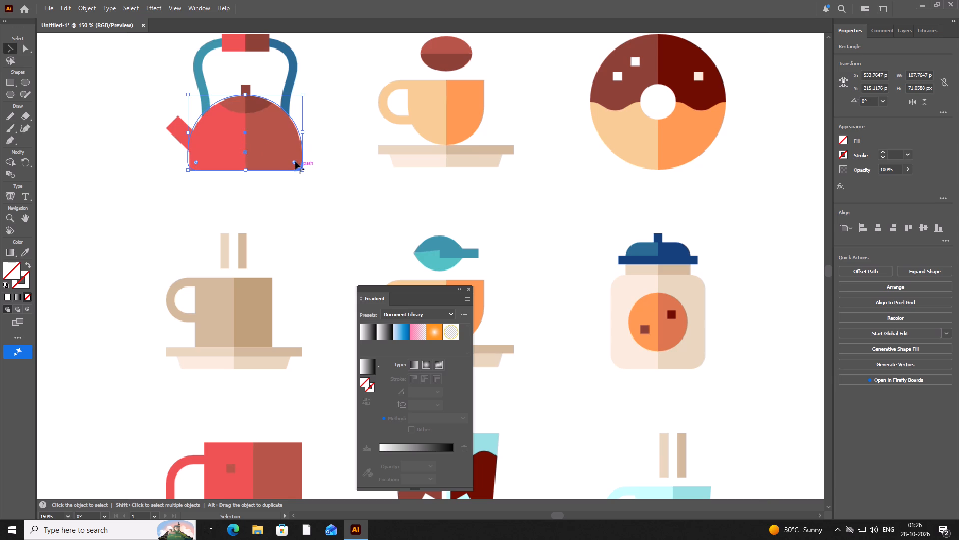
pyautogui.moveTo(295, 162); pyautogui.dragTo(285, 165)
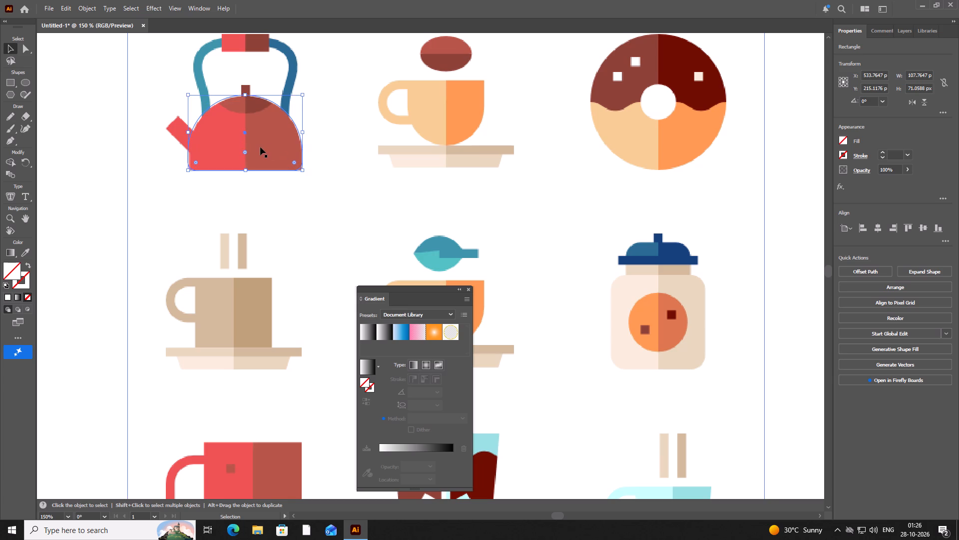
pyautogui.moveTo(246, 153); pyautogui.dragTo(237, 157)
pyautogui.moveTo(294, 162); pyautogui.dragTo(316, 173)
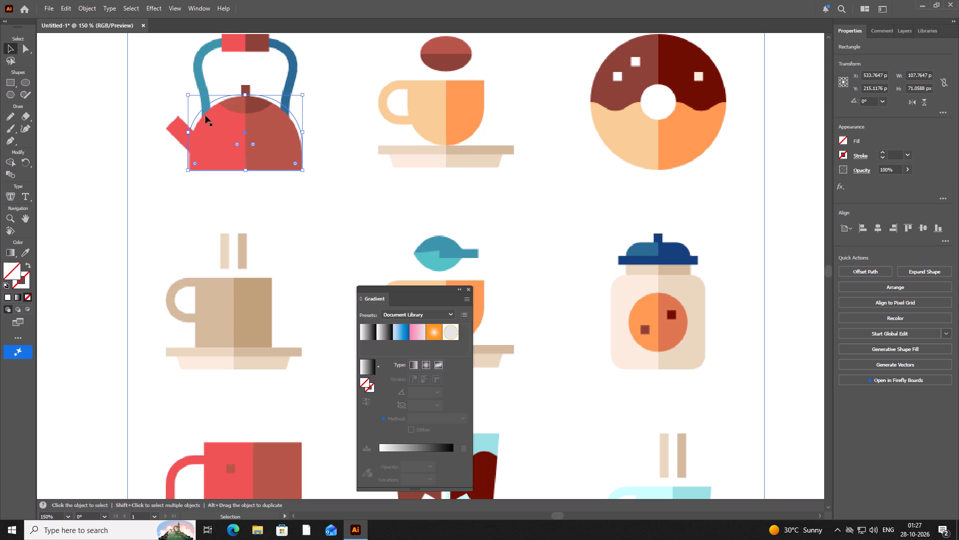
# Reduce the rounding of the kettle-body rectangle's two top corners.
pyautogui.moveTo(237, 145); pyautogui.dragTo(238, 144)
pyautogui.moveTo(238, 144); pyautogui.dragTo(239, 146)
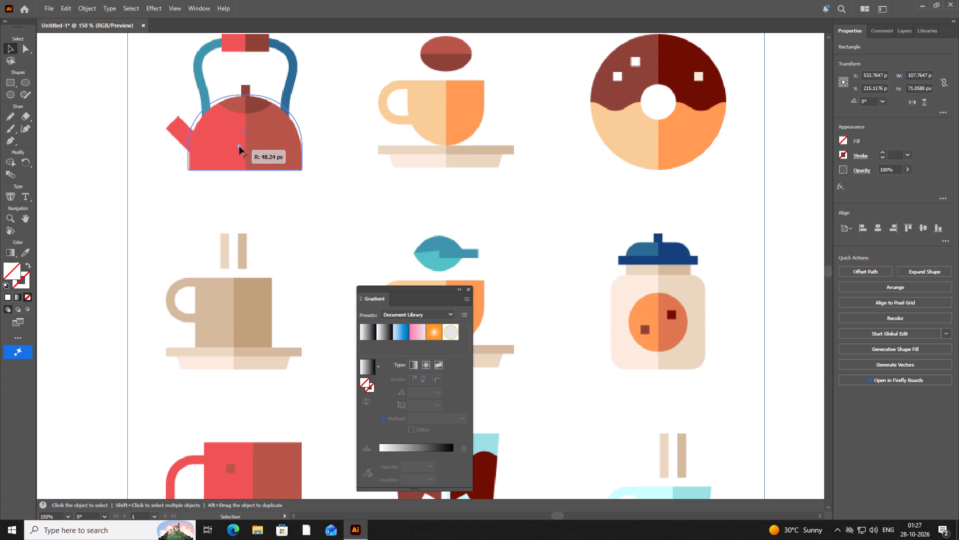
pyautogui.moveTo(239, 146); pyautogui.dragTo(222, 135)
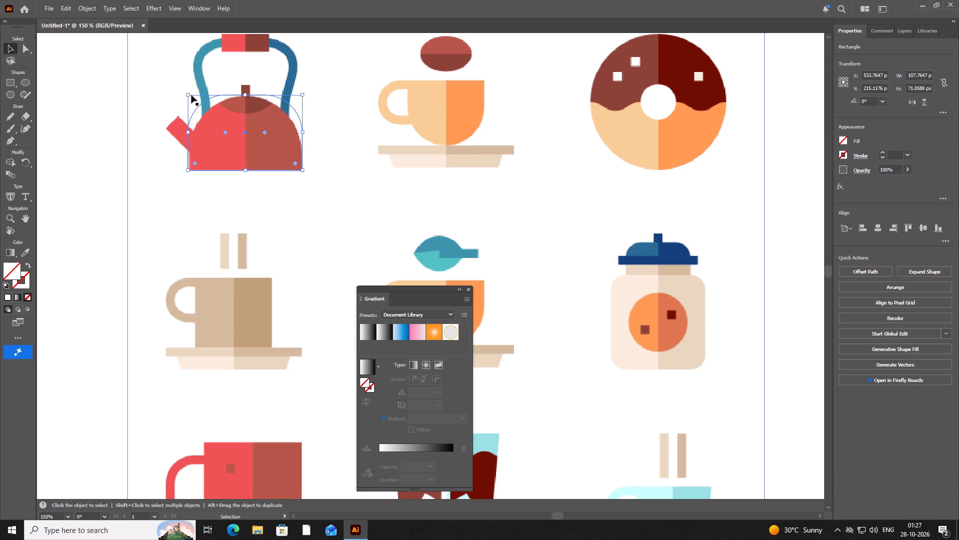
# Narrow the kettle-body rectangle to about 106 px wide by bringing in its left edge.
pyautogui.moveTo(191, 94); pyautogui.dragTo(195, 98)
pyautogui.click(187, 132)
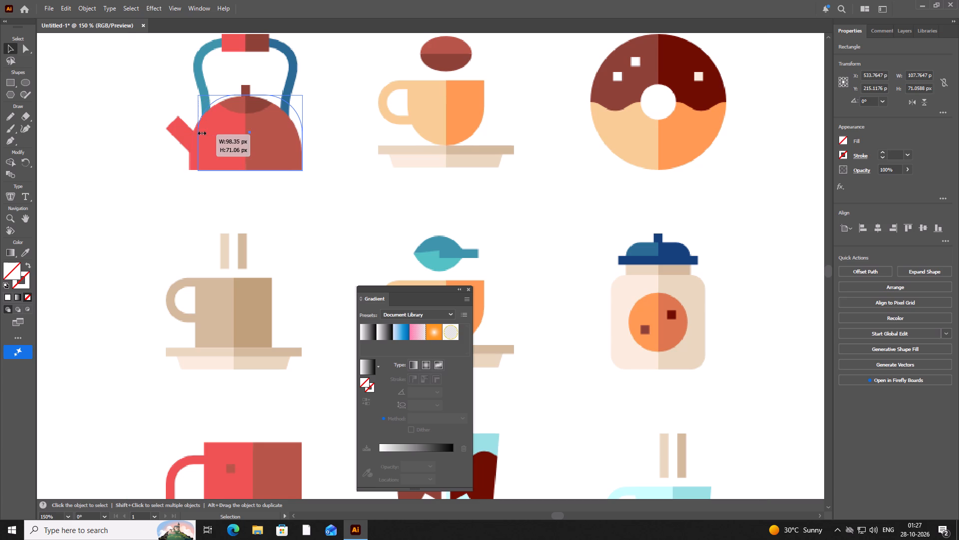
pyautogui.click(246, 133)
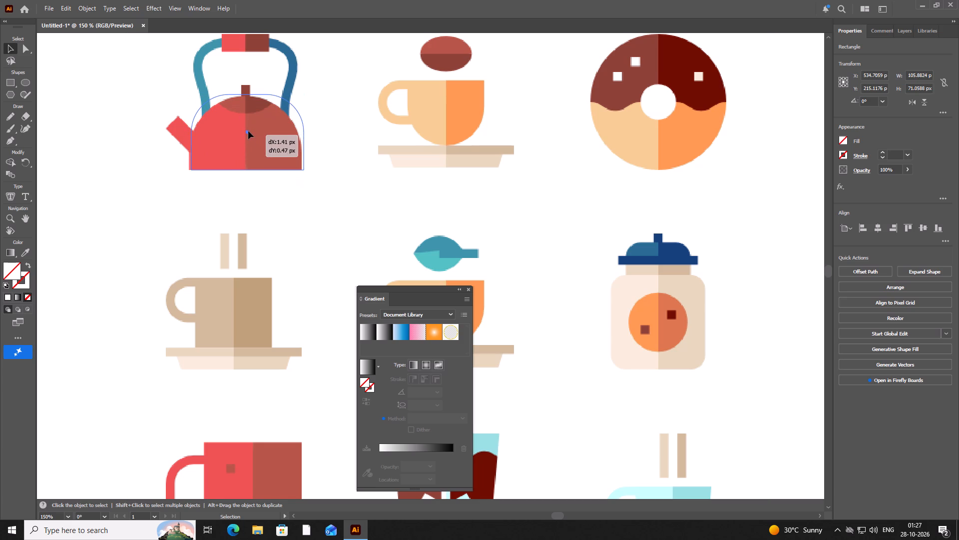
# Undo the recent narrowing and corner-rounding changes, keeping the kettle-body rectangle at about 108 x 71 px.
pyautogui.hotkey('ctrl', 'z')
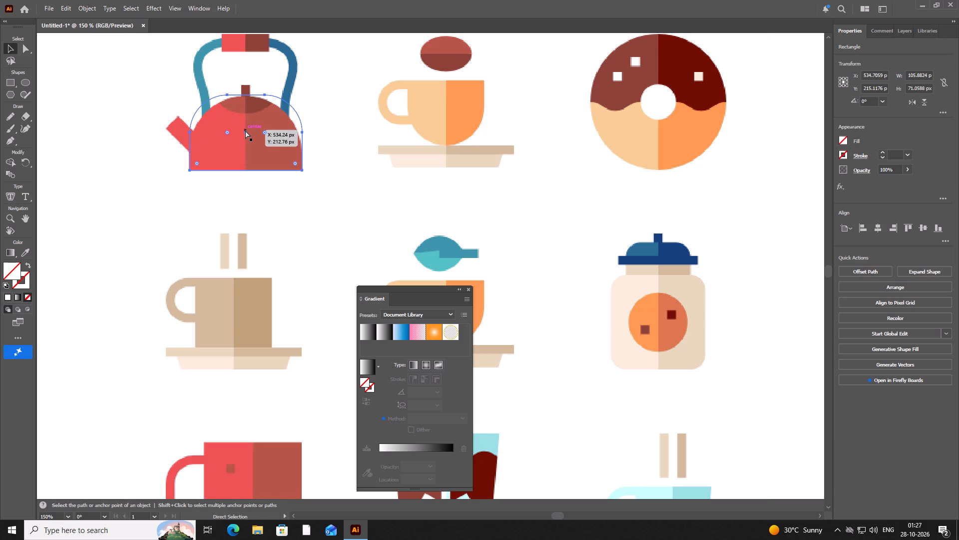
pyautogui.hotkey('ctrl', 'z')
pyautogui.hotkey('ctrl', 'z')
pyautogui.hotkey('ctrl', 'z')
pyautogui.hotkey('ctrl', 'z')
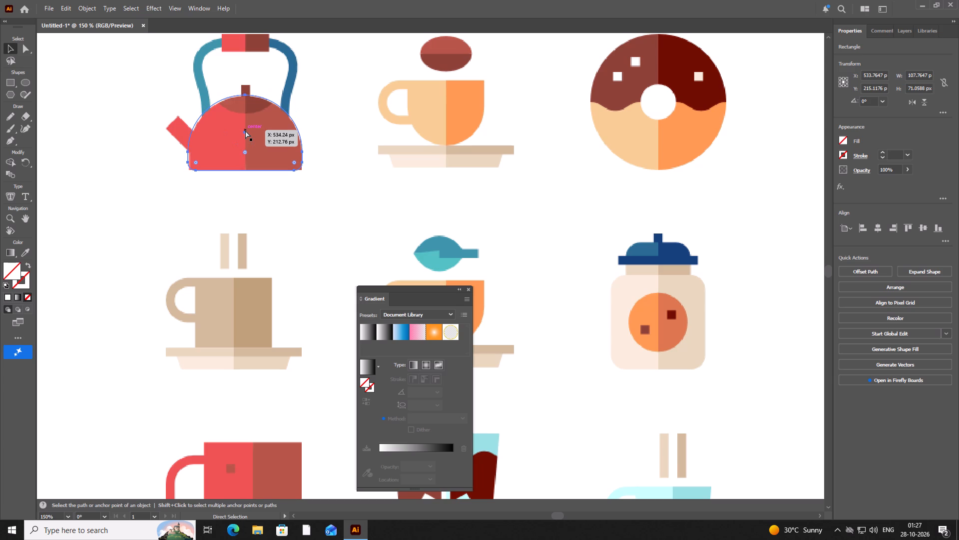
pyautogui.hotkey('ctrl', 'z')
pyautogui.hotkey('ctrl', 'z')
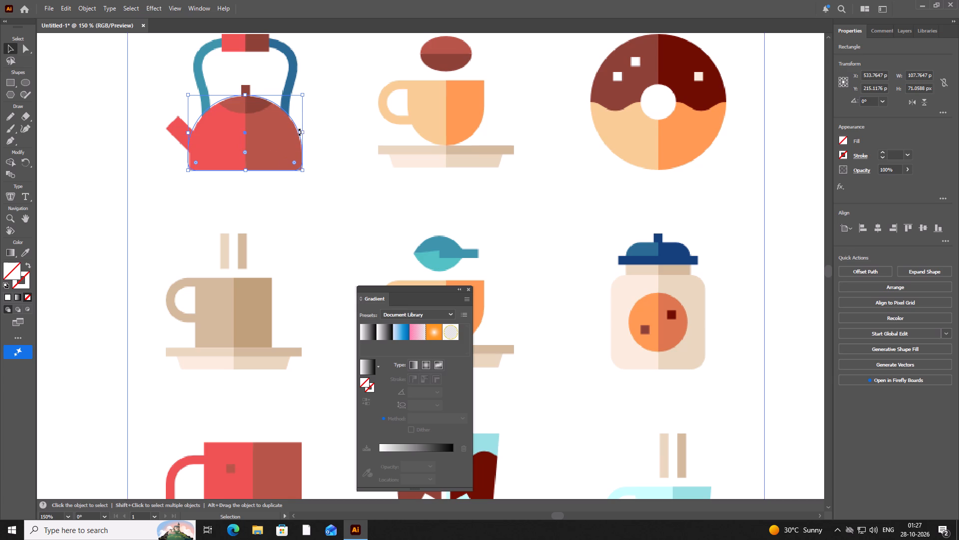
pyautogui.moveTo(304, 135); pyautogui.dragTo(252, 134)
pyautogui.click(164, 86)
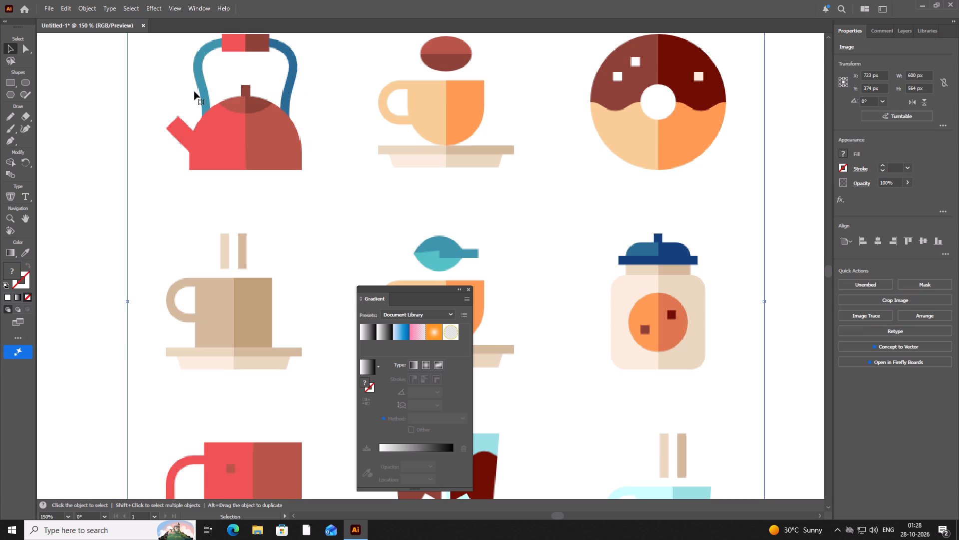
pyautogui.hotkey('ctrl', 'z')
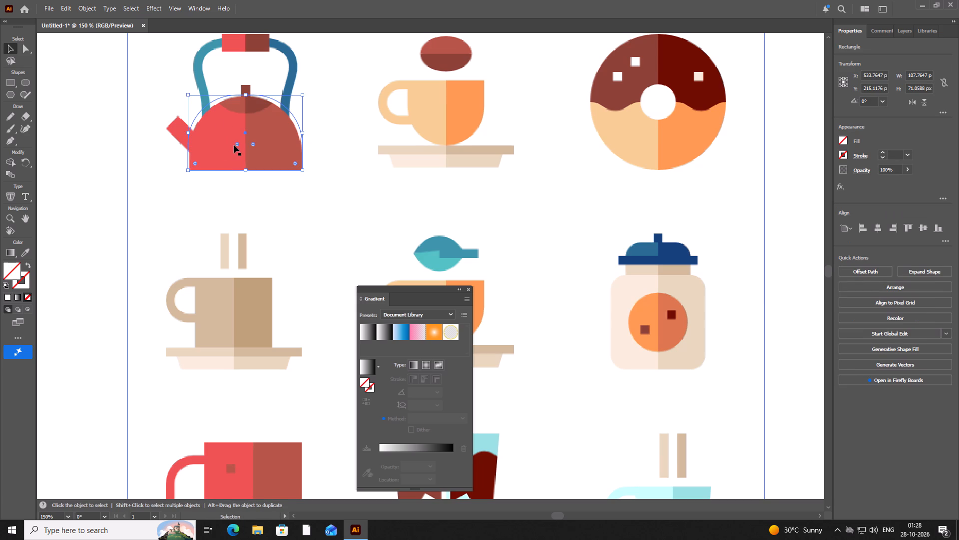
# Round the kettle-body rectangle's two top corners fully so their curves meet at the middle of the dome.
pyautogui.moveTo(236, 143); pyautogui.dragTo(247, 152)
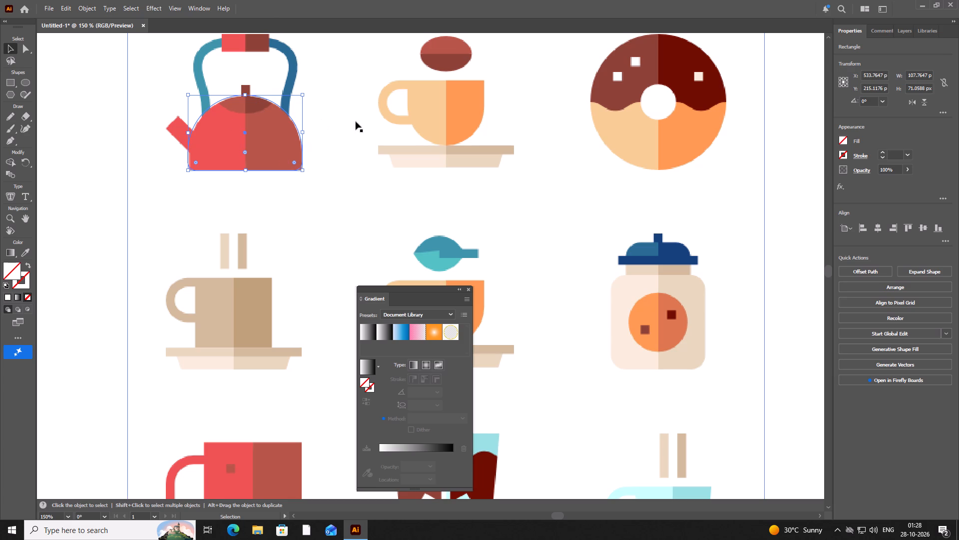
# Give the kettle-body rectangle a black 1 pt stroke.
pyautogui.scroll(1, 209, 178)
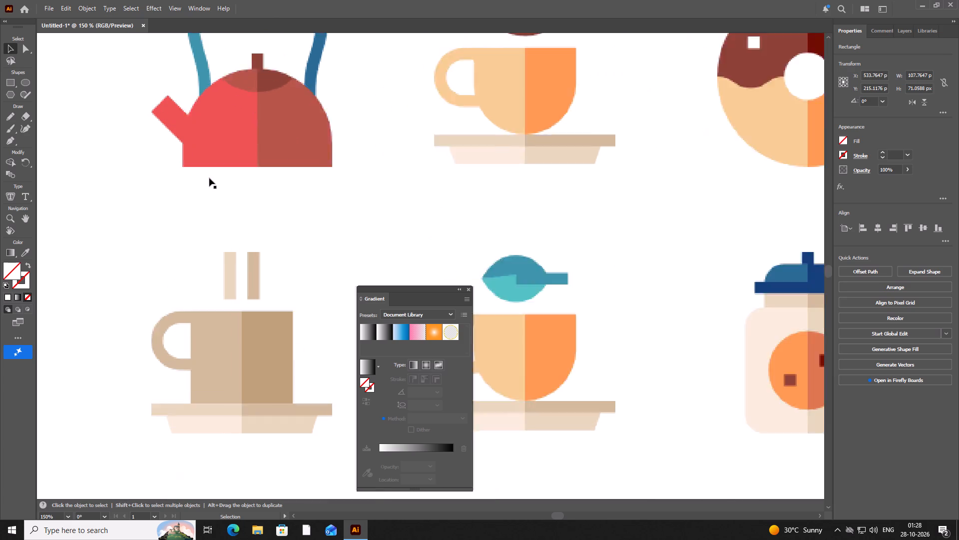
pyautogui.scroll(3, 209, 178)
pyautogui.scroll(-2, 211, 189)
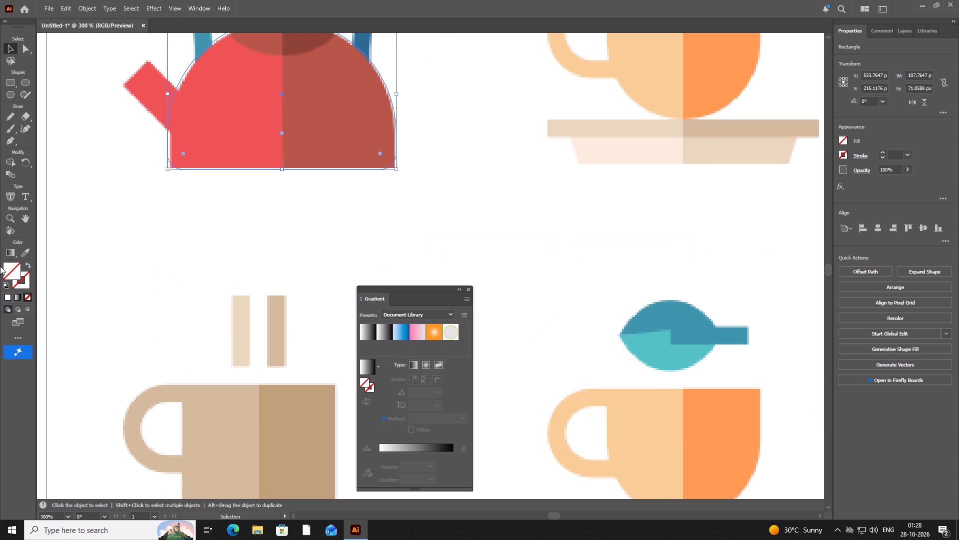
pyautogui.click(23, 283)
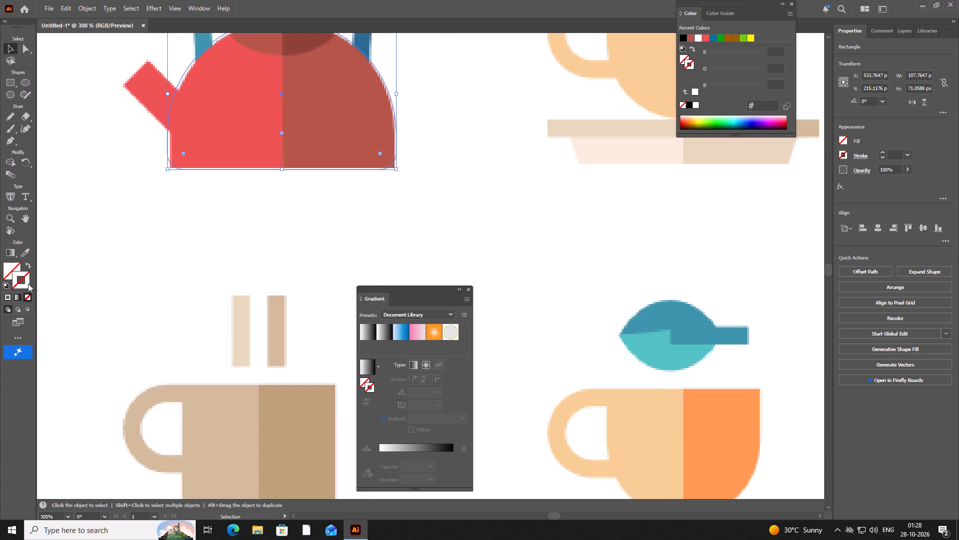
pyautogui.click(28, 283)
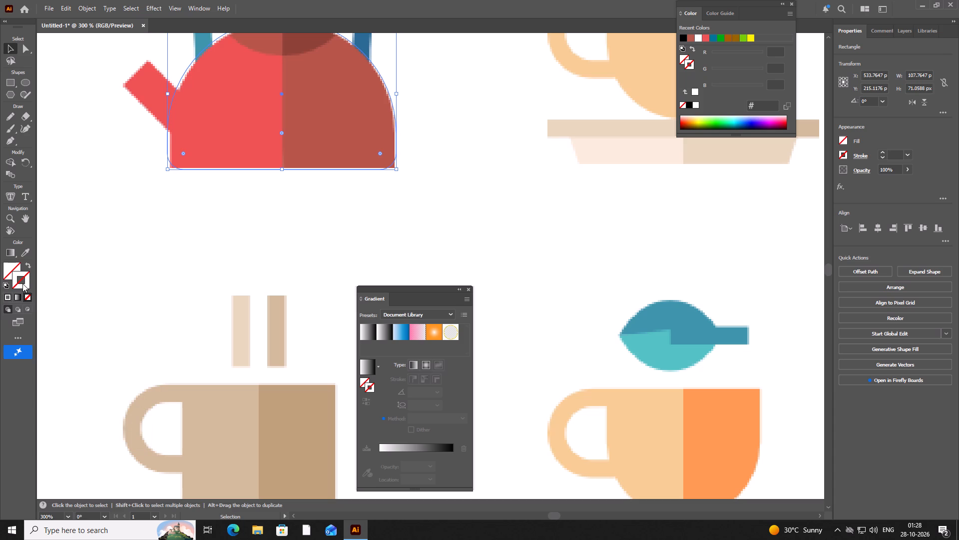
pyautogui.rightClick(25, 280)
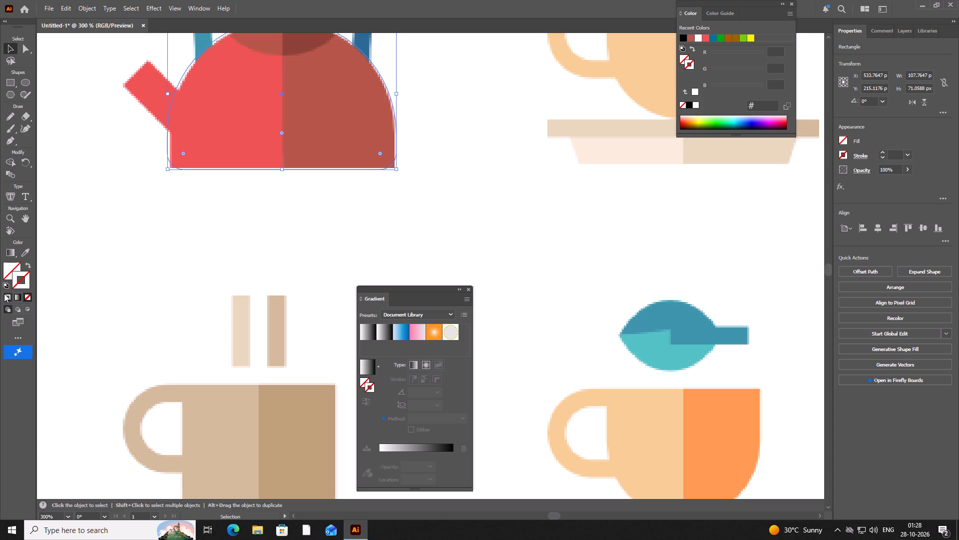
pyautogui.click(4, 293)
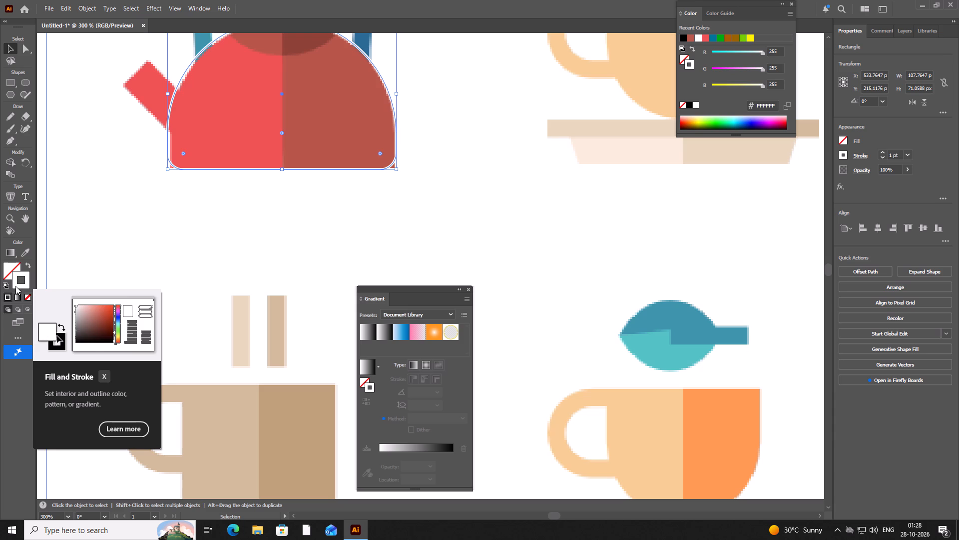
pyautogui.click(15, 286)
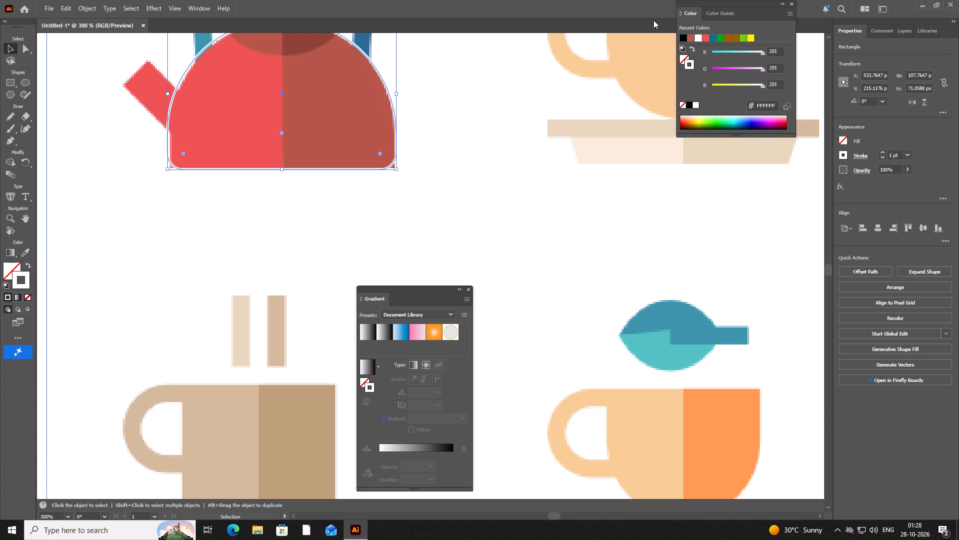
pyautogui.click(683, 39)
# Square off the bottom-right corner of the kettle-body rectangle by removing nearly all of its rounding.
pyautogui.scroll(-3, 90, 189)
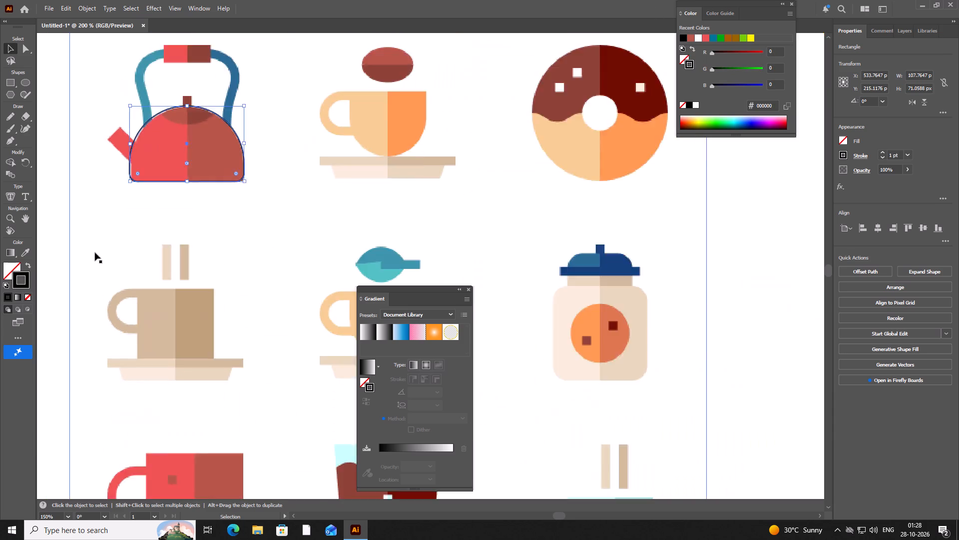
pyautogui.scroll(2, 171, 214)
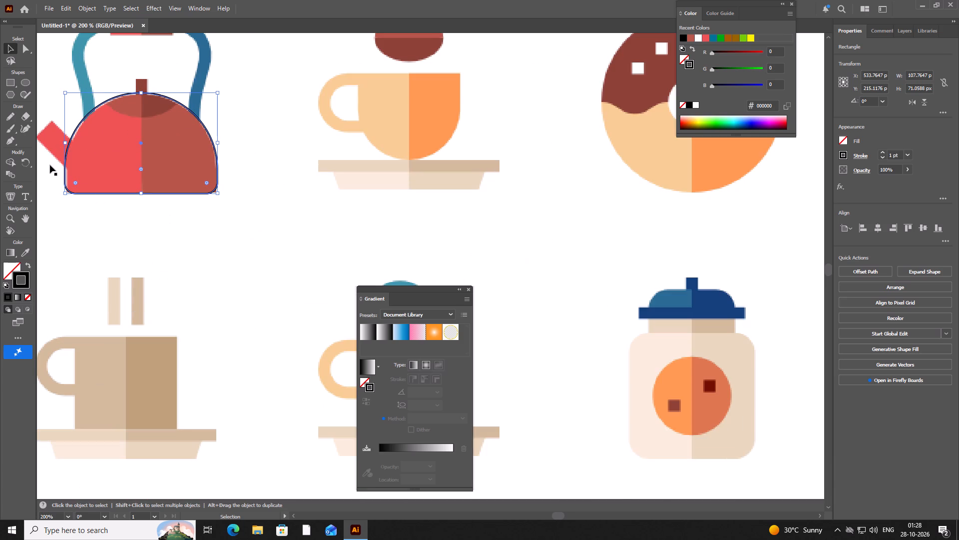
pyautogui.scroll(1, 119, 185)
pyautogui.scroll(-2, 123, 188)
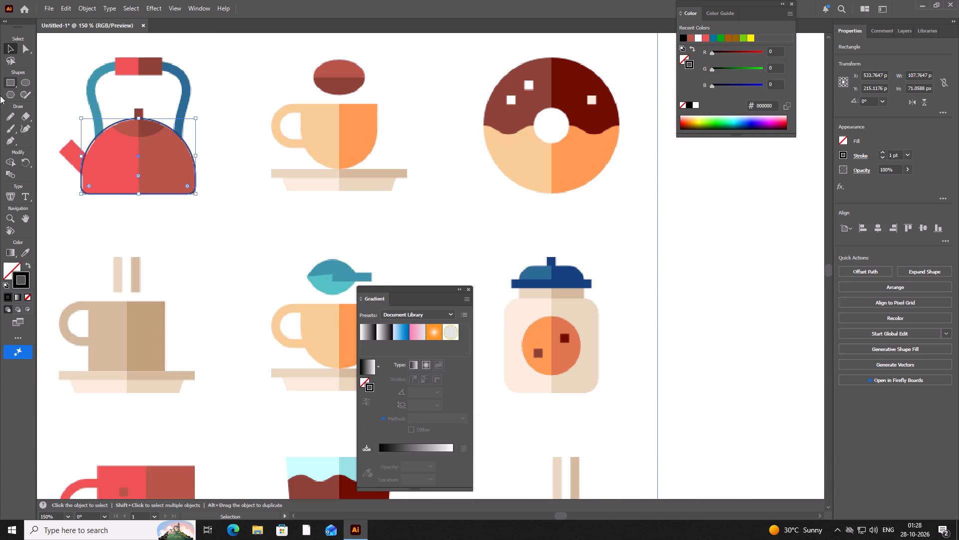
pyautogui.rightClick(9, 79)
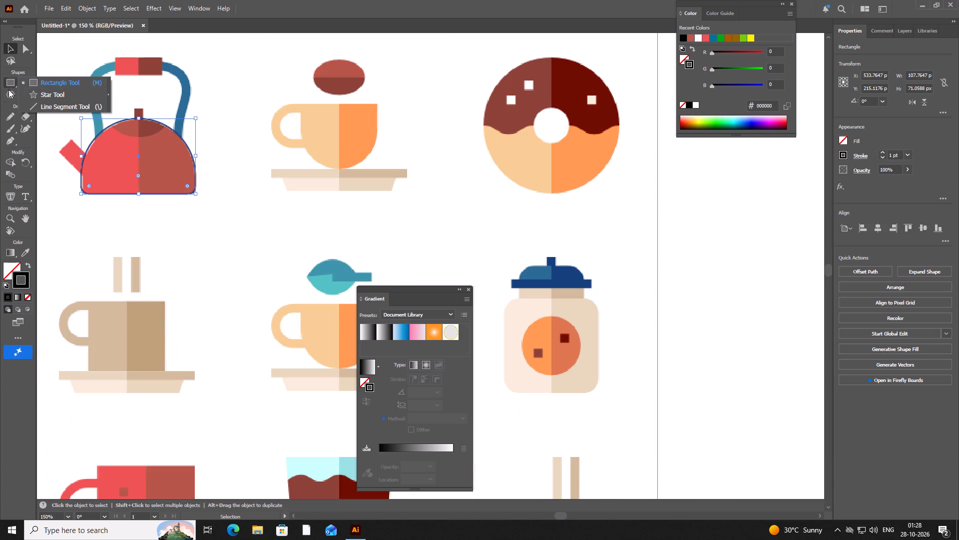
pyautogui.click(28, 57)
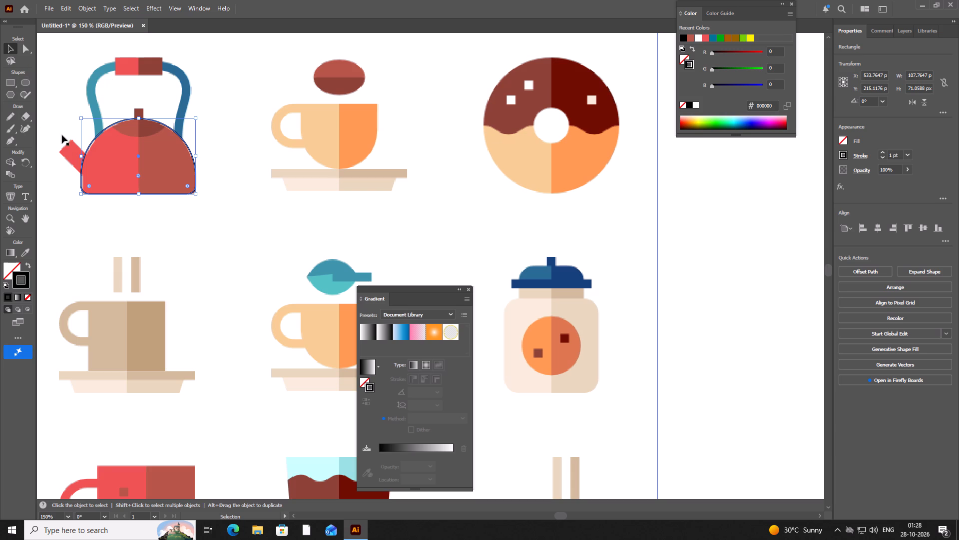
pyautogui.scroll(2, 120, 175)
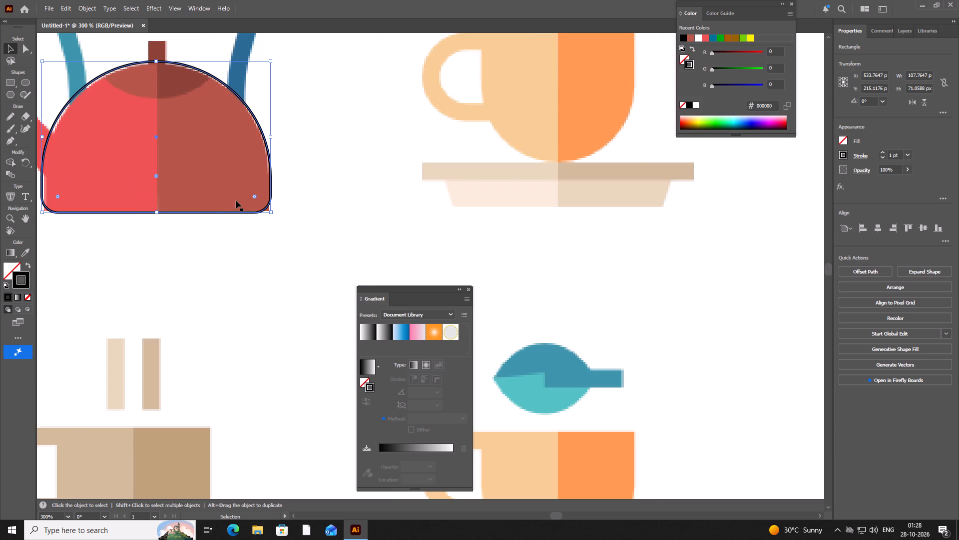
pyautogui.scroll(1, 237, 200)
pyautogui.scroll(-1, 238, 202)
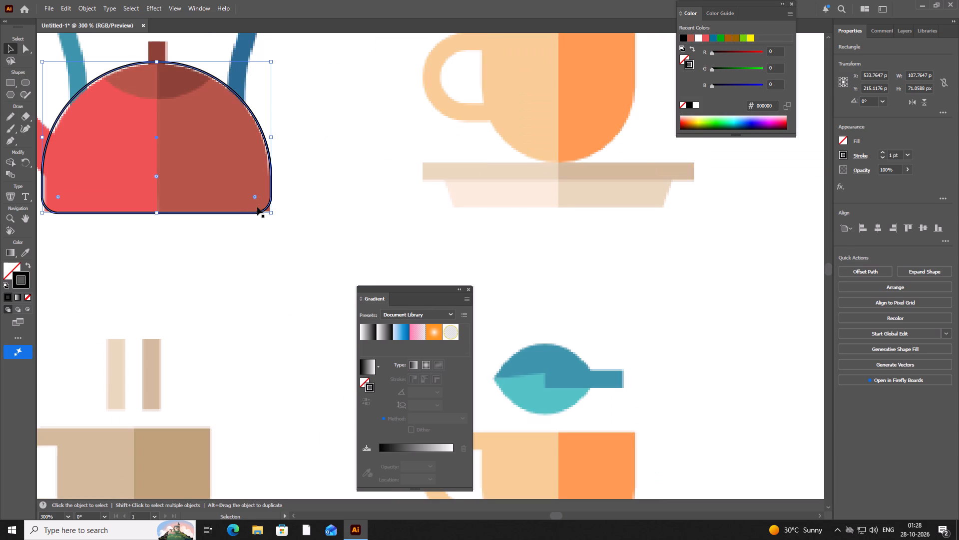
pyautogui.scroll(1, 257, 207)
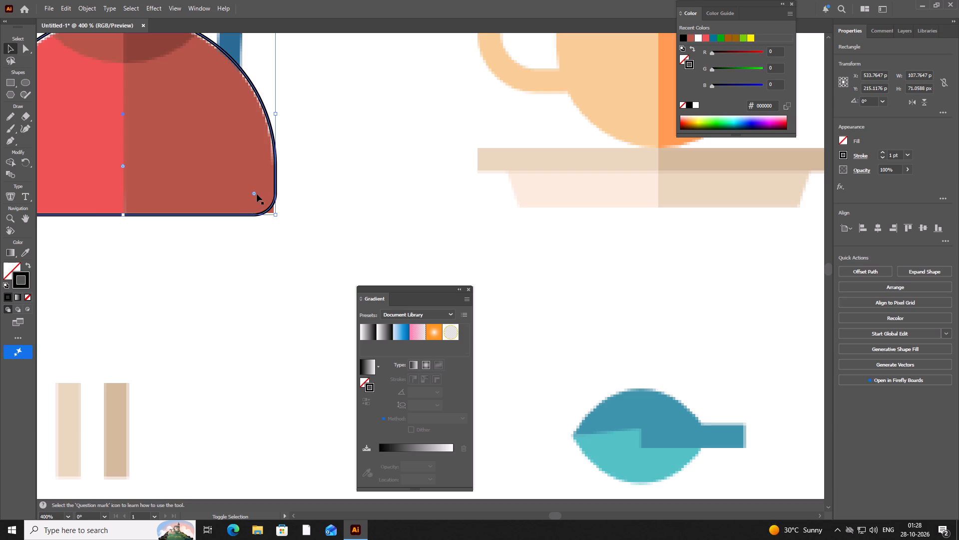
pyautogui.keyDown('shift'); pyautogui.click(254, 194); pyautogui.keyUp('shift')
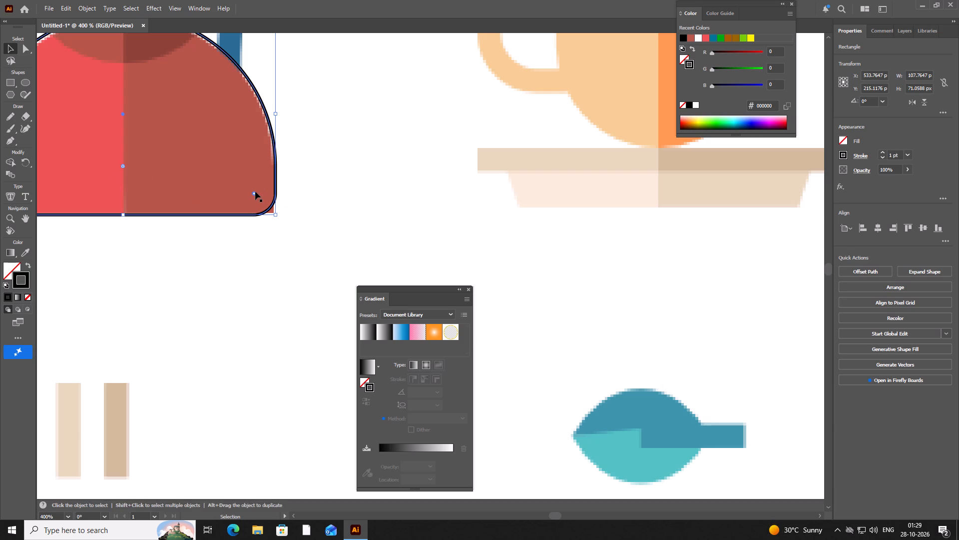
pyautogui.moveTo(255, 193); pyautogui.dragTo(285, 208)
# Square off the bottom-left corner of the kettle-body rectangle to match its sharp bottom-right corner.
pyautogui.press('space')
pyautogui.press('space')
pyautogui.press('space')
pyautogui.press('space')
pyautogui.press('space')
pyautogui.press('space')
pyautogui.press('space')
pyautogui.press('space')
pyautogui.press('space')
pyautogui.press('space')
pyautogui.press('space')
pyautogui.press('space')
pyautogui.press('space')
pyautogui.press('space')
pyautogui.press('space')
pyautogui.press('space')
pyautogui.moveTo(146, 257); pyautogui.dragTo(365, 301)
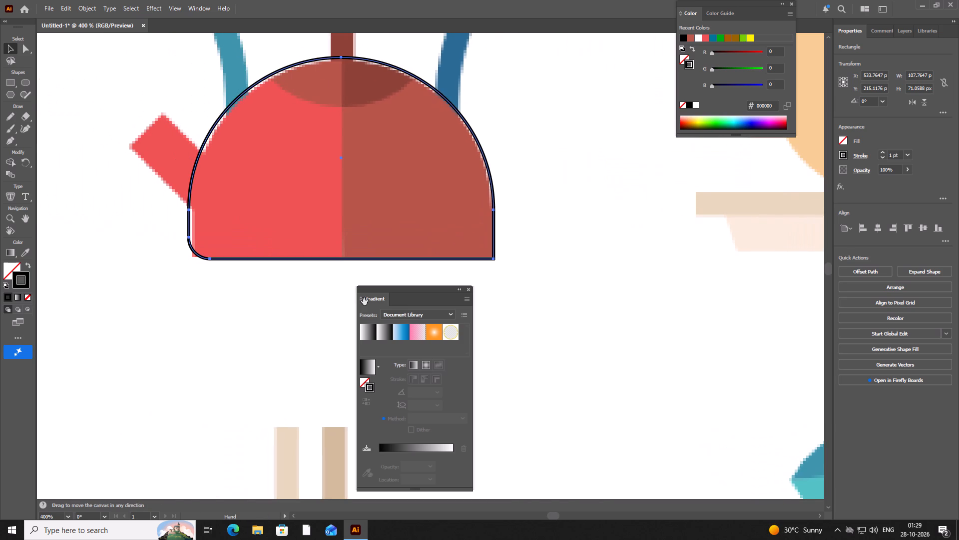
pyautogui.keyDown('shift'); pyautogui.click(212, 237); pyautogui.keyUp('shift')
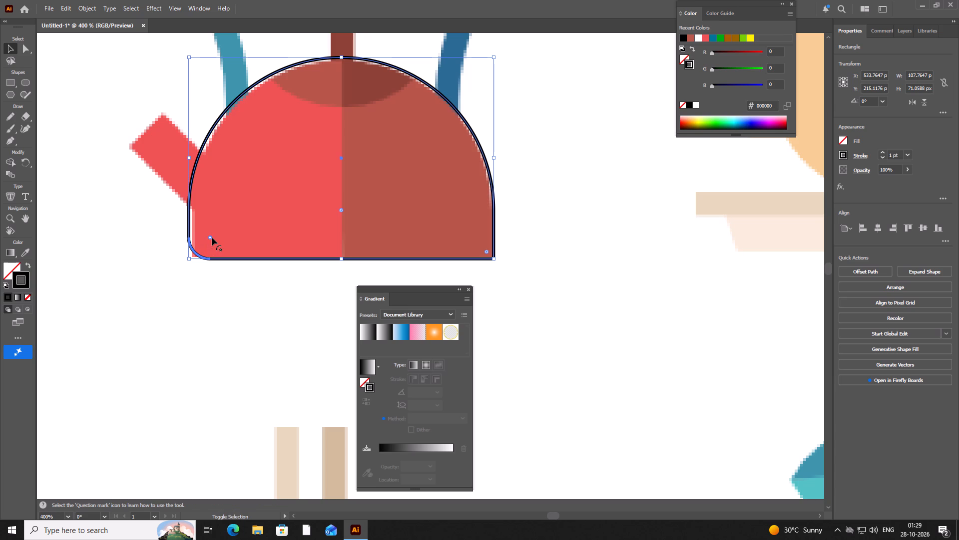
pyautogui.moveTo(211, 237); pyautogui.dragTo(185, 262)
# Close the floating Gradient panel to clear the canvas around the kettle.
pyautogui.press('space')
pyautogui.press('space')
pyautogui.press('space')
pyautogui.moveTo(589, 285); pyautogui.dragTo(595, 335)
pyautogui.scroll(-3, 591, 313)
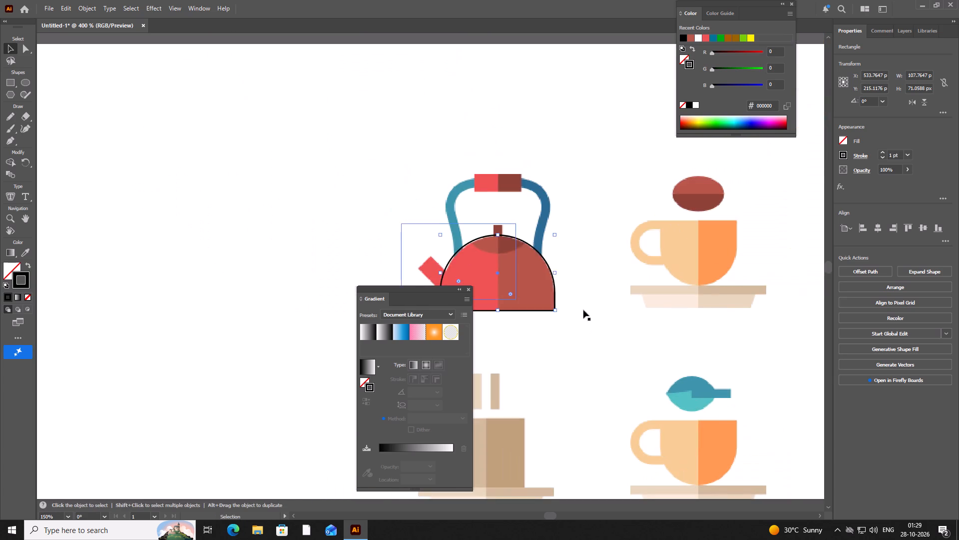
pyautogui.scroll(1, 583, 310)
pyautogui.press('space')
pyautogui.press('space')
pyautogui.press('space')
pyautogui.press('space')
pyautogui.press('space')
pyautogui.press('space')
pyautogui.press('space')
pyautogui.press('space')
pyautogui.press('space')
pyautogui.press('space')
pyautogui.press('space')
pyautogui.press('space')
pyautogui.press('space')
pyautogui.moveTo(583, 310); pyautogui.dragTo(506, 245)
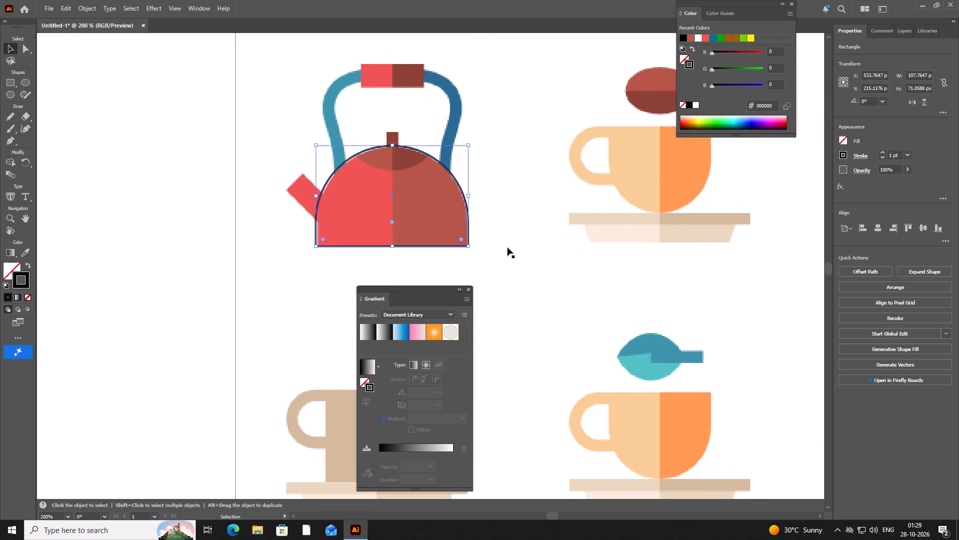
pyautogui.click(470, 289)
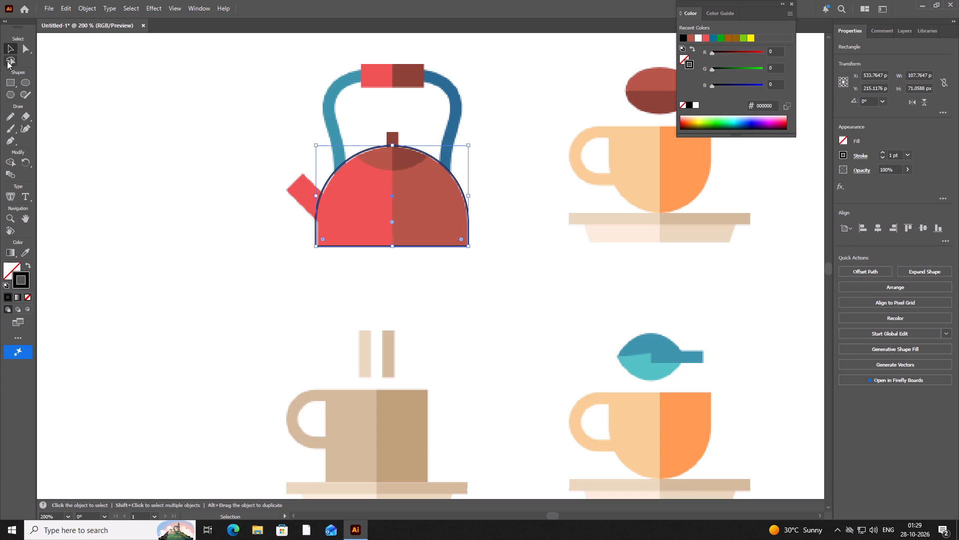
# Draw a rectangle about 82 x 108 px over the kettle's left half, with its right edge on the body's centre line.
pyautogui.rightClick(10, 83)
pyautogui.click(29, 80)
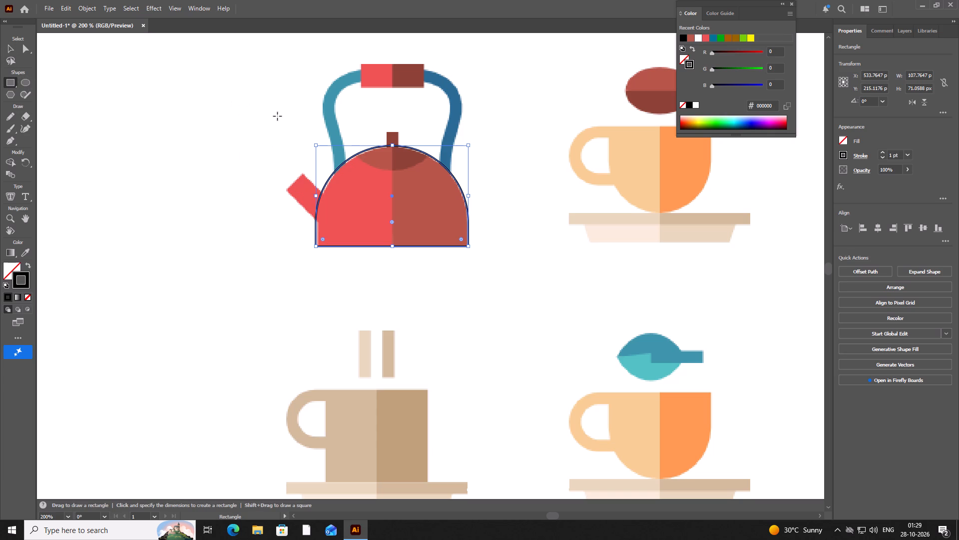
pyautogui.moveTo(277, 116); pyautogui.dragTo(389, 262)
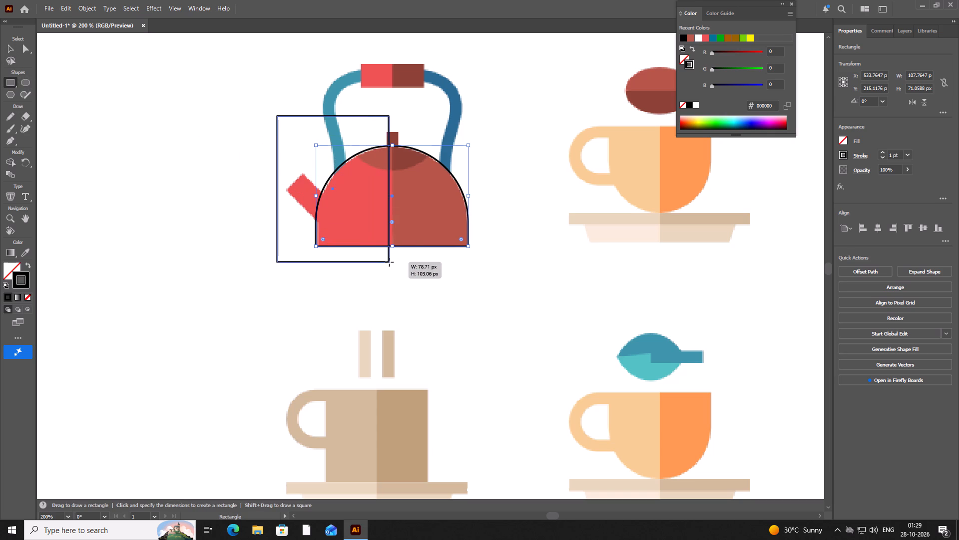
pyautogui.moveTo(389, 262); pyautogui.dragTo(392, 269)
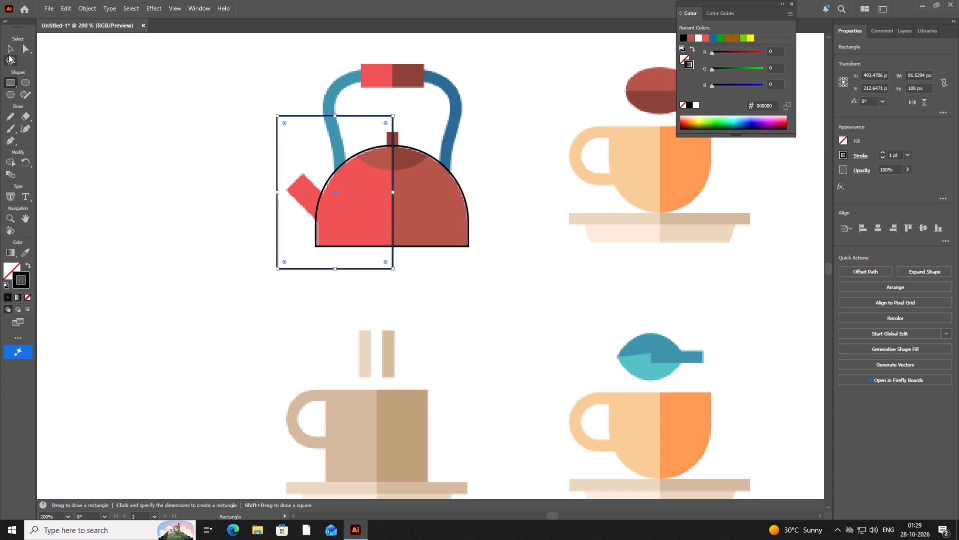
# Select the rectangle and dome outline, and use Shape Builder to remove the rectangle's area outside the dome, splitting the body at its centre line.
pyautogui.click(11, 47)
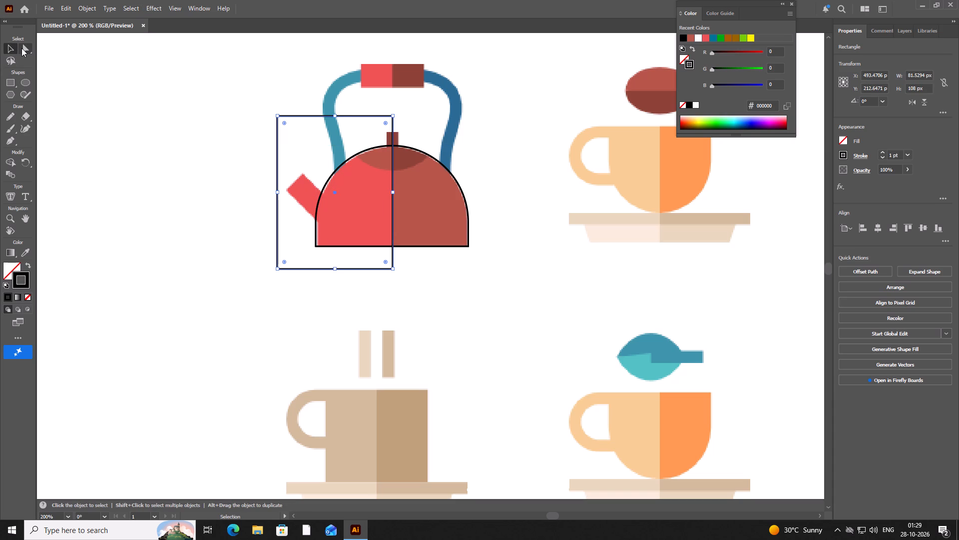
pyautogui.click(21, 48)
pyautogui.moveTo(184, 73); pyautogui.dragTo(321, 255)
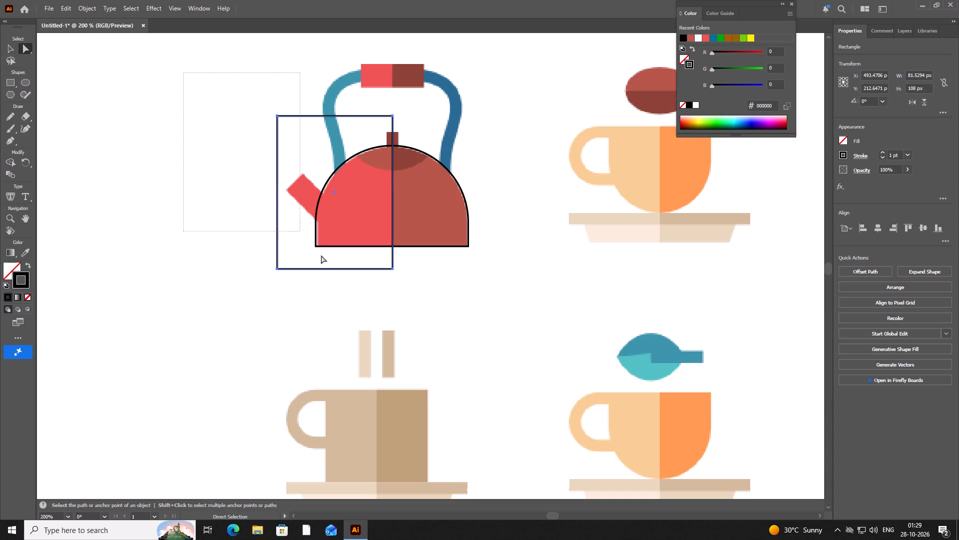
pyautogui.moveTo(321, 255); pyautogui.dragTo(493, 327)
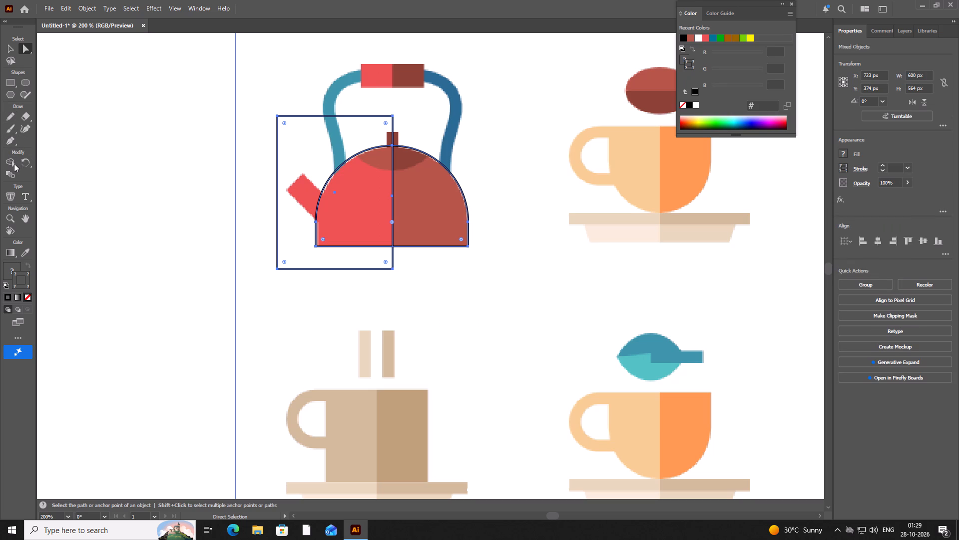
pyautogui.click(10, 159)
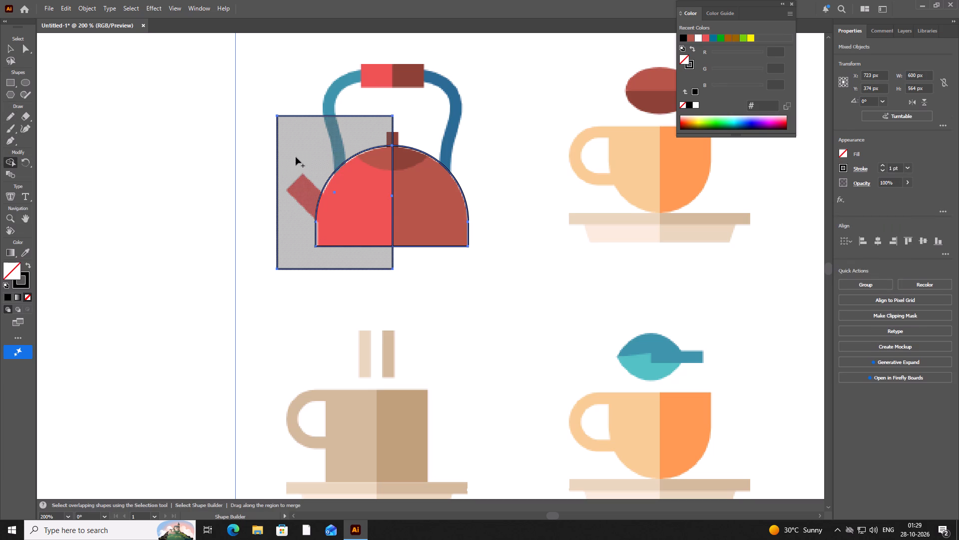
pyautogui.keyDown('alt'); pyautogui.moveTo(323, 135); pyautogui.dragTo(302, 221); pyautogui.keyUp('alt')
pyautogui.keyDown('alt'); pyautogui.moveTo(302, 221); pyautogui.dragTo(374, 262); pyautogui.keyUp('alt')
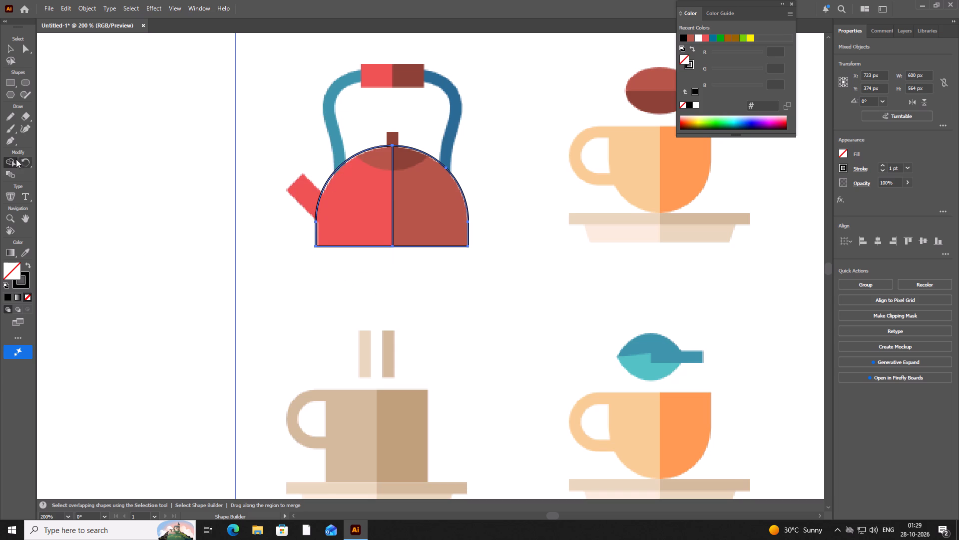
# Draw a narrow rectangle about 18 x 33 px beside the kettle body for the spout.
pyautogui.click(13, 80)
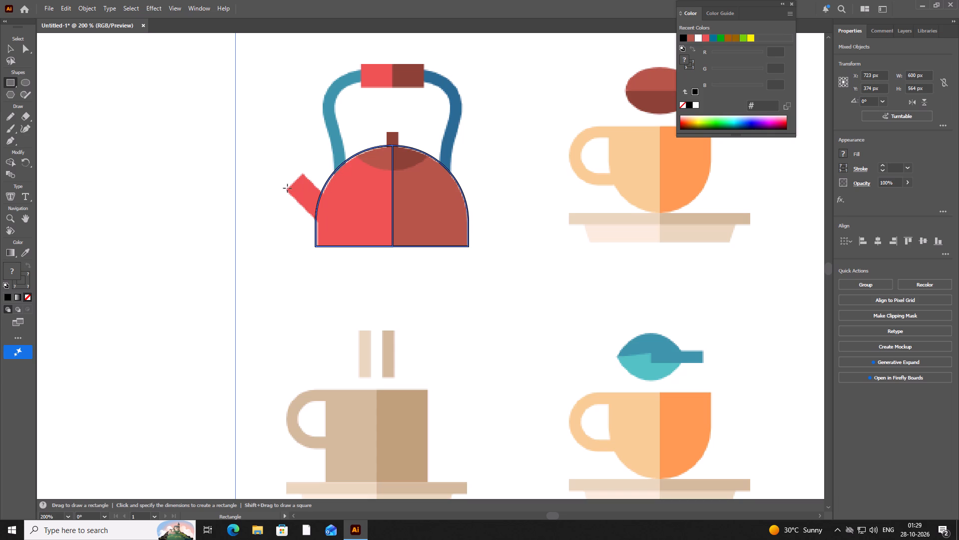
pyautogui.moveTo(287, 188); pyautogui.dragTo(313, 251)
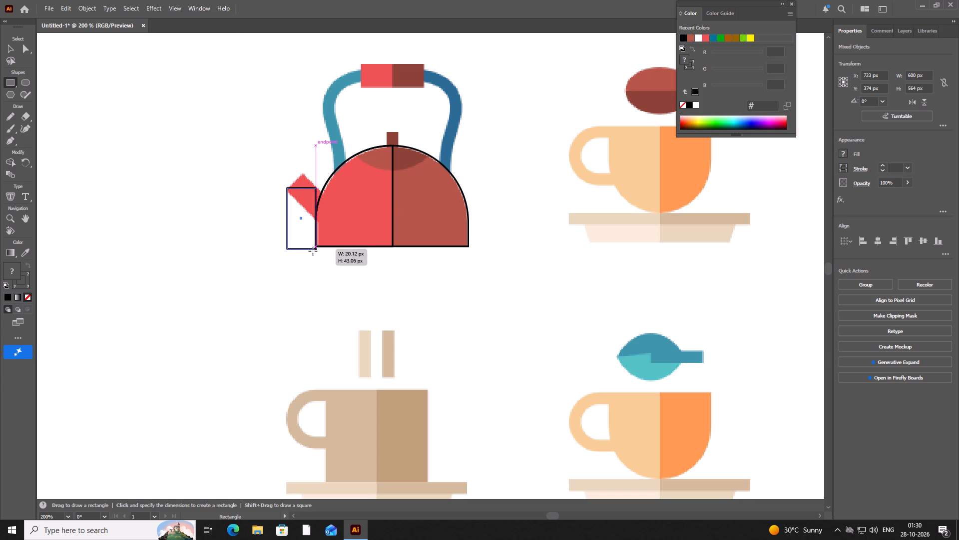
pyautogui.moveTo(313, 251); pyautogui.dragTo(315, 235)
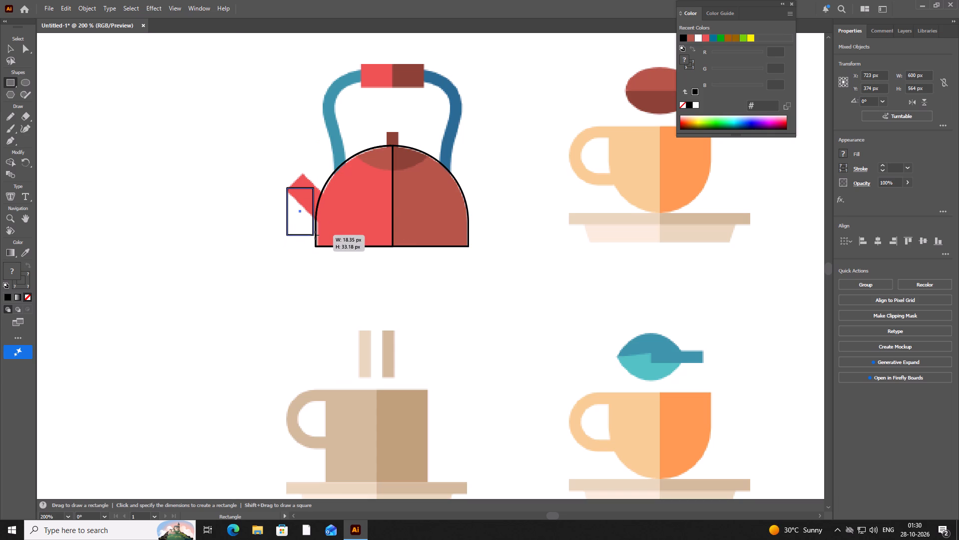
pyautogui.moveTo(315, 235); pyautogui.dragTo(312, 234)
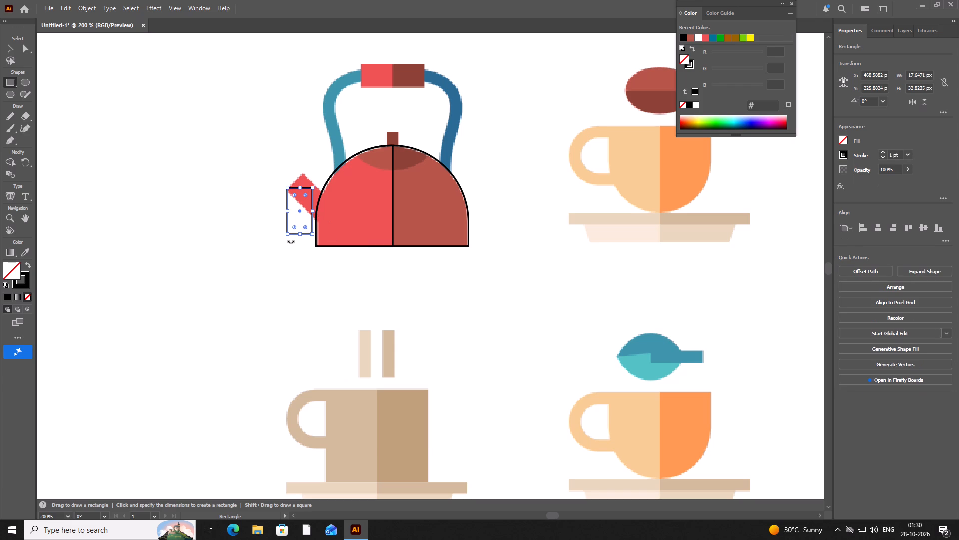
# Rotate the spout rectangle by 45° to match the slant of the kettle's spout.
pyautogui.moveTo(291, 241); pyautogui.dragTo(313, 250)
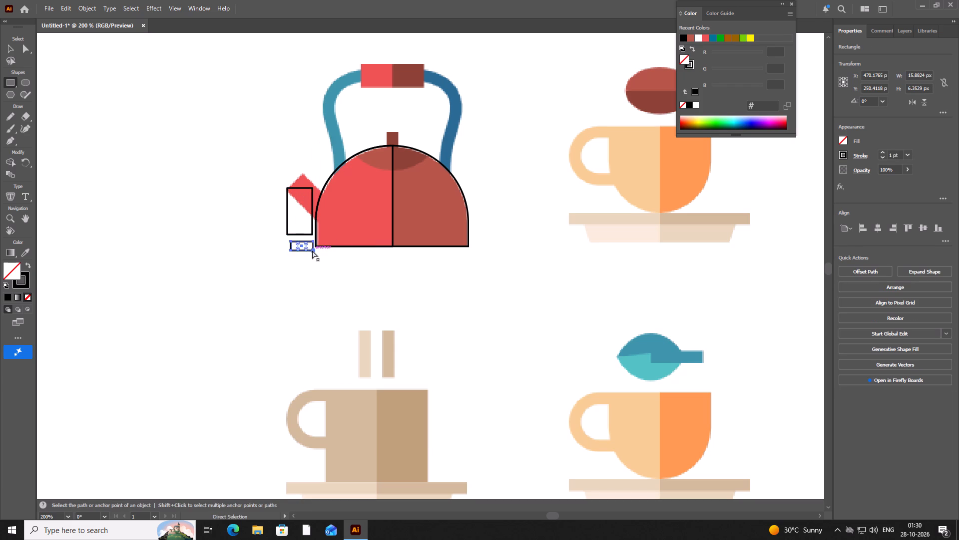
pyautogui.hotkey('ctrl', 'z')
pyautogui.moveTo(285, 240); pyautogui.dragTo(299, 240)
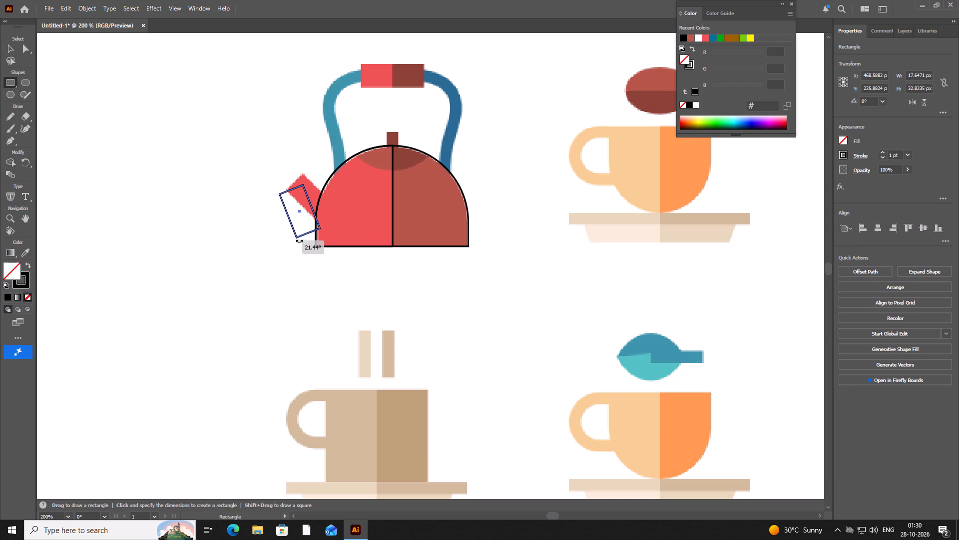
pyautogui.moveTo(299, 240); pyautogui.dragTo(307, 234)
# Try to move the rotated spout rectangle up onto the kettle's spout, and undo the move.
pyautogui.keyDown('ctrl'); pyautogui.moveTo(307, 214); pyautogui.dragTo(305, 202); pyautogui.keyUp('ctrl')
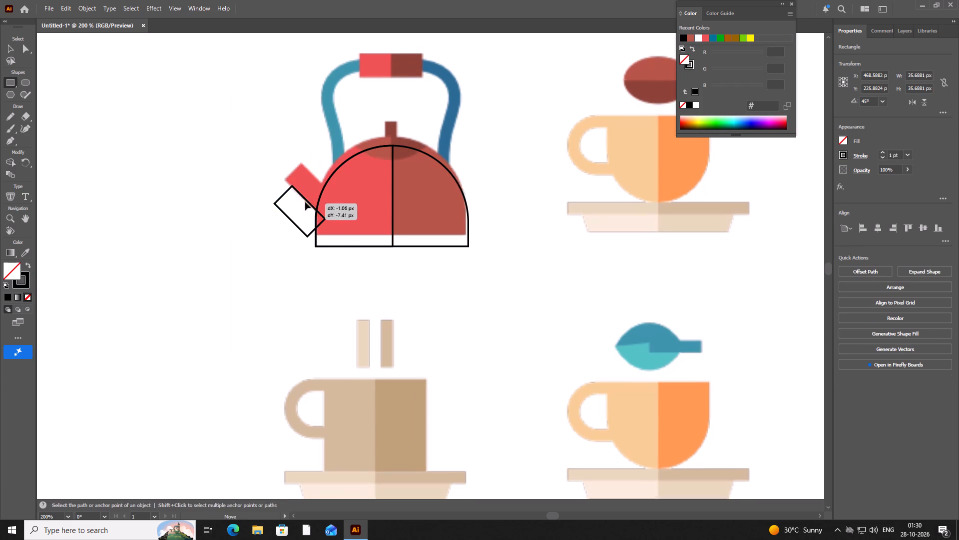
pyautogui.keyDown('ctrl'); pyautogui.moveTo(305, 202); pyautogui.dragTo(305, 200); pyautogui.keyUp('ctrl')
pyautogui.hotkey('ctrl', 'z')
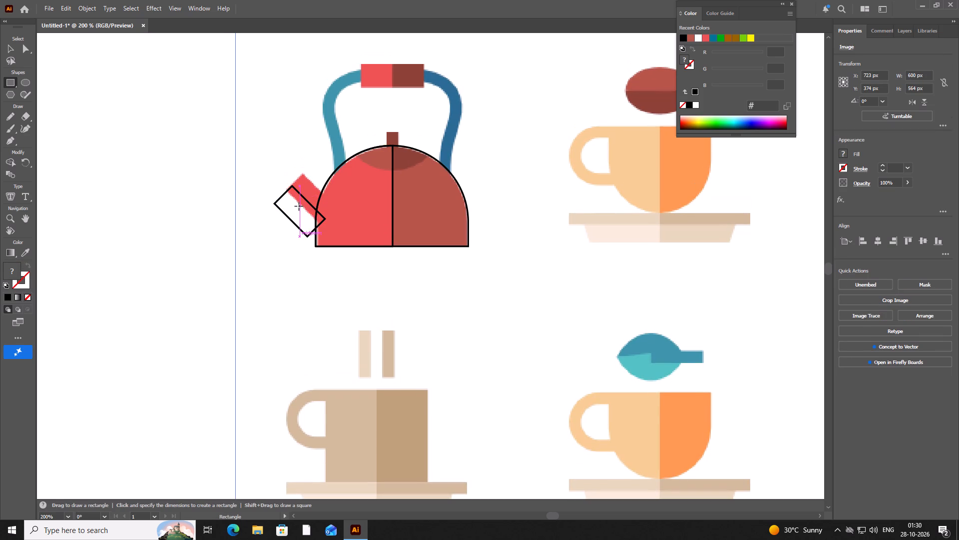
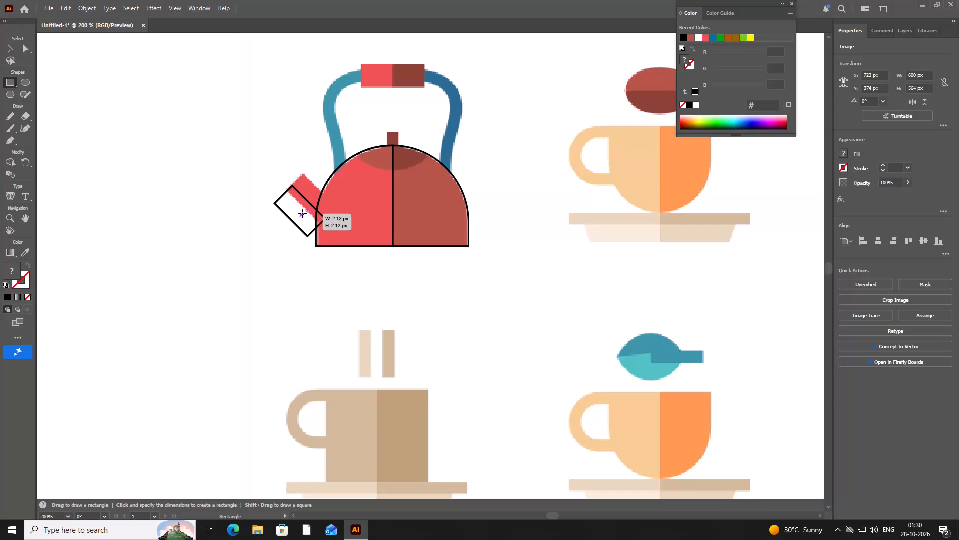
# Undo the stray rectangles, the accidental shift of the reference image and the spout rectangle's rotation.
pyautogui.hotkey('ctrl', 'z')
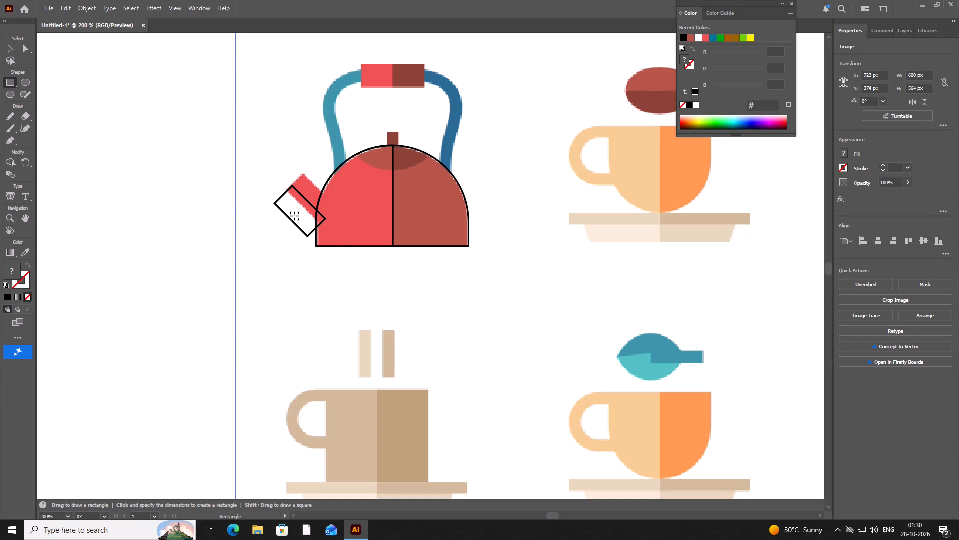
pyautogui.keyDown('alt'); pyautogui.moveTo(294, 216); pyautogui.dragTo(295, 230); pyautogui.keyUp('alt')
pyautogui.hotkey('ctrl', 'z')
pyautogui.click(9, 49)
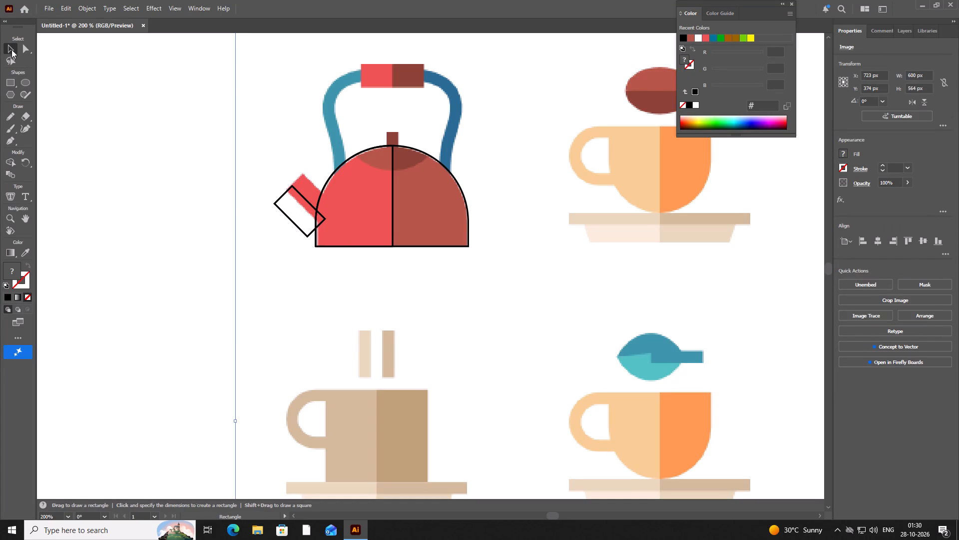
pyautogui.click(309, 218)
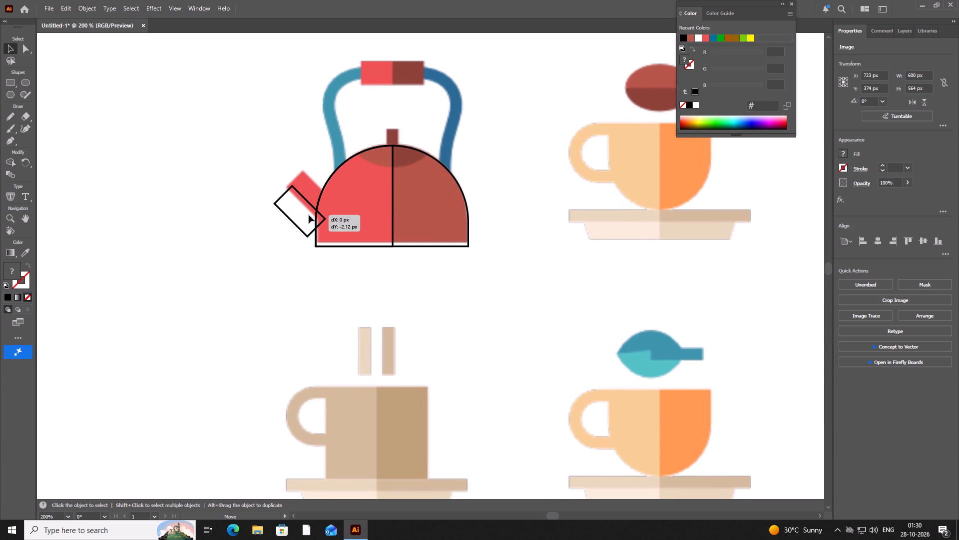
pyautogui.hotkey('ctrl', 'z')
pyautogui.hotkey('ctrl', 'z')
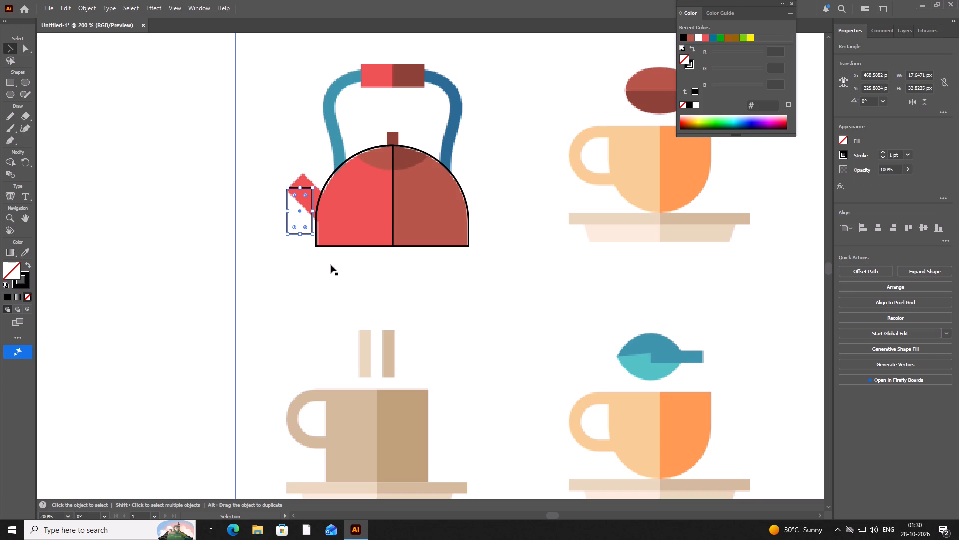
# Rotate the narrow spout rectangle by 45° and position it over the kettle's red spout.
pyautogui.moveTo(285, 238); pyautogui.dragTo(300, 241)
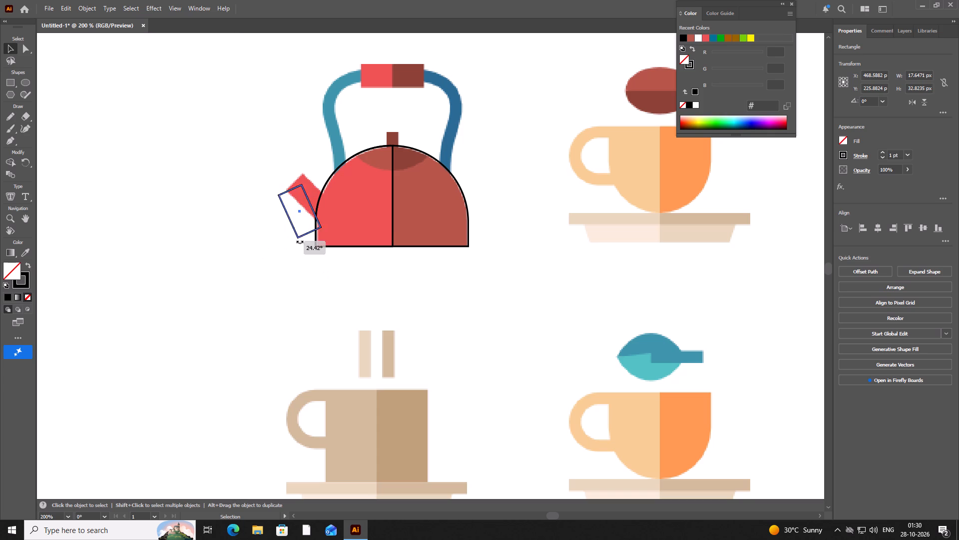
pyautogui.moveTo(300, 241); pyautogui.dragTo(310, 242)
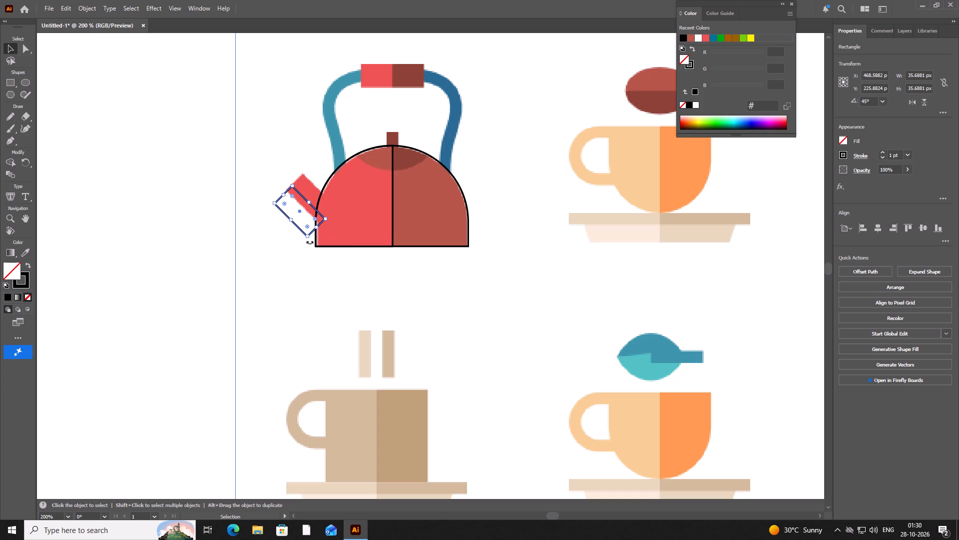
pyautogui.moveTo(297, 209); pyautogui.dragTo(310, 197)
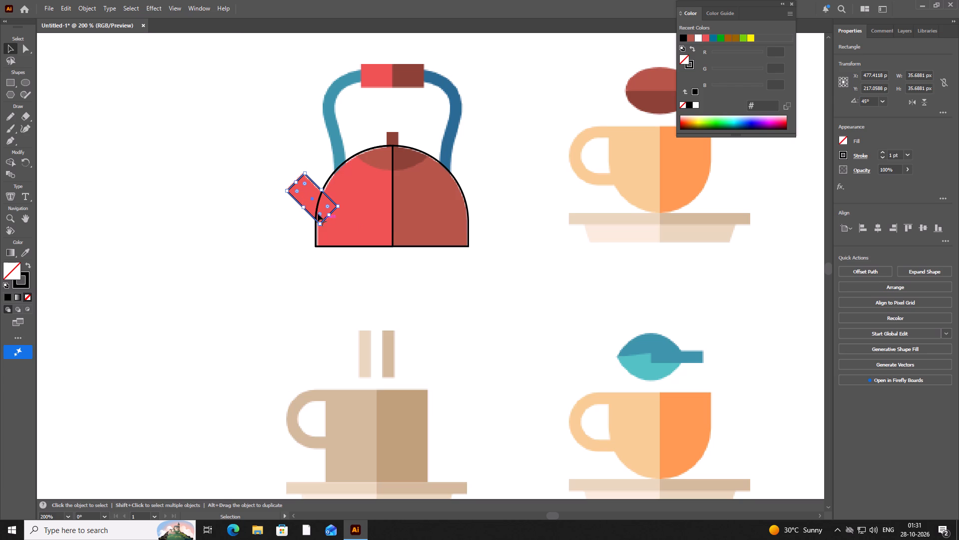
pyautogui.click(323, 191)
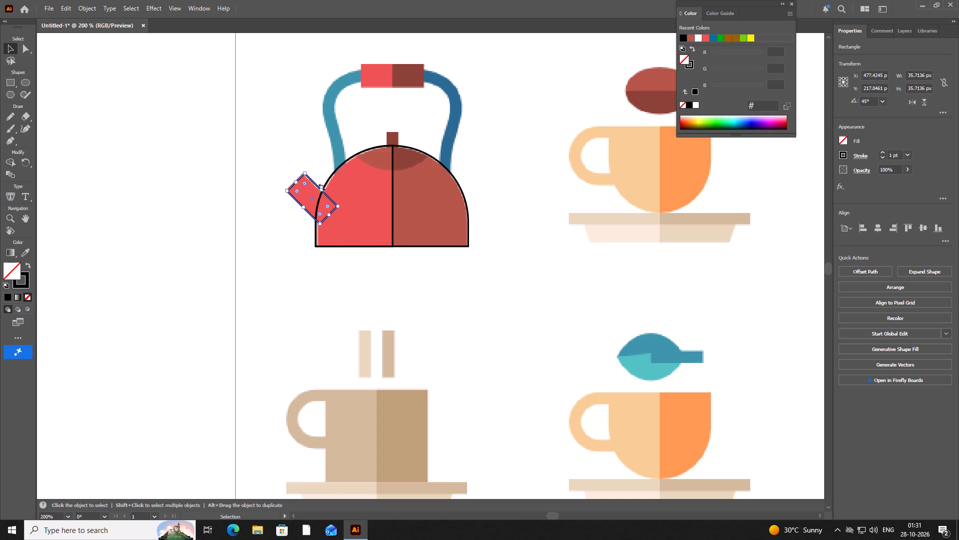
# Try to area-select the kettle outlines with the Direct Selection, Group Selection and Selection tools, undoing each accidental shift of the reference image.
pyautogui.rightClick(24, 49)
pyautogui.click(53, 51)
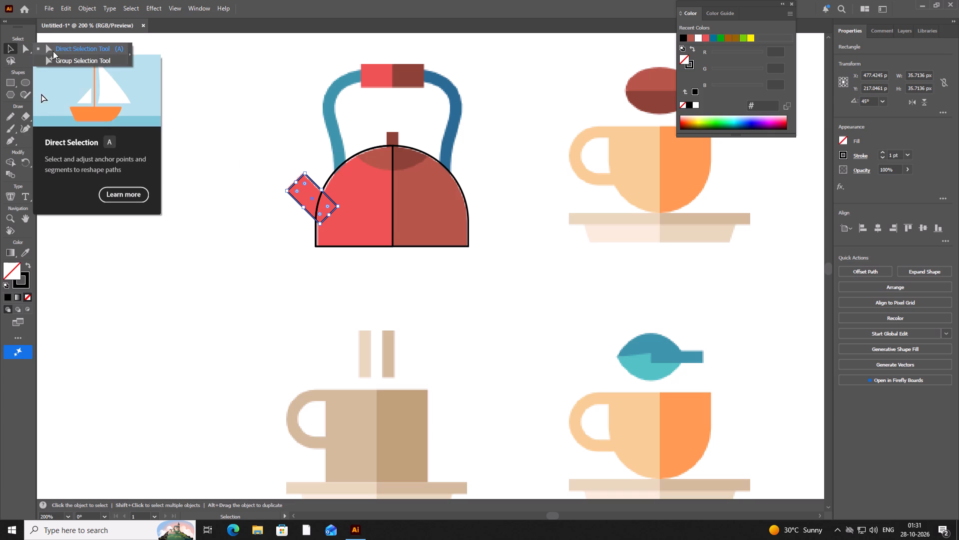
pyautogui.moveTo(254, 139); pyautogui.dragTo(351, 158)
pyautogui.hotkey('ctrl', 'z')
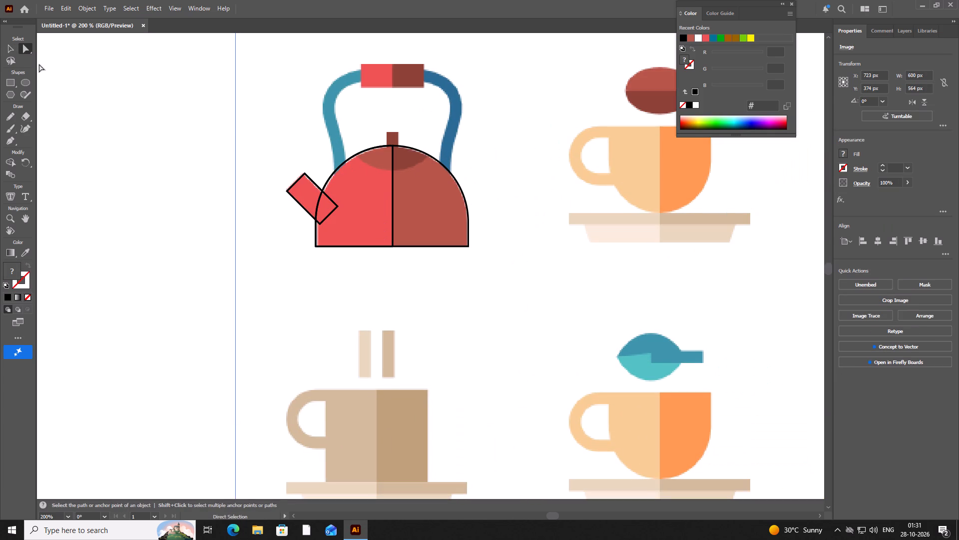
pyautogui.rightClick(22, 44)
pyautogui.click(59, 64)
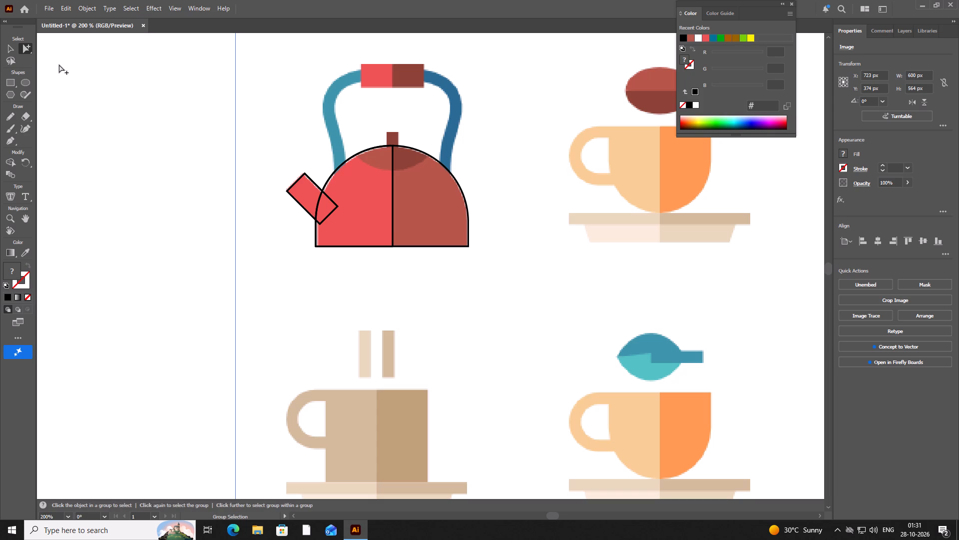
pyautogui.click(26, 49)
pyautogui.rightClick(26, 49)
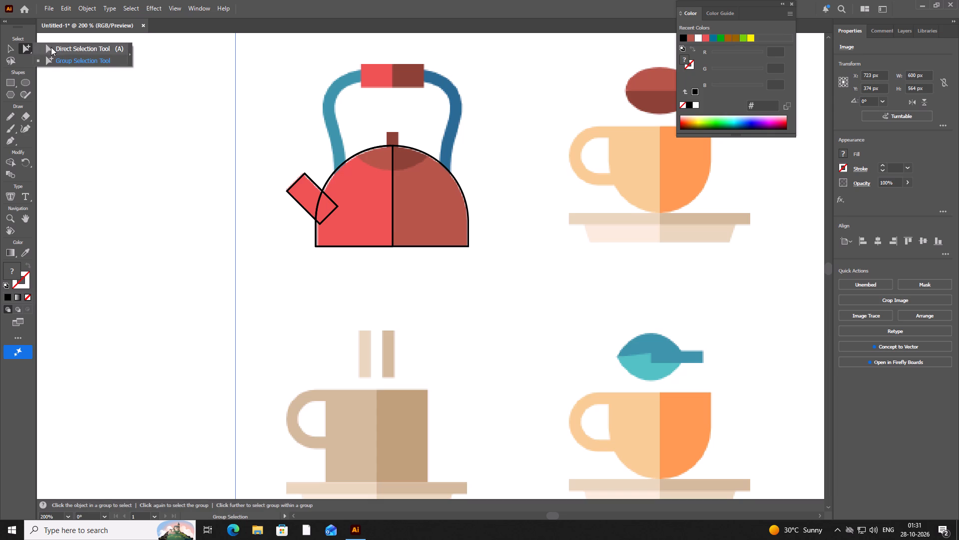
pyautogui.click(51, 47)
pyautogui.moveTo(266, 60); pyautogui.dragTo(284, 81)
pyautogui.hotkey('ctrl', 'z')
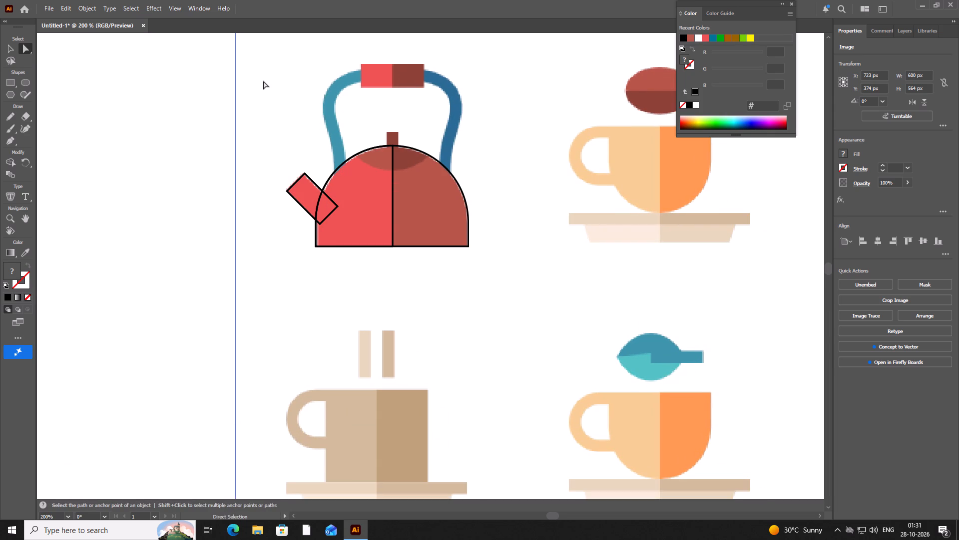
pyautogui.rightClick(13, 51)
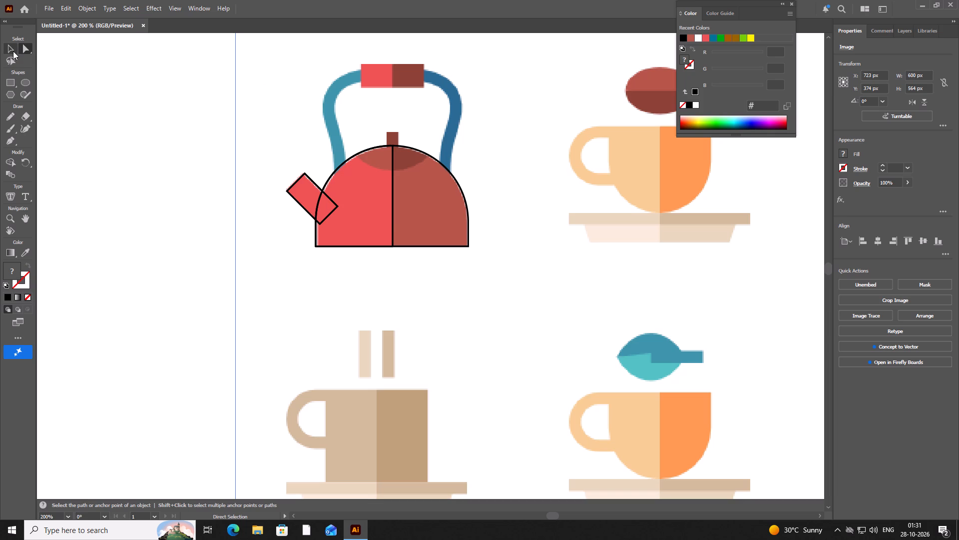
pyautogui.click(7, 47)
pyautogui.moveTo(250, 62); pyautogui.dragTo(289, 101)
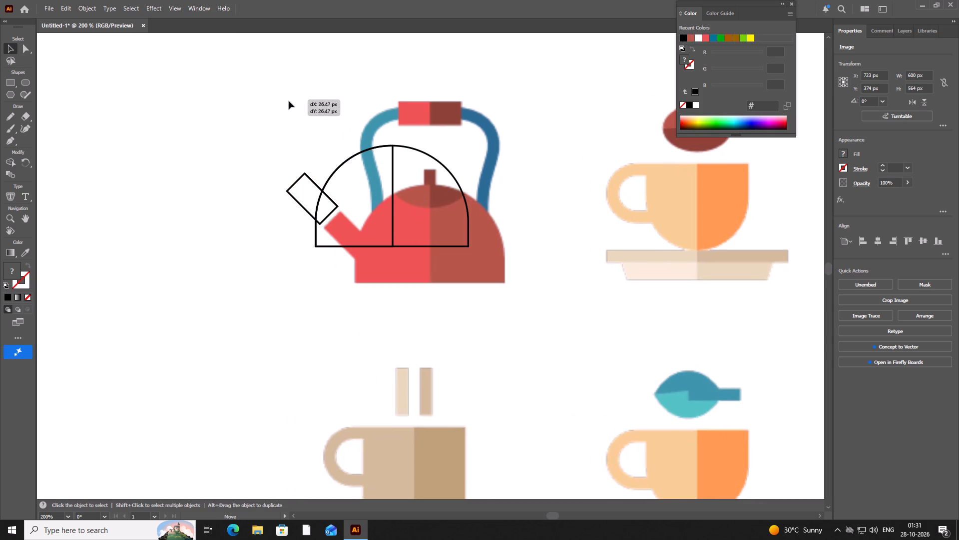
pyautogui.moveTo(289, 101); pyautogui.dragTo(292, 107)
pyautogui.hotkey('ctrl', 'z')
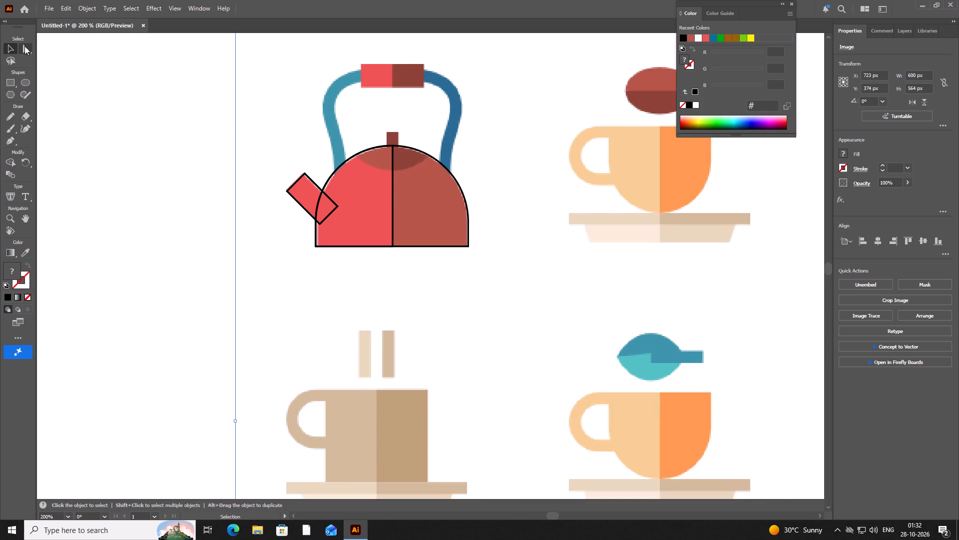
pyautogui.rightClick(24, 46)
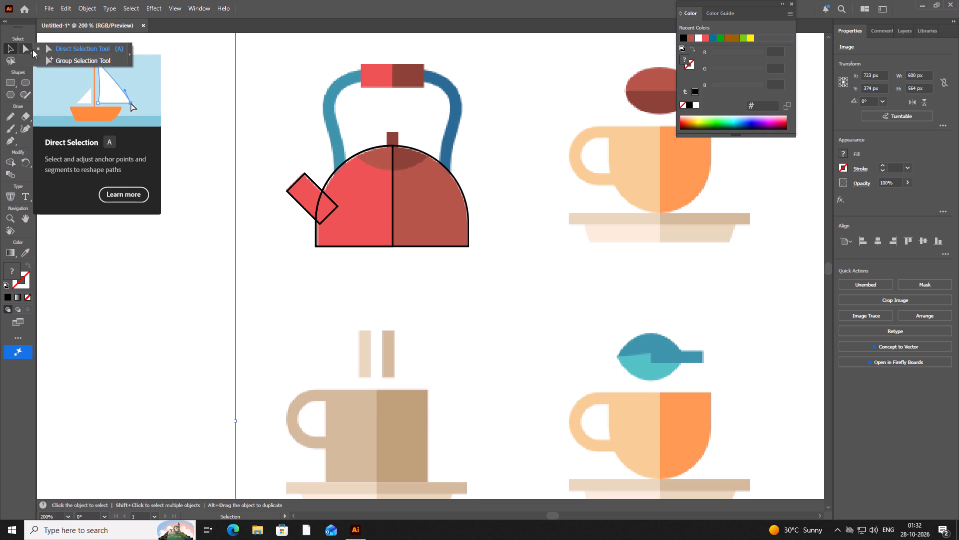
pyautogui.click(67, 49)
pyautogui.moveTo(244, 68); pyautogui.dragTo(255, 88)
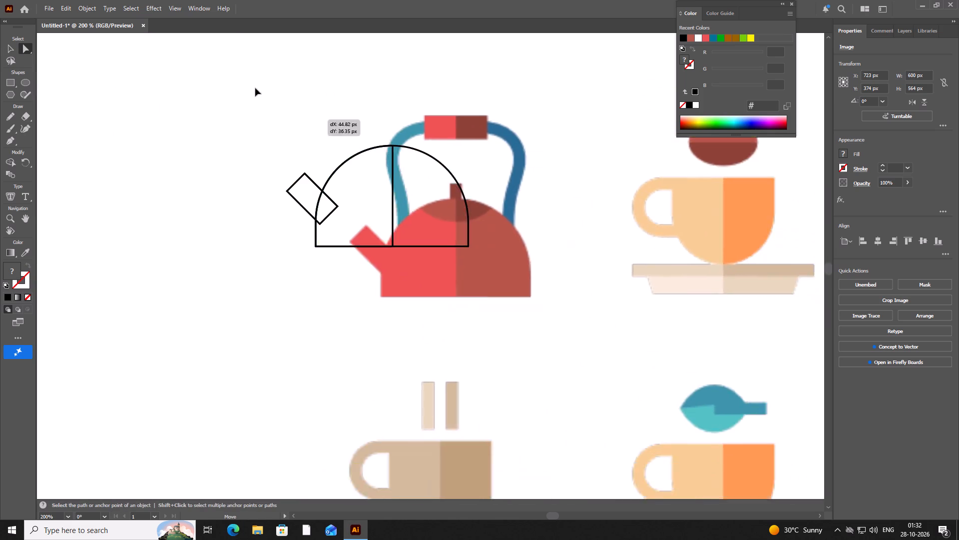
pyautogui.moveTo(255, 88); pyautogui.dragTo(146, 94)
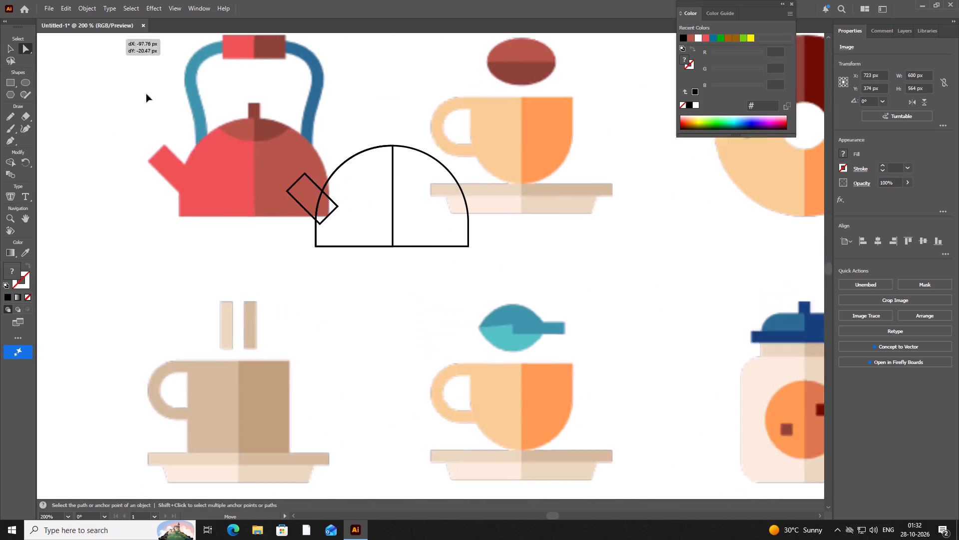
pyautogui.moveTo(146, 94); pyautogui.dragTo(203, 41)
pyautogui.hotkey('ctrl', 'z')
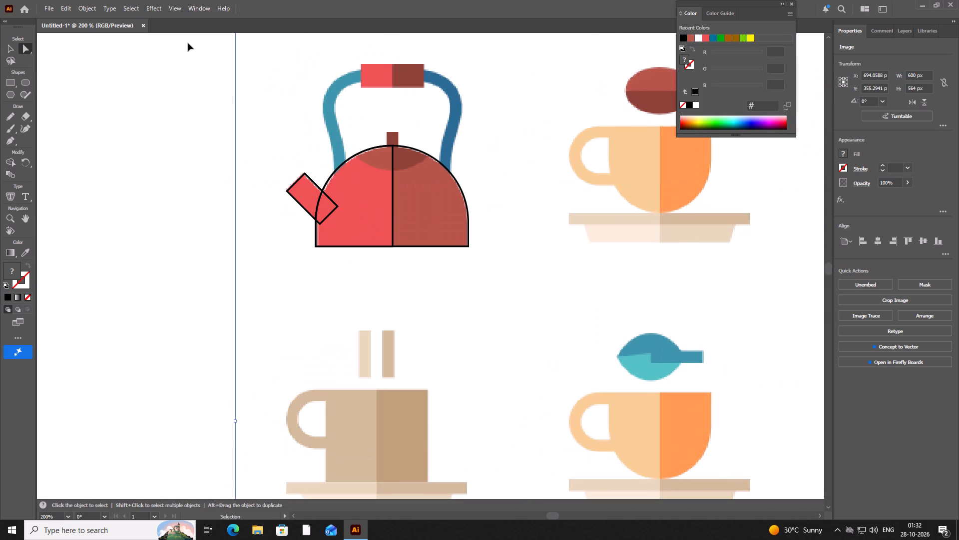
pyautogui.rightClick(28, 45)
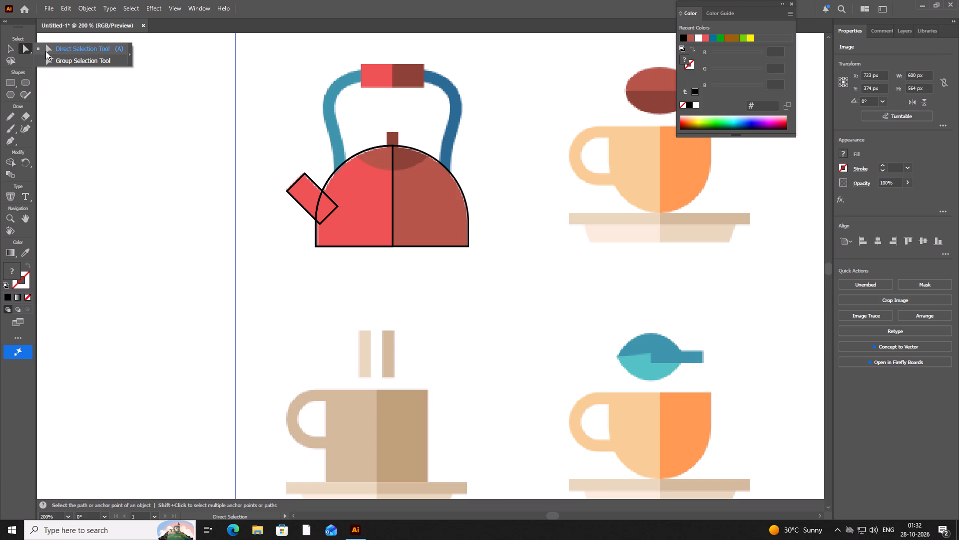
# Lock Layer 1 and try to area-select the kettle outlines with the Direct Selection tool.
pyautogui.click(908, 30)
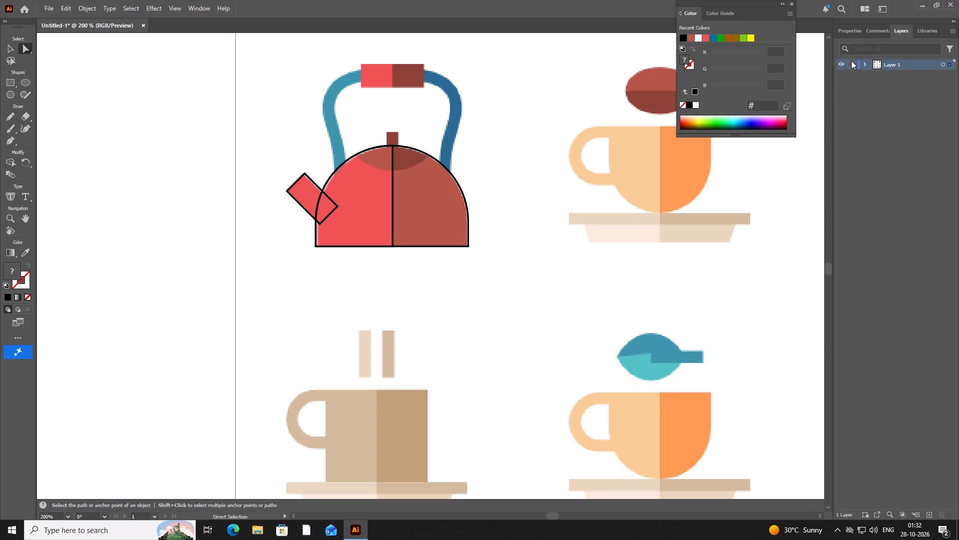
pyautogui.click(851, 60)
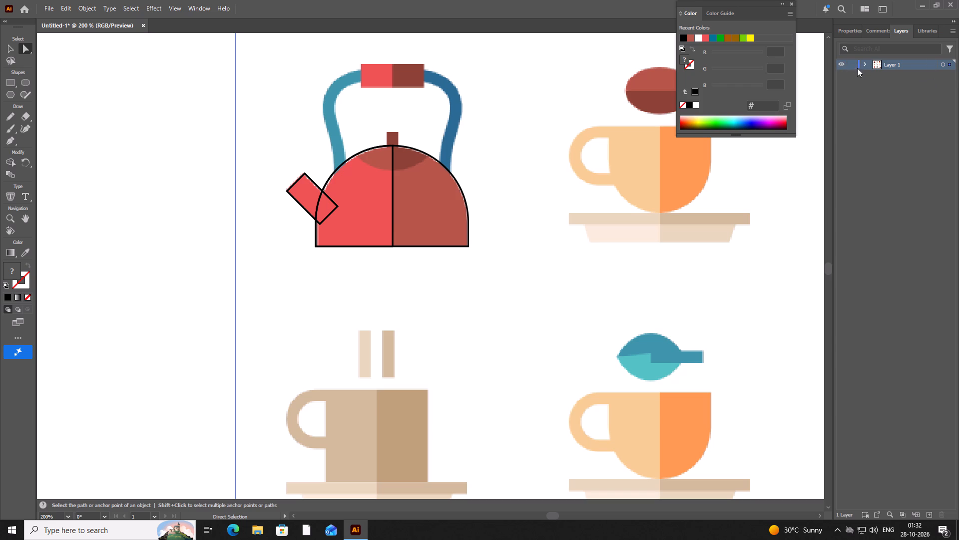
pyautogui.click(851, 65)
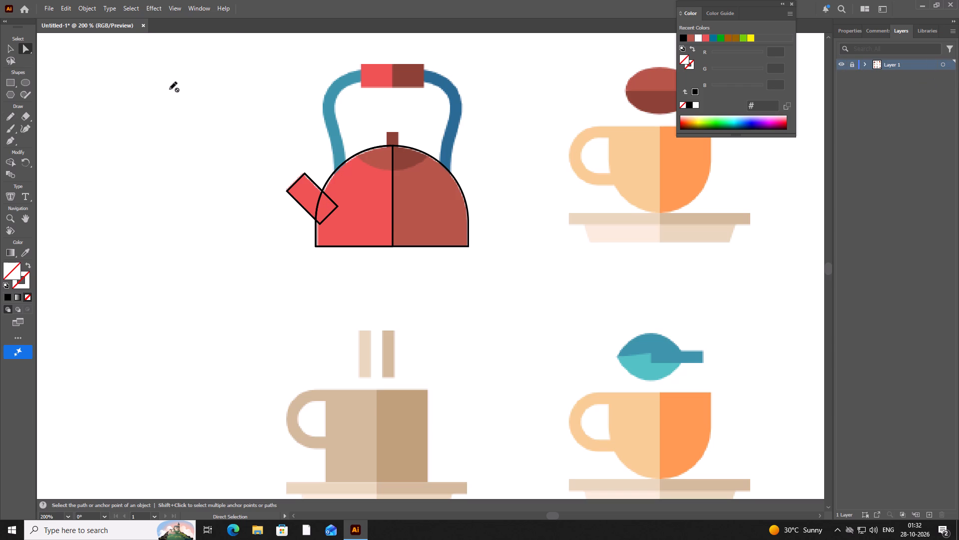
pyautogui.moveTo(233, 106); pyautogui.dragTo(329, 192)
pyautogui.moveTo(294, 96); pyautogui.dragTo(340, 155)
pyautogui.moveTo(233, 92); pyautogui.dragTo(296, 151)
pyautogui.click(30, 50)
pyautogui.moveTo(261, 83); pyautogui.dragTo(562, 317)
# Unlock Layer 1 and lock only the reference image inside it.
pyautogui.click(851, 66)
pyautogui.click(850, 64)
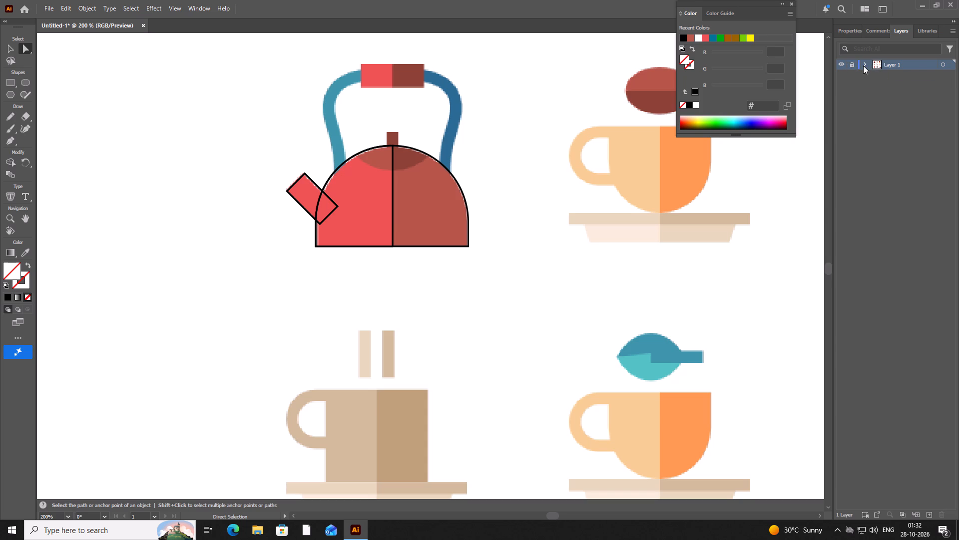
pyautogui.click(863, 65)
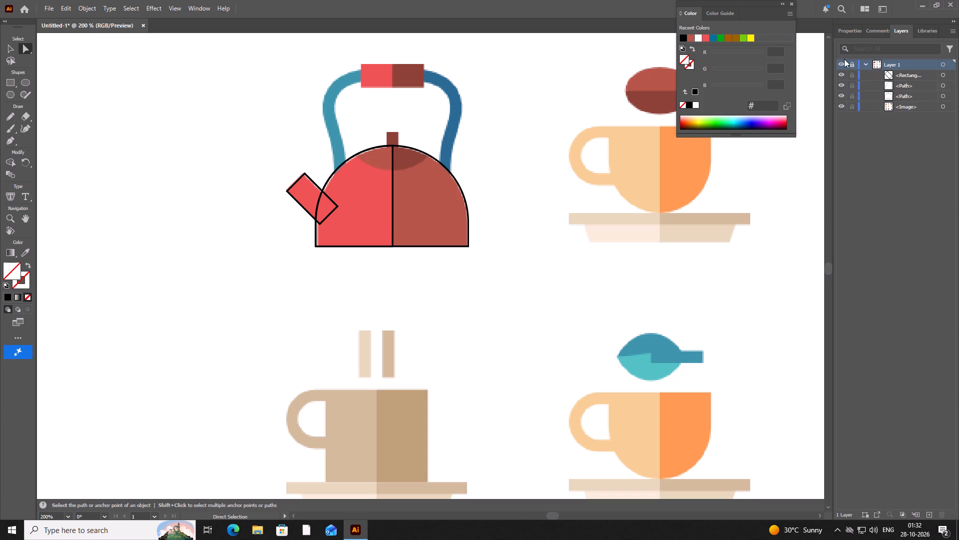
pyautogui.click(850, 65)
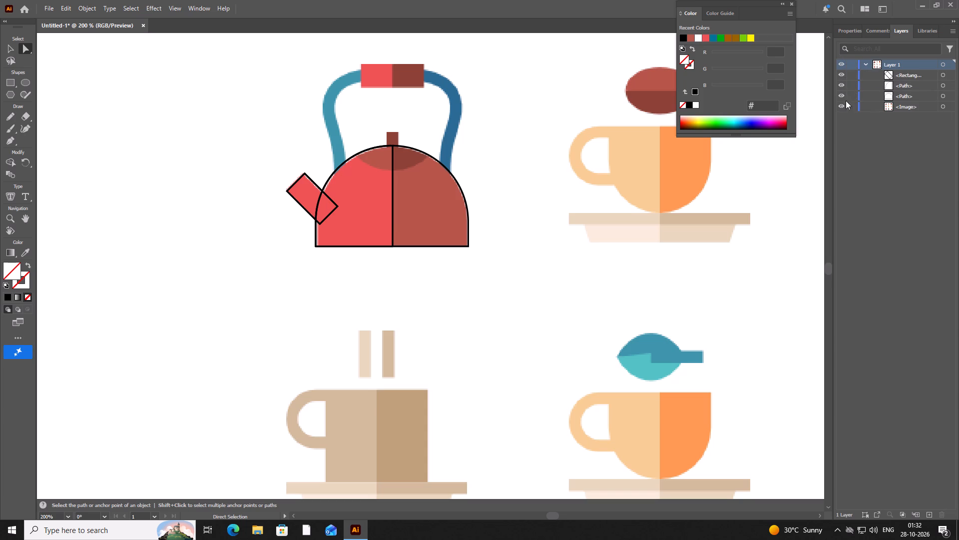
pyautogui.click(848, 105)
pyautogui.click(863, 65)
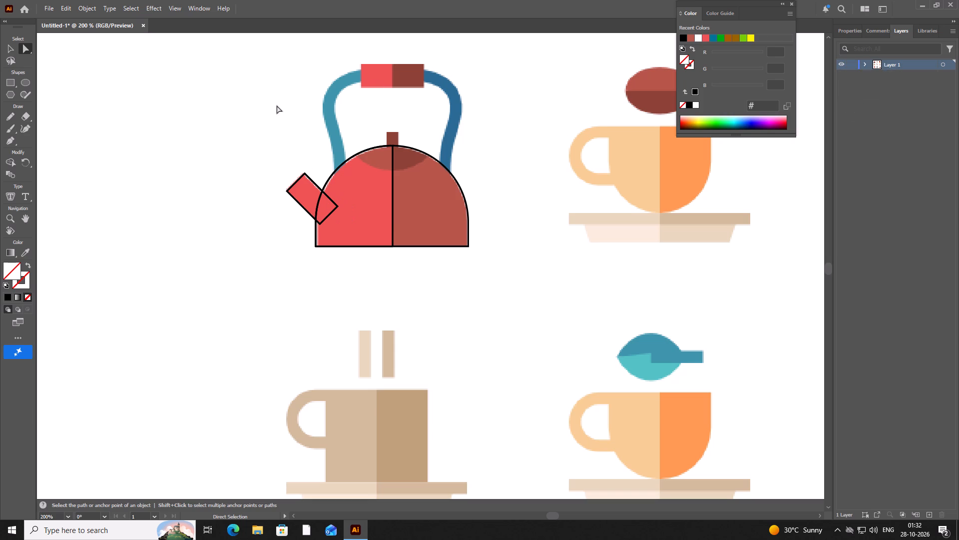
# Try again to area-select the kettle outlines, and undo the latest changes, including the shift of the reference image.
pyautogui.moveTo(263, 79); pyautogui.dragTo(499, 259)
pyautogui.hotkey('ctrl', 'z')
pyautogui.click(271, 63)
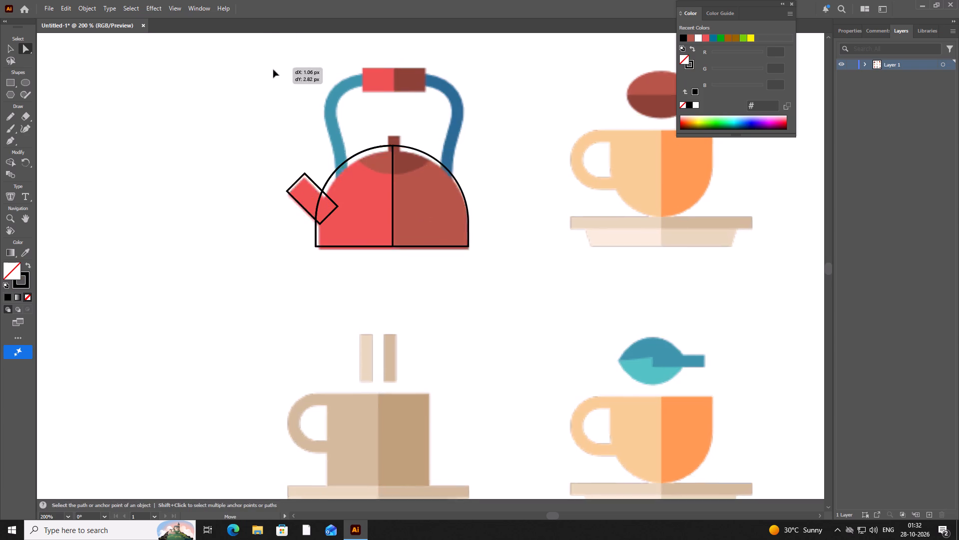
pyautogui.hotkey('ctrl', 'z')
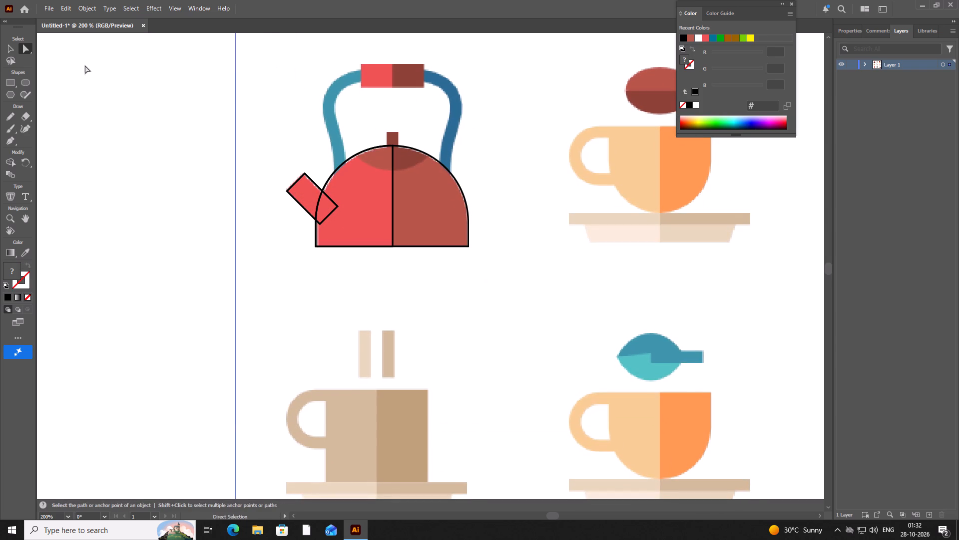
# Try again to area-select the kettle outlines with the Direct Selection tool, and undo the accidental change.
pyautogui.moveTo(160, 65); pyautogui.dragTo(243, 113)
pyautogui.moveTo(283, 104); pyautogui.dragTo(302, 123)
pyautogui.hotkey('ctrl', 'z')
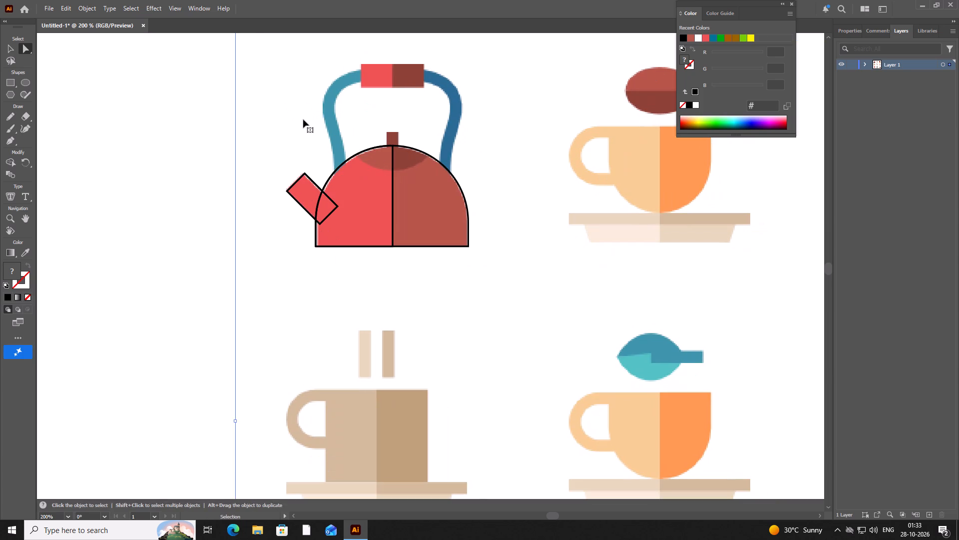
# Expand Layer 1 and target the reference image inside it.
pyautogui.click(864, 66)
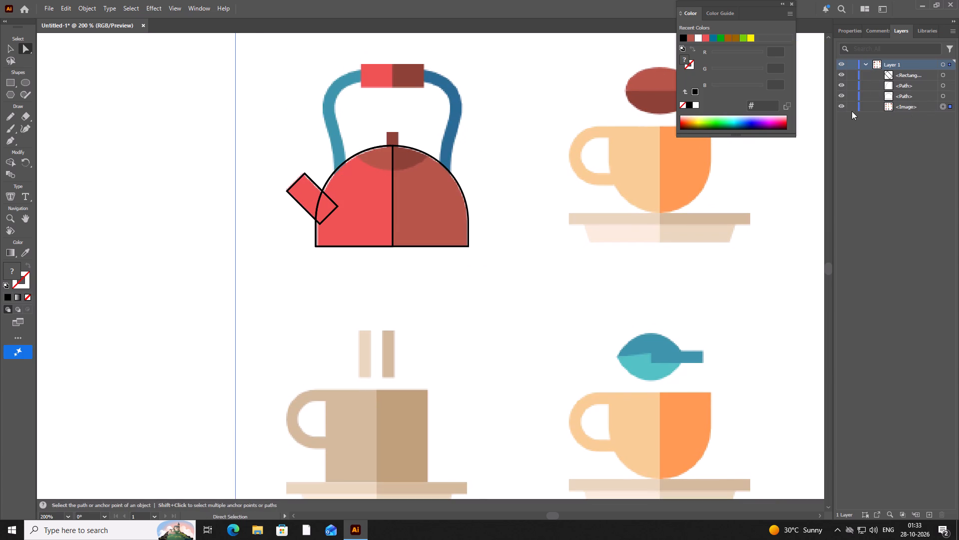
pyautogui.click(950, 105)
pyautogui.rightClick(950, 105)
pyautogui.rightClick(920, 109)
pyautogui.click(950, 108)
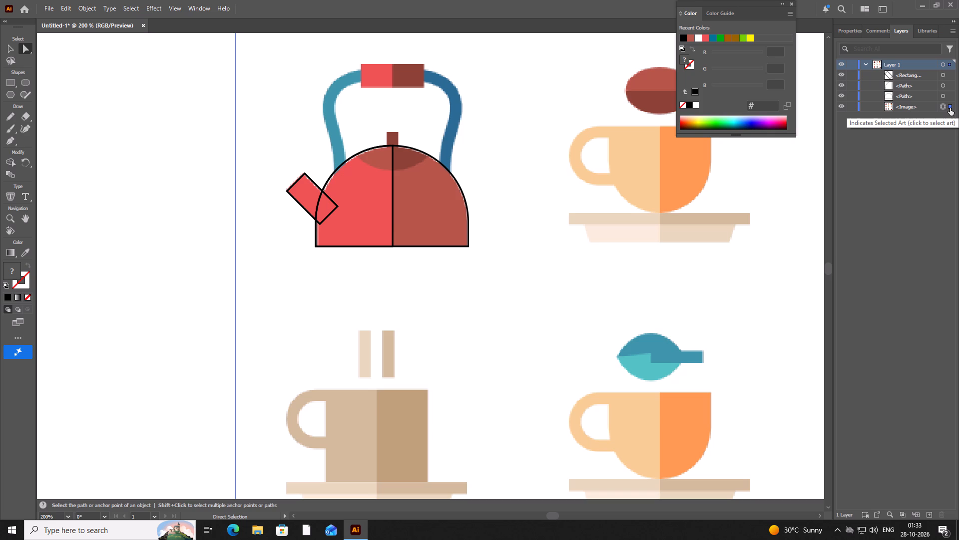
pyautogui.click(950, 108)
pyautogui.click(940, 107)
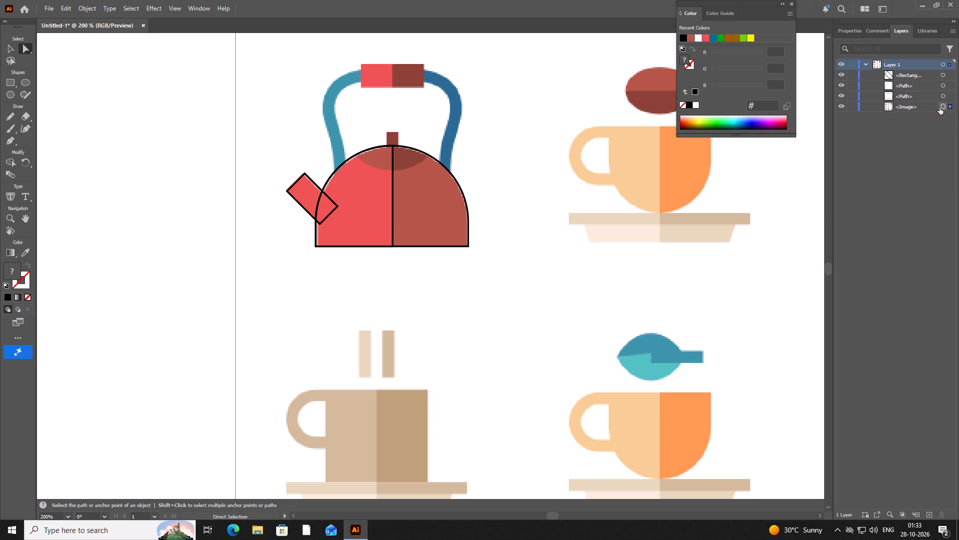
pyautogui.click(940, 107)
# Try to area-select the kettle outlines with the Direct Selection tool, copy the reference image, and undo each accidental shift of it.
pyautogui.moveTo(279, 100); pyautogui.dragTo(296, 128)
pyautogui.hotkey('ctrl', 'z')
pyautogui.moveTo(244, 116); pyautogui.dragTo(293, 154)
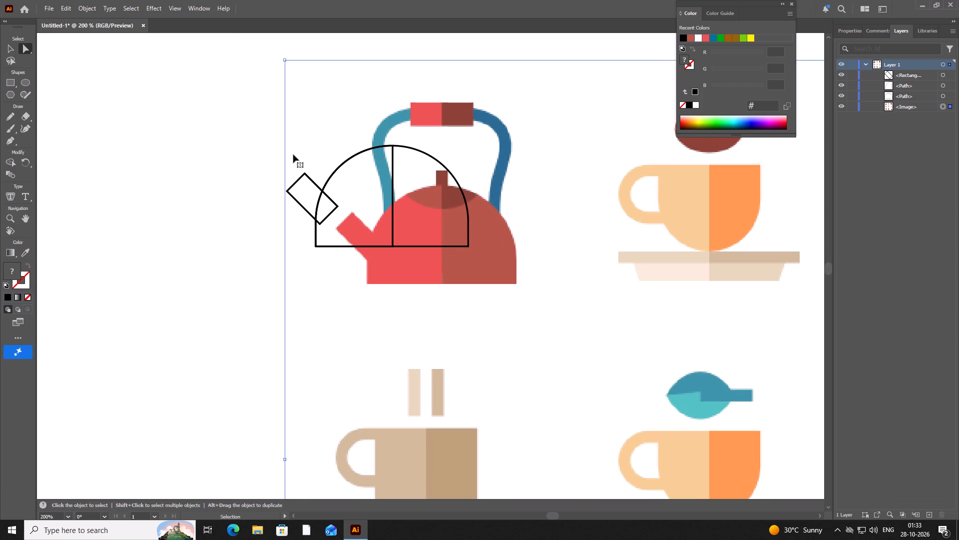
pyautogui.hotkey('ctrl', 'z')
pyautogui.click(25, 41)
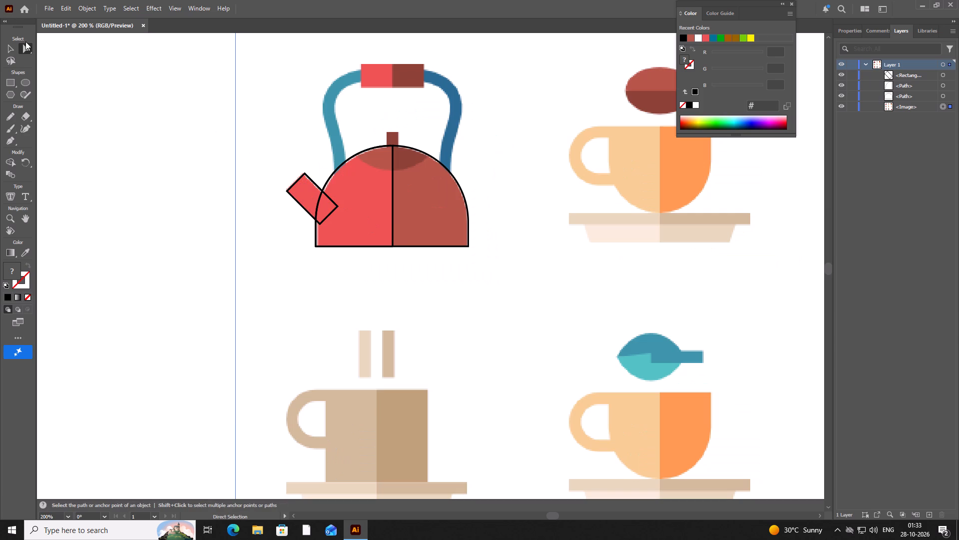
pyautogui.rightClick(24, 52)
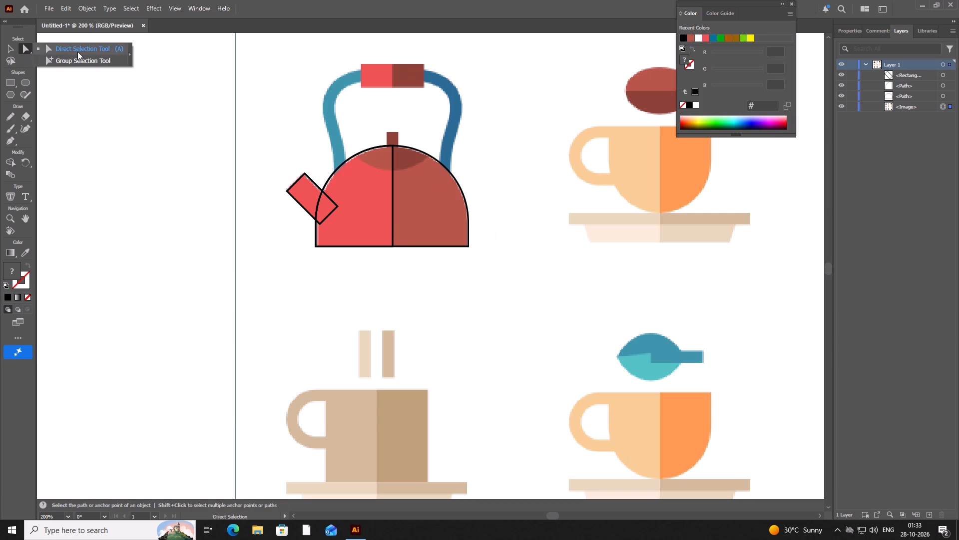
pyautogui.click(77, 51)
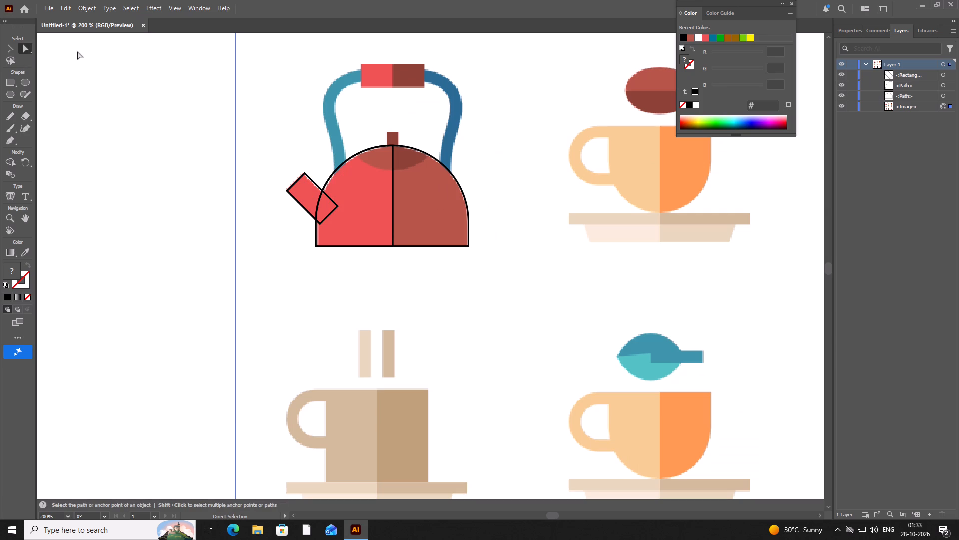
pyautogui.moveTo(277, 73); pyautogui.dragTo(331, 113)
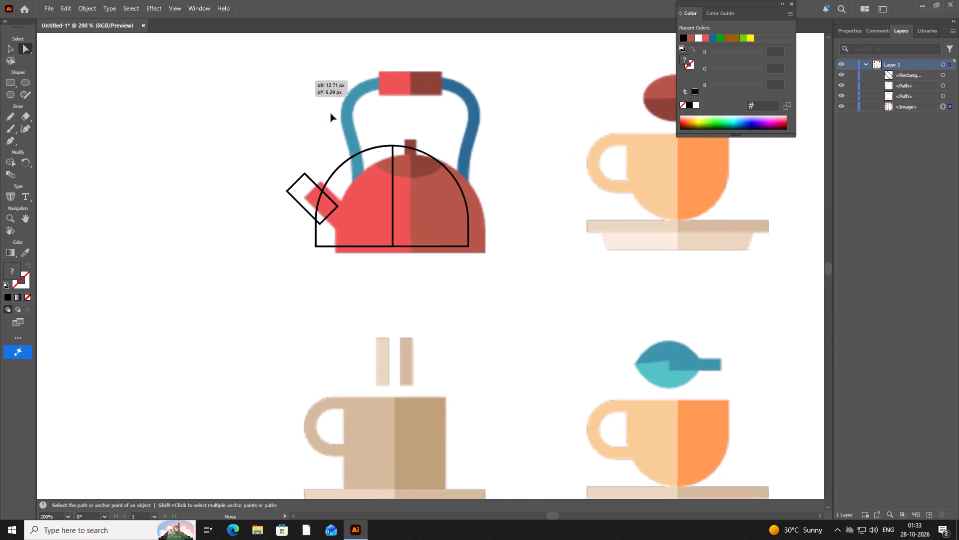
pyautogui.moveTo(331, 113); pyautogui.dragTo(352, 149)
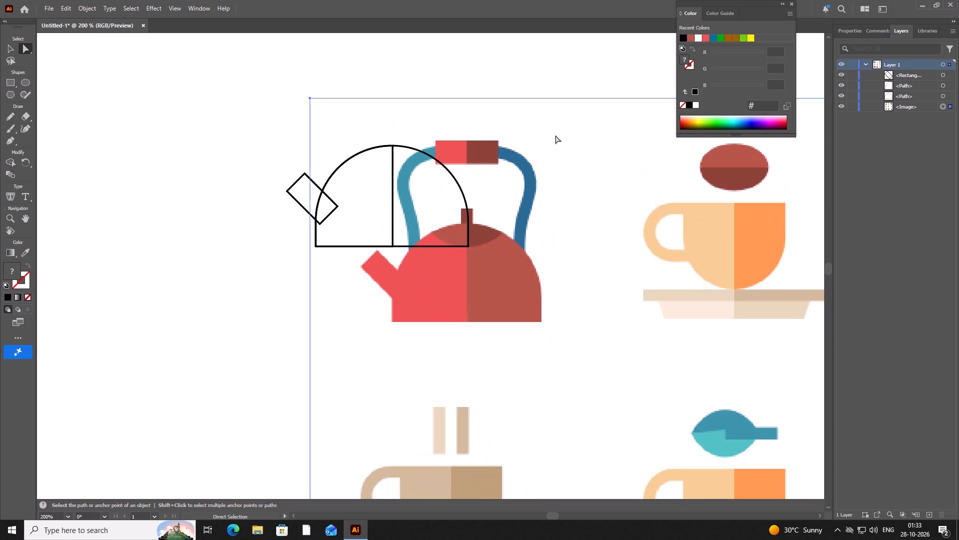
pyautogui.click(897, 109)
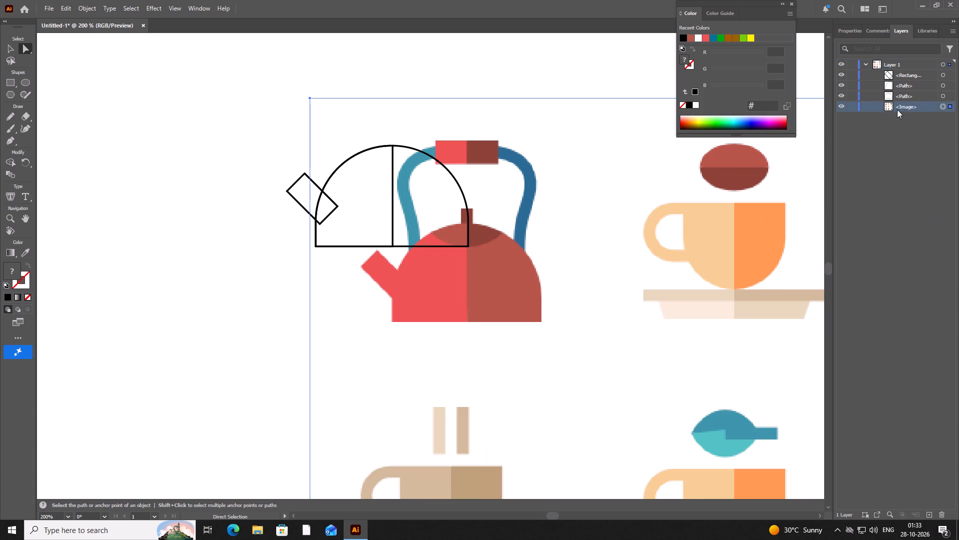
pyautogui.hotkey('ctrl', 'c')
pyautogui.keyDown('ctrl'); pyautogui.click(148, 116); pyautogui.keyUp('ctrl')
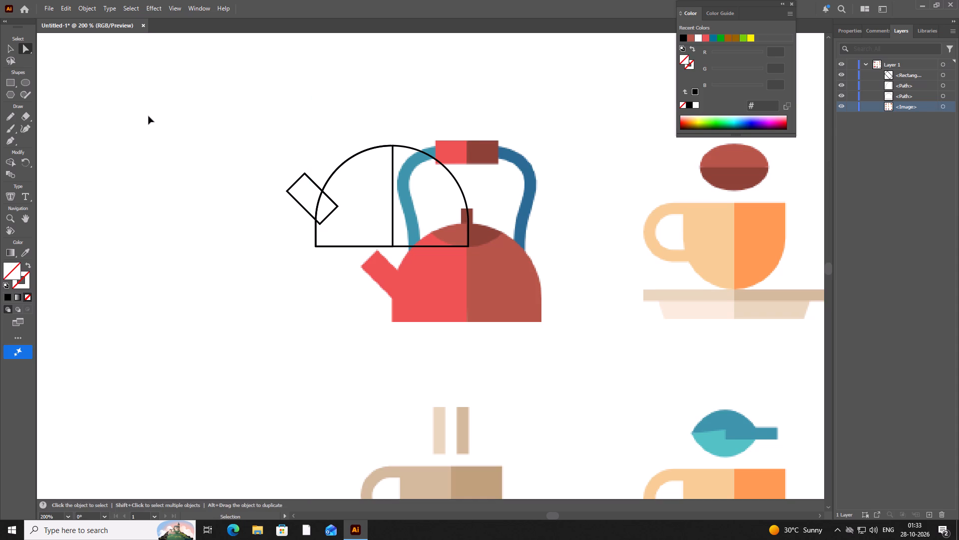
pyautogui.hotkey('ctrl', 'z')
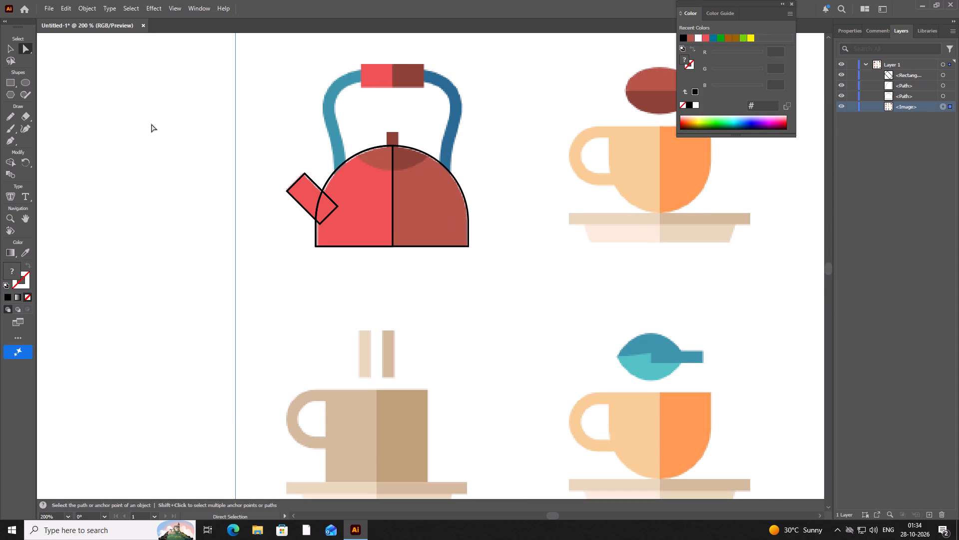
# Lock the selected reference image so that only the traced outlines can be selected.
pyautogui.hotkey('ctrl', '-')
pyautogui.hotkey('ctrl', '-')
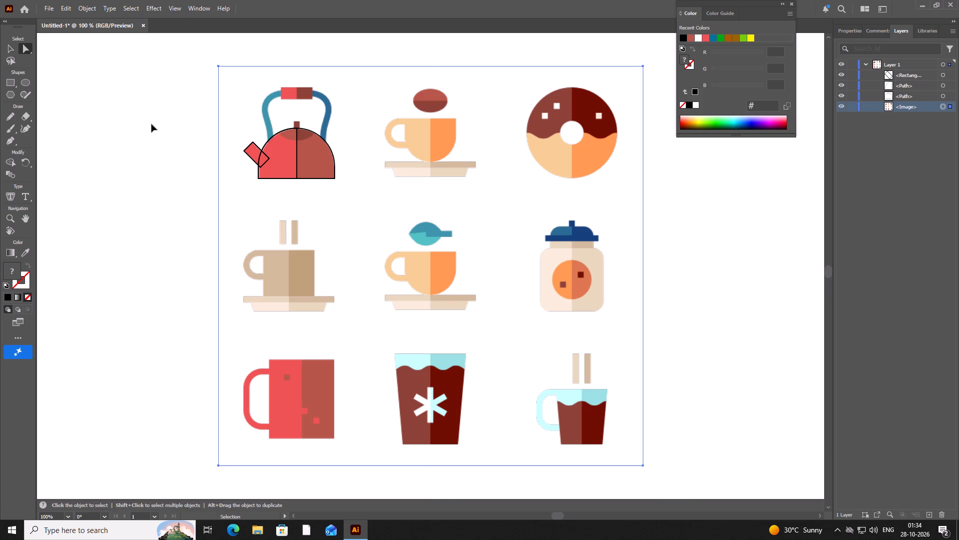
pyautogui.hotkey('ctrl', '2')
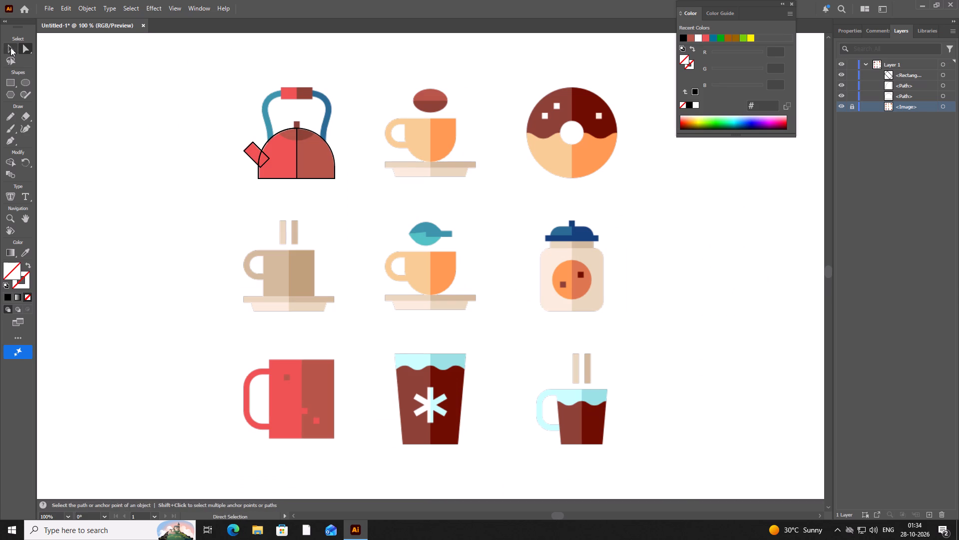
# Select the kettle's body and spout outlines and merge the spout's overlap into the left half of the body with Shape Builder.
pyautogui.moveTo(203, 83); pyautogui.dragTo(255, 122)
pyautogui.moveTo(255, 122); pyautogui.dragTo(360, 200)
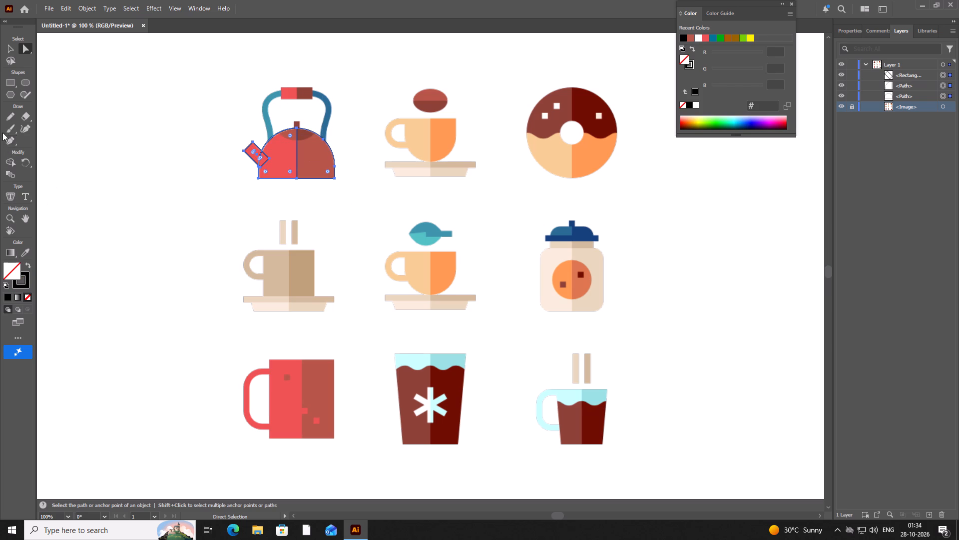
pyautogui.click(11, 159)
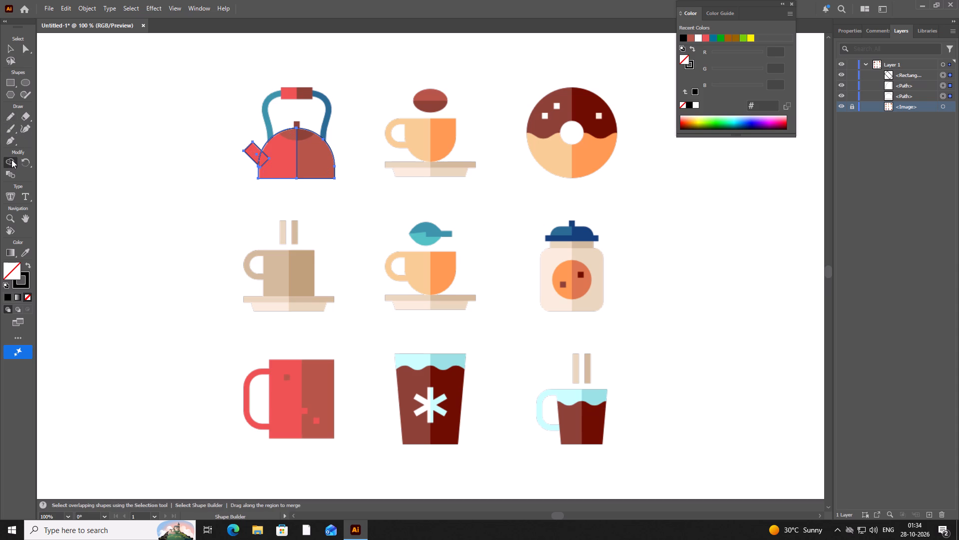
pyautogui.scroll(3, 210, 183)
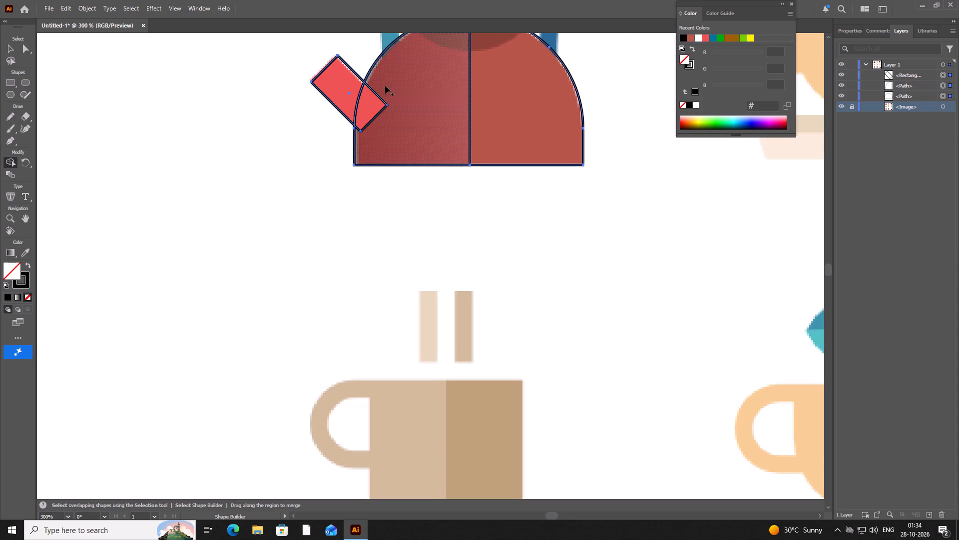
pyautogui.moveTo(369, 102); pyautogui.dragTo(371, 109)
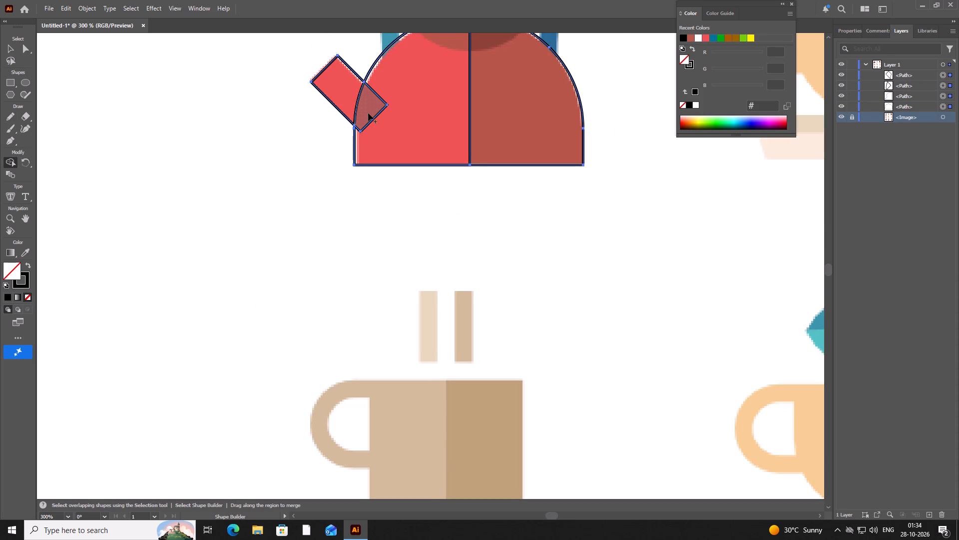
pyautogui.moveTo(396, 84); pyautogui.dragTo(359, 138)
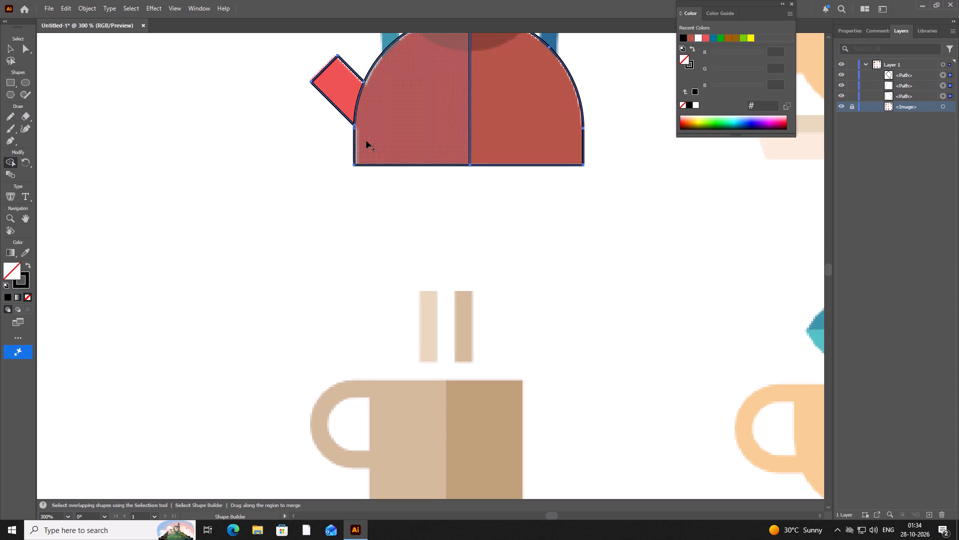
# Draw an ellipse about 51 by 26 px over the kettle's dark lid area and center it on the body's vertical dividing line.
pyautogui.press('space')
pyautogui.press('space')
pyautogui.press('space')
pyautogui.press('space')
pyautogui.press('space')
pyautogui.press('space')
pyautogui.press('space')
pyautogui.press('space')
pyautogui.press('space')
pyautogui.press('space')
pyautogui.press('space')
pyautogui.press('space')
pyautogui.press('space')
pyautogui.press('space')
pyautogui.press('space')
pyautogui.press('space')
pyautogui.press('space')
pyautogui.moveTo(376, 207); pyautogui.dragTo(298, 326)
pyautogui.scroll(-4, 317, 214)
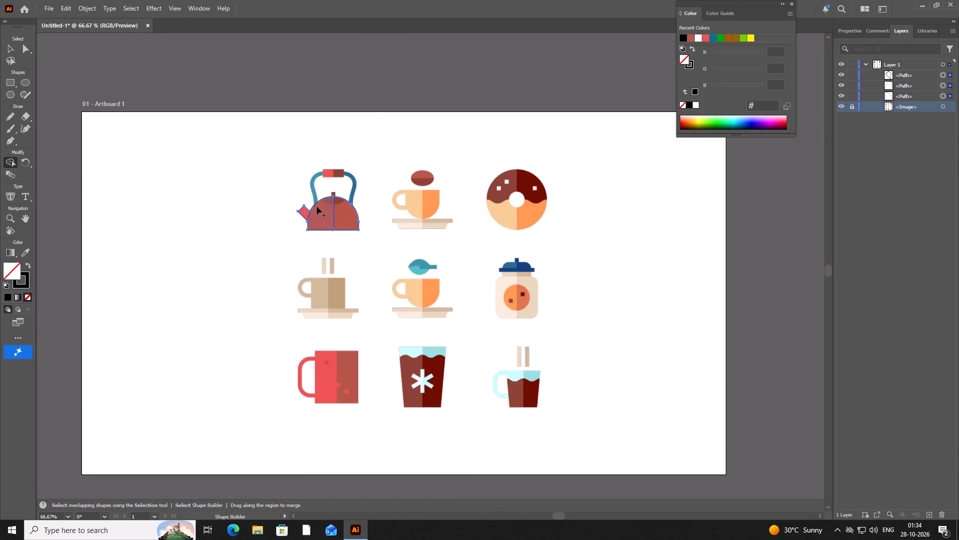
pyautogui.scroll(3, 317, 206)
pyautogui.press('space')
pyautogui.press('space')
pyautogui.press('space')
pyautogui.press('space')
pyautogui.press('space')
pyautogui.press('space')
pyautogui.press('space')
pyautogui.press('space')
pyautogui.press('space')
pyautogui.press('space')
pyautogui.press('space')
pyautogui.press('space')
pyautogui.press('space')
pyautogui.press('space')
pyautogui.press('space')
pyautogui.press('space')
pyautogui.press('space')
pyautogui.moveTo(362, 289); pyautogui.dragTo(351, 316)
pyautogui.click(184, 137)
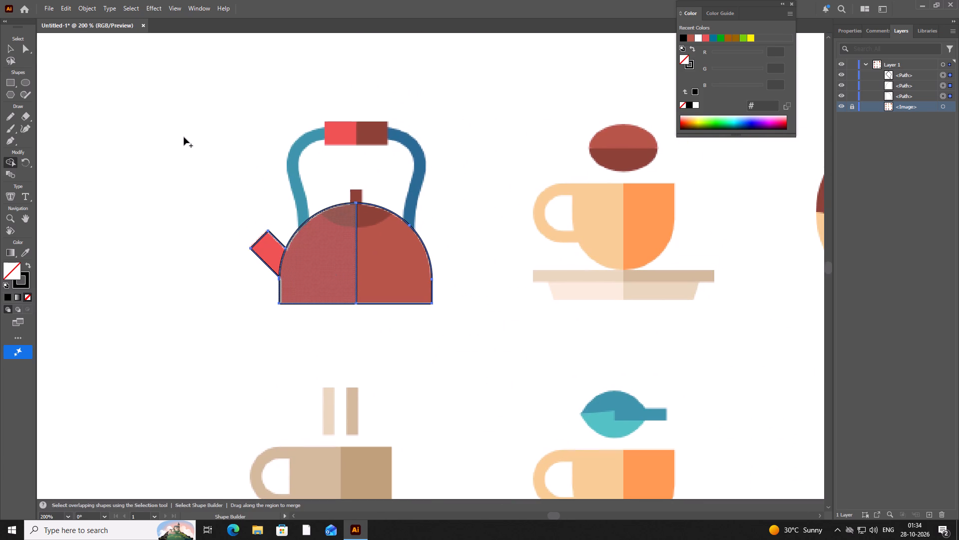
pyautogui.click(24, 82)
pyautogui.moveTo(330, 198); pyautogui.dragTo(346, 218)
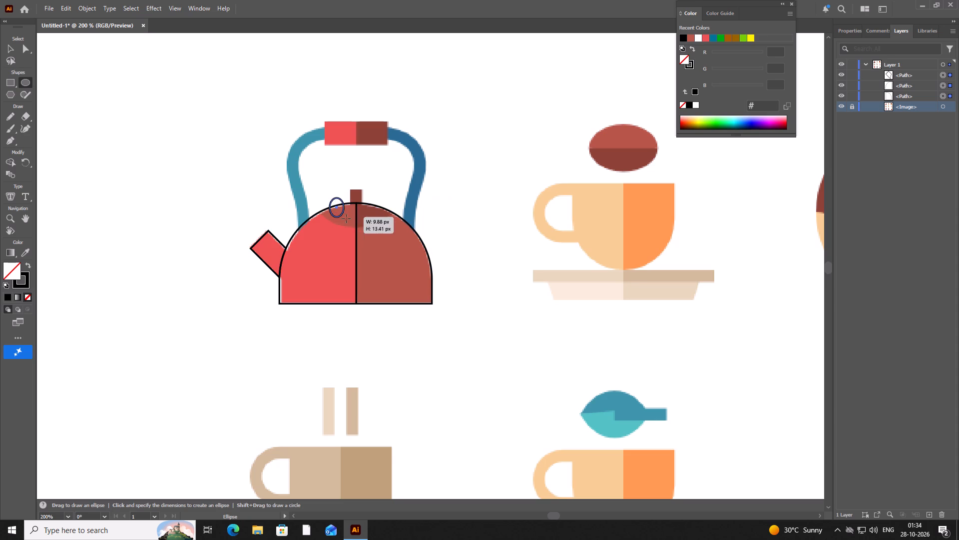
pyautogui.moveTo(346, 218); pyautogui.dragTo(402, 235)
pyautogui.moveTo(366, 217); pyautogui.dragTo(355, 208)
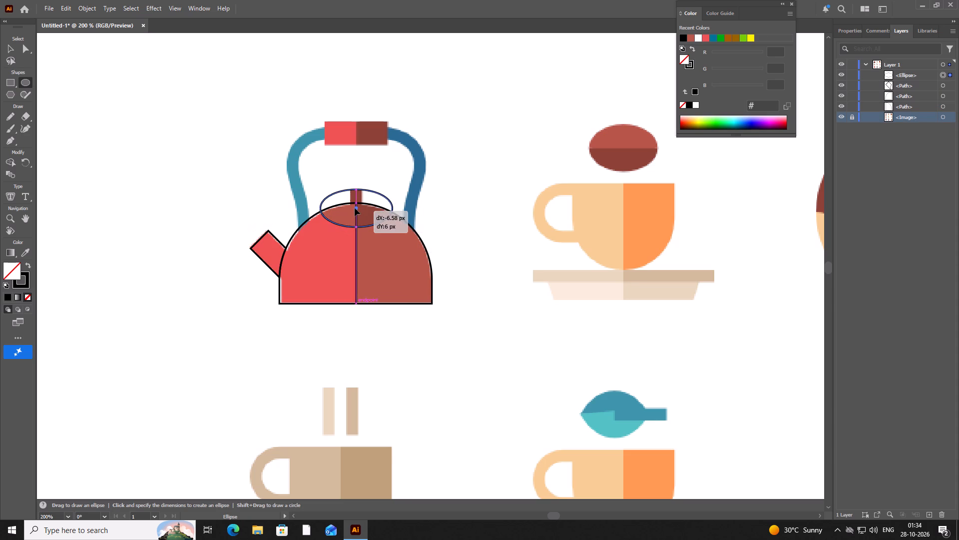
pyautogui.moveTo(355, 208); pyautogui.dragTo(357, 207)
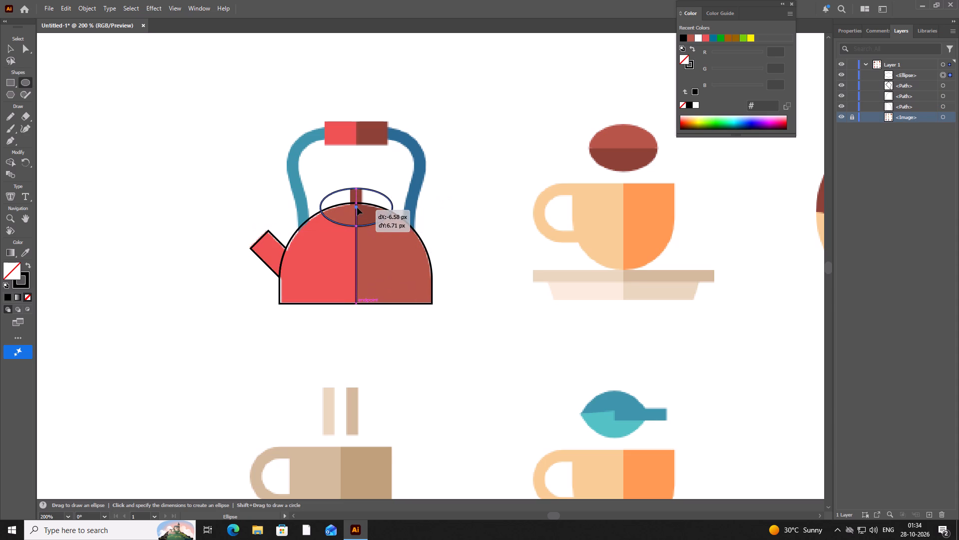
pyautogui.moveTo(357, 207); pyautogui.dragTo(357, 208)
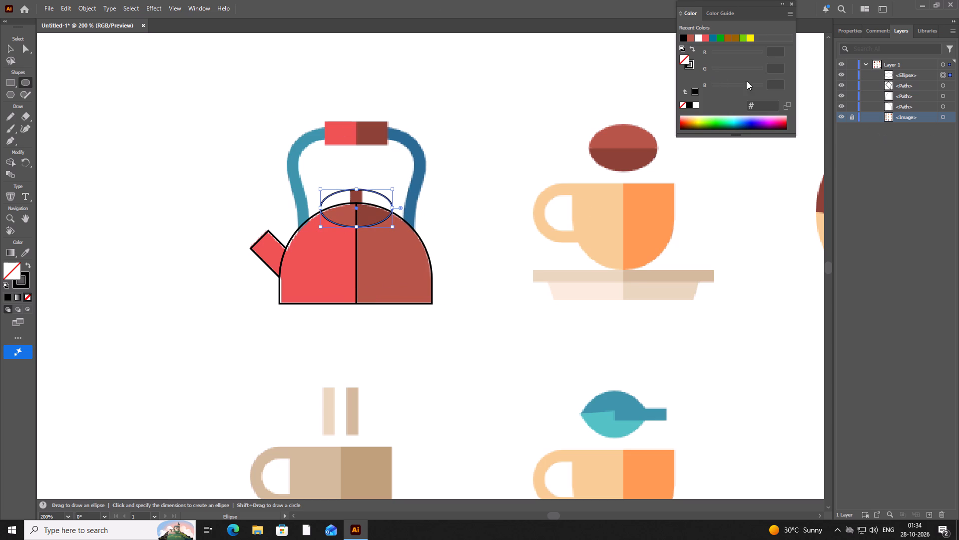
# Set the lid ellipse's stroke weight to 4 pt.
pyautogui.click(878, 33)
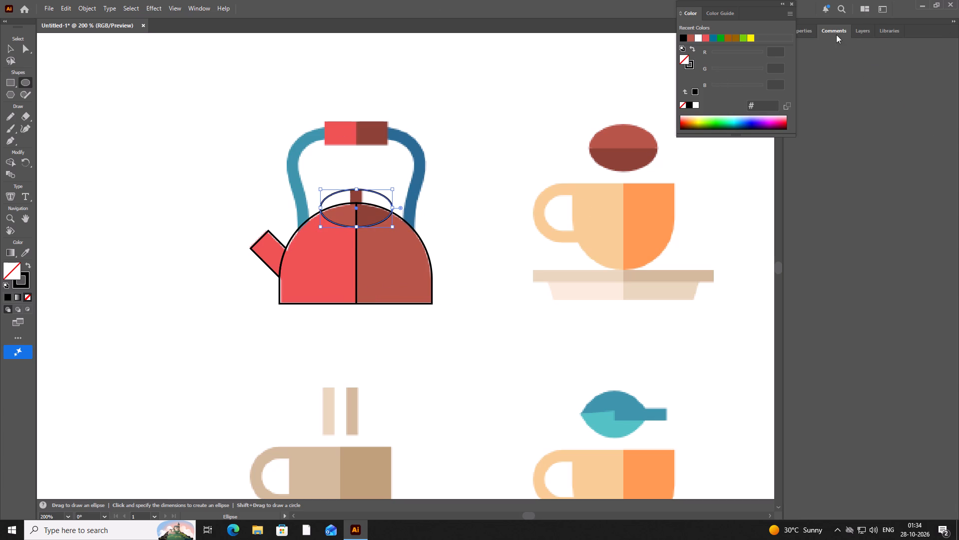
pyautogui.click(800, 30)
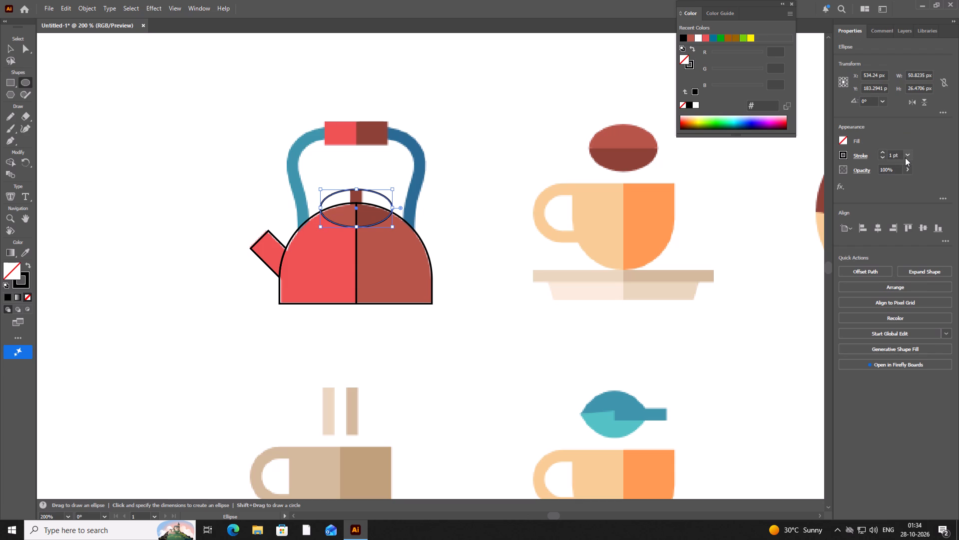
pyautogui.click(905, 157)
pyautogui.click(914, 227)
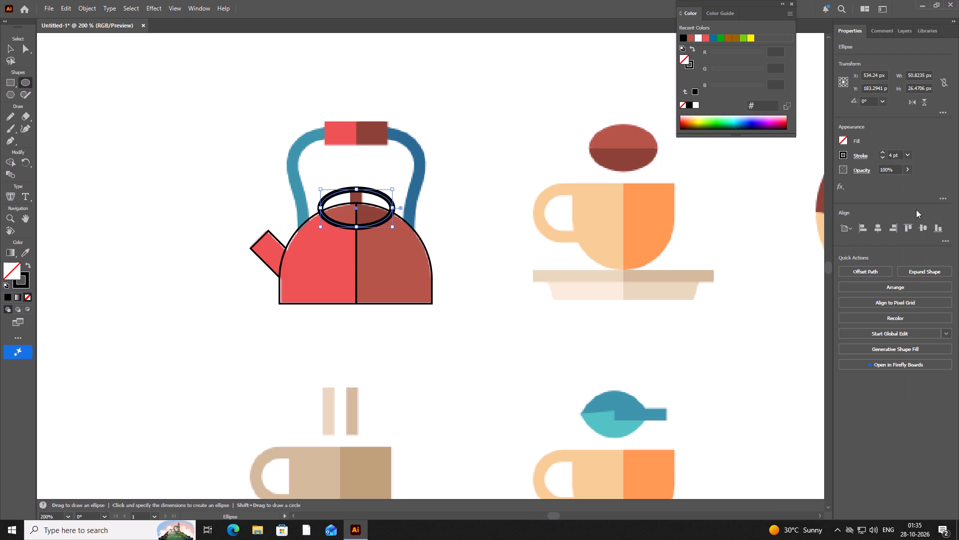
# Set the lid ellipse's stroke weight to 1 pt.
pyautogui.click(910, 153)
pyautogui.click(914, 166)
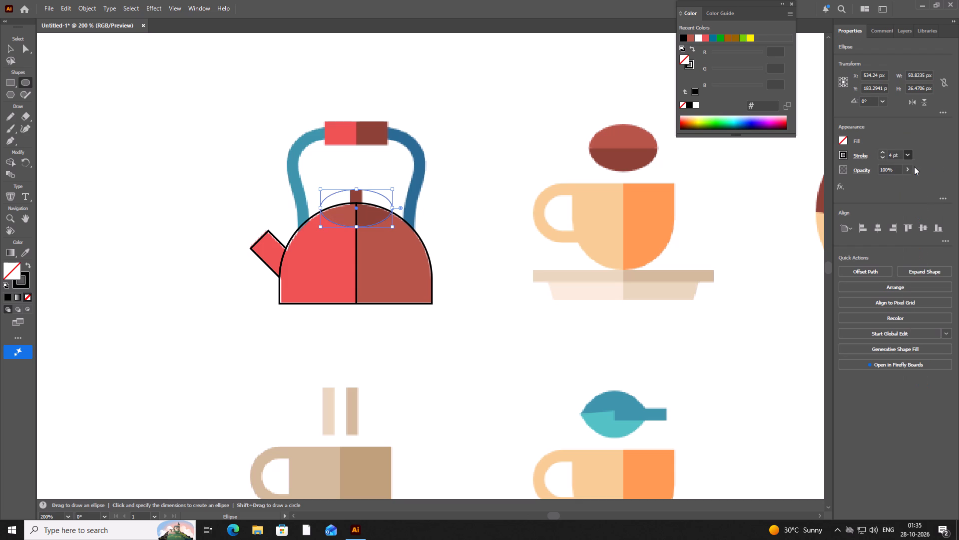
pyautogui.click(903, 155)
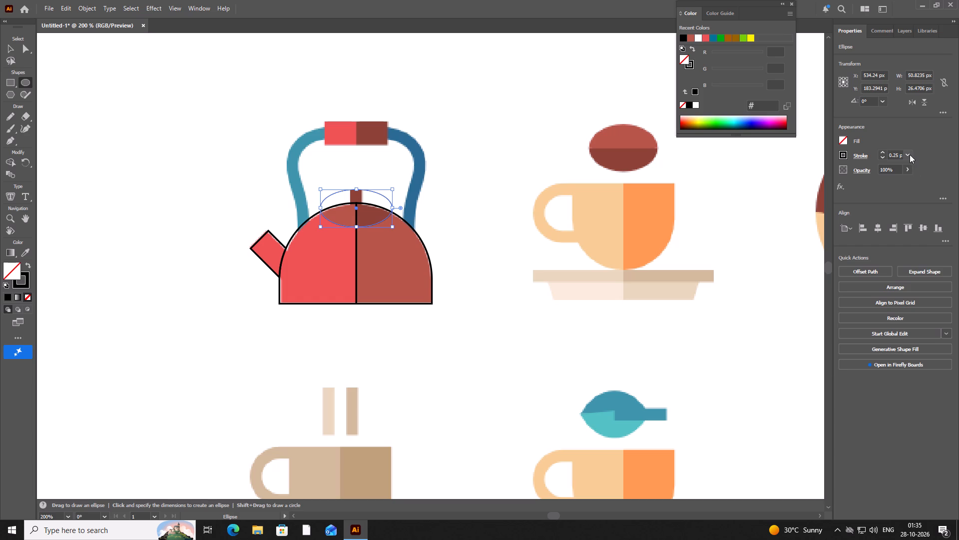
pyautogui.click(910, 154)
pyautogui.click(917, 173)
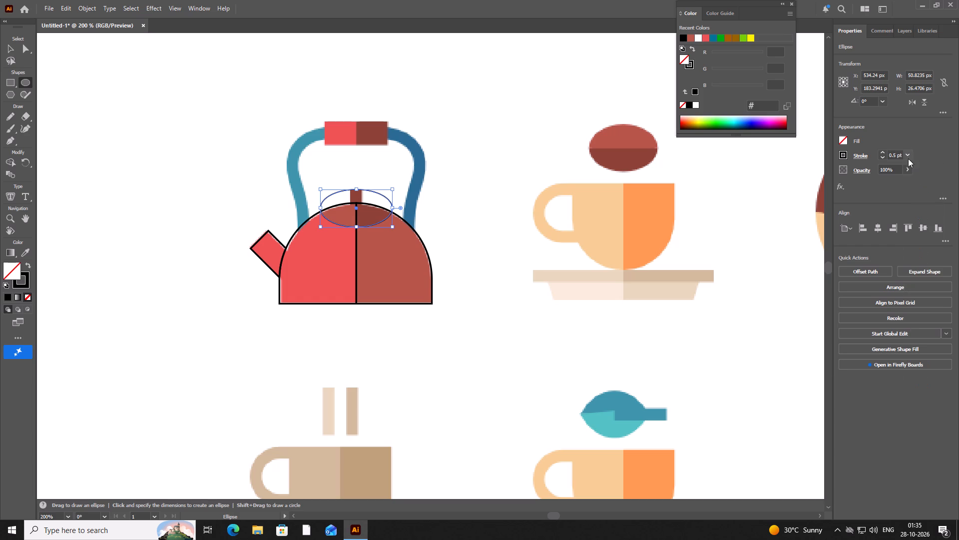
pyautogui.click(907, 156)
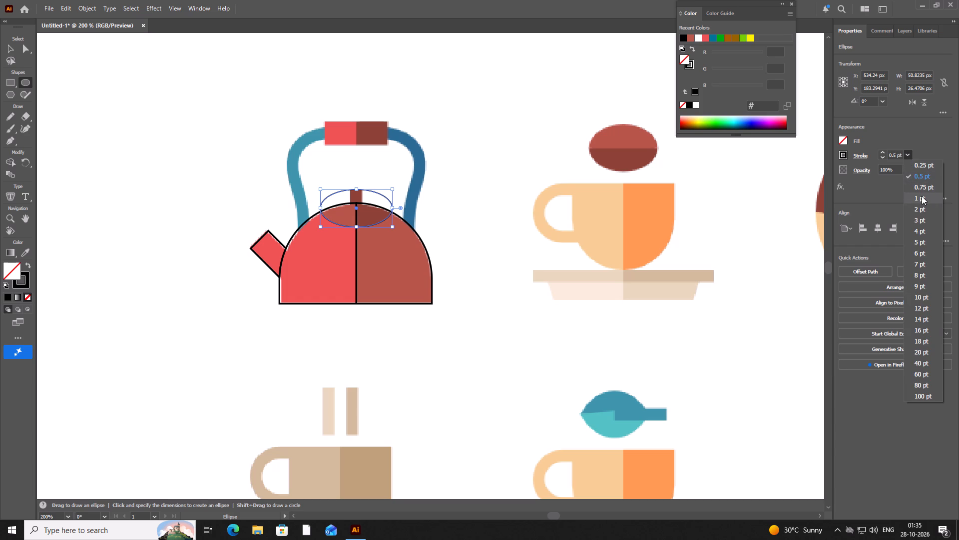
pyautogui.click(922, 196)
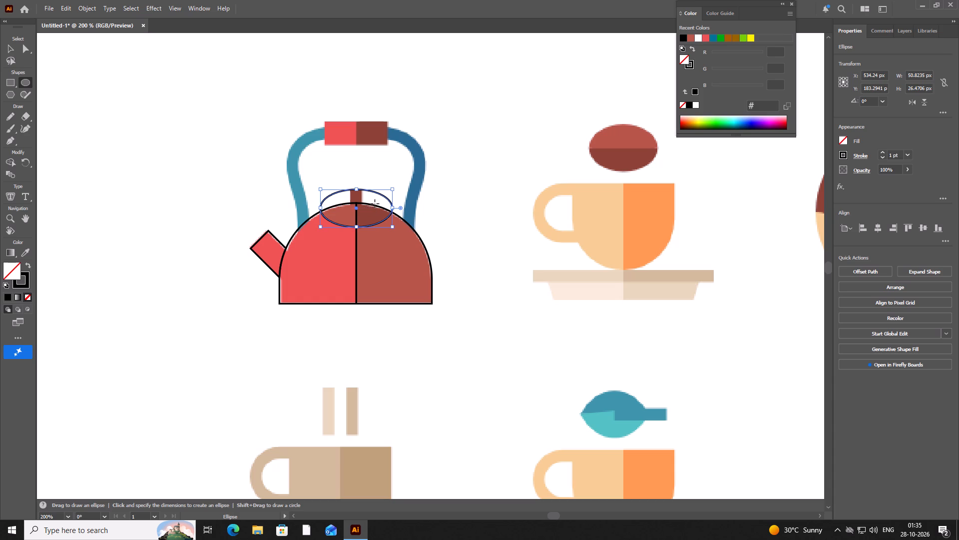
# Select the lid ellipse and both body halves and define the ellipse's part above the body as its own region with Shape Builder.
pyautogui.click(25, 47)
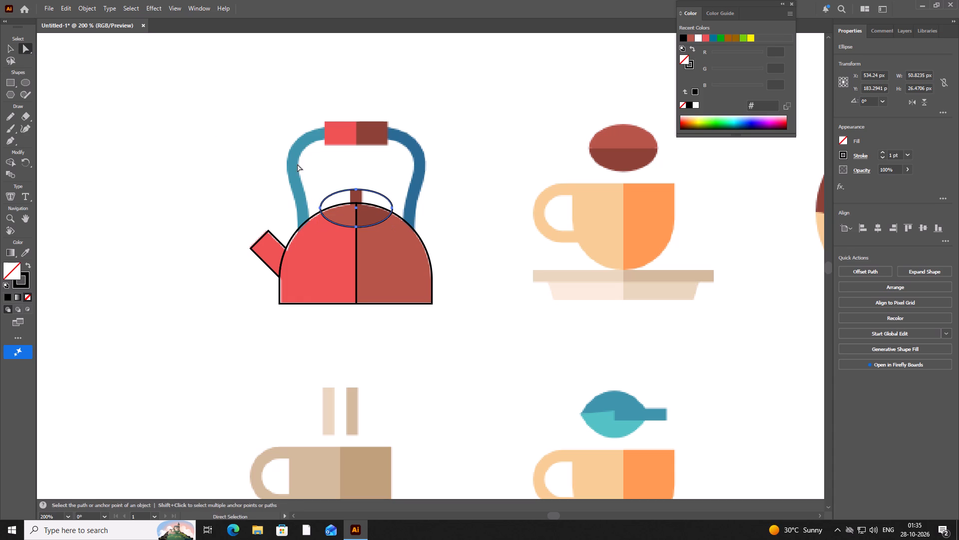
pyautogui.moveTo(308, 174); pyautogui.dragTo(414, 249)
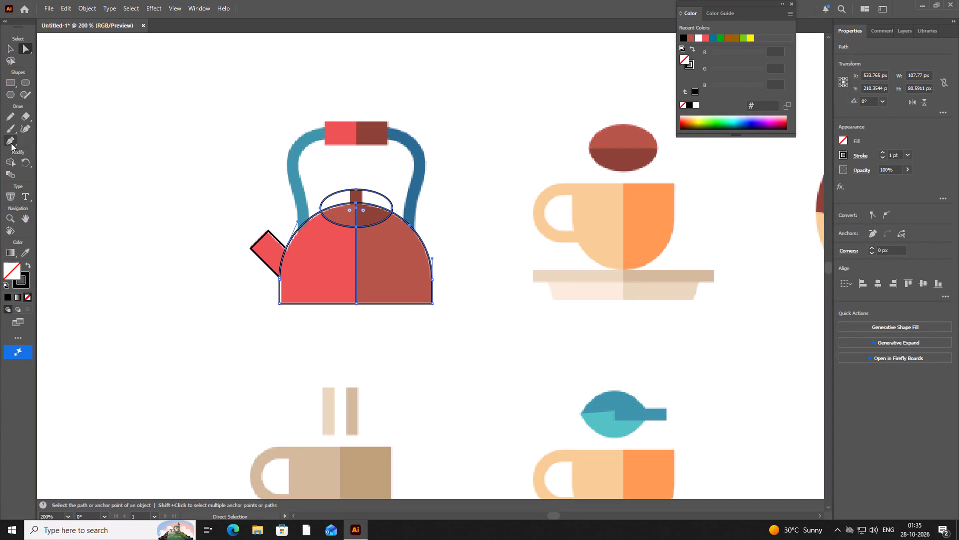
pyautogui.click(11, 165)
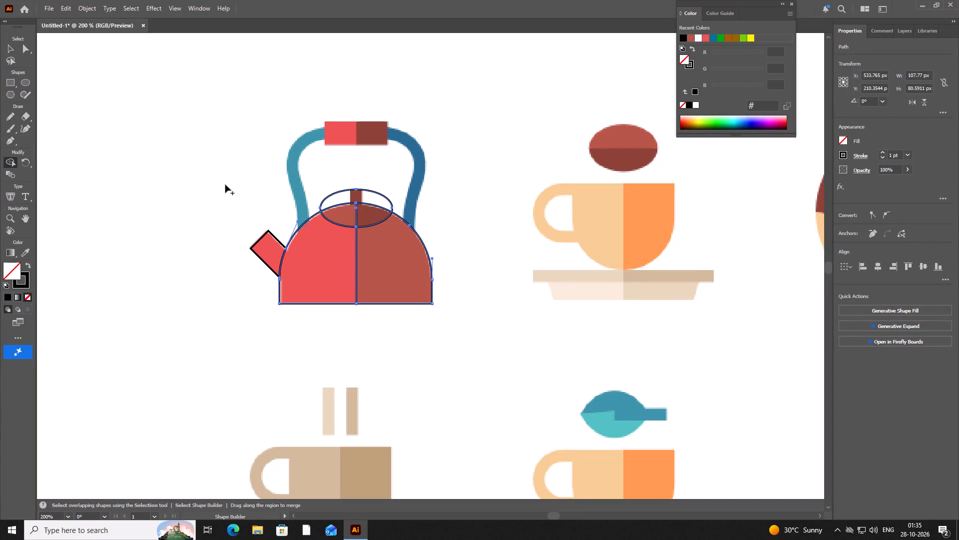
pyautogui.moveTo(317, 204); pyautogui.dragTo(401, 202)
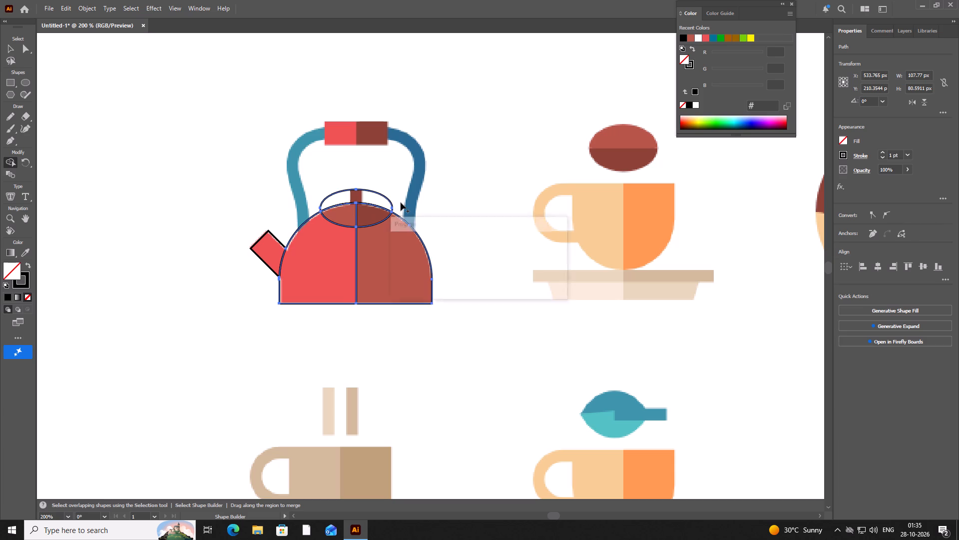
pyautogui.moveTo(313, 203); pyautogui.dragTo(397, 190)
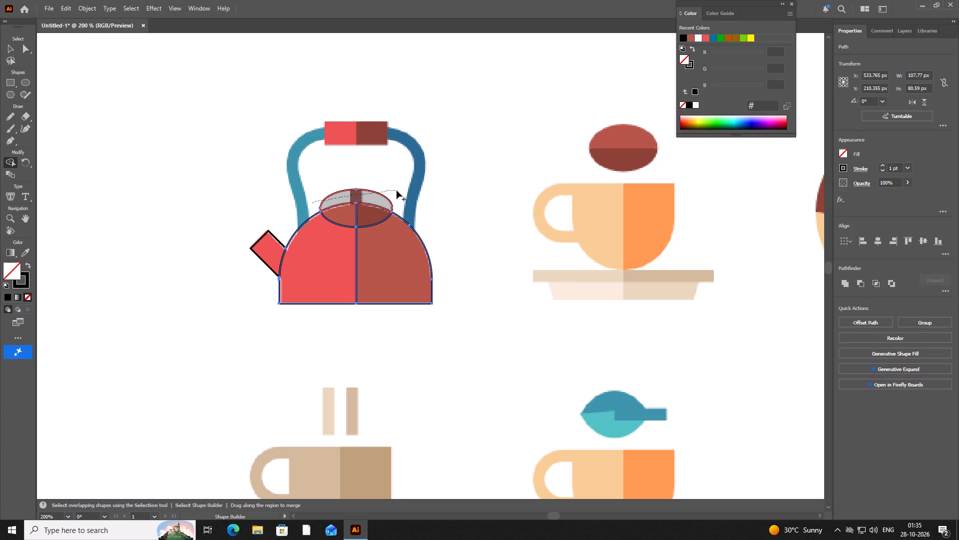
pyautogui.moveTo(397, 190); pyautogui.dragTo(399, 191)
pyautogui.moveTo(286, 210); pyautogui.dragTo(412, 178)
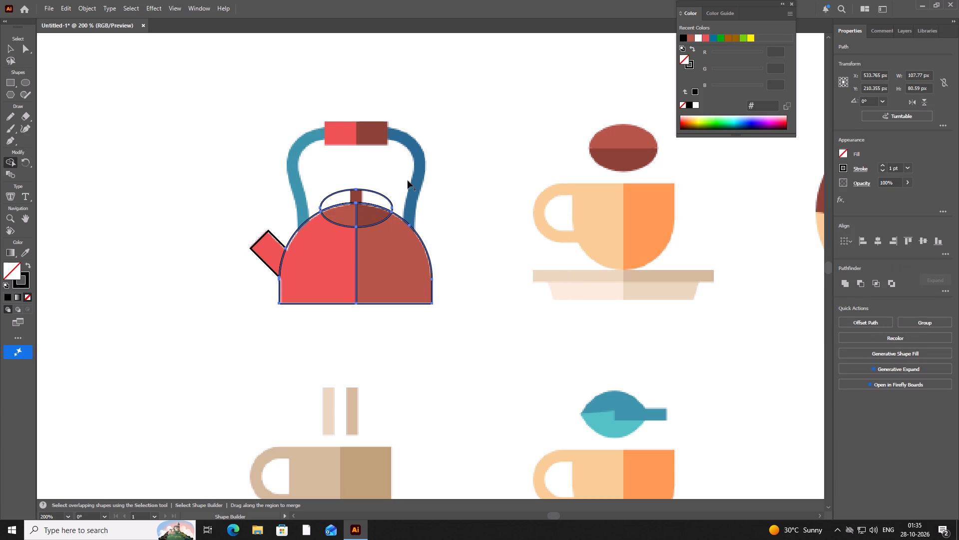
pyautogui.click(386, 203)
pyautogui.moveTo(392, 198); pyautogui.dragTo(368, 201)
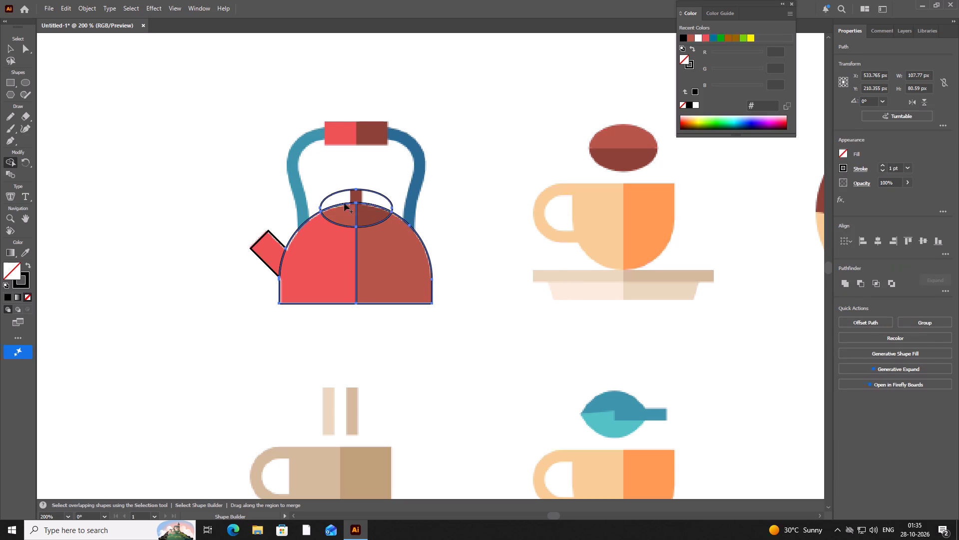
pyautogui.click(335, 200)
pyautogui.click(382, 198)
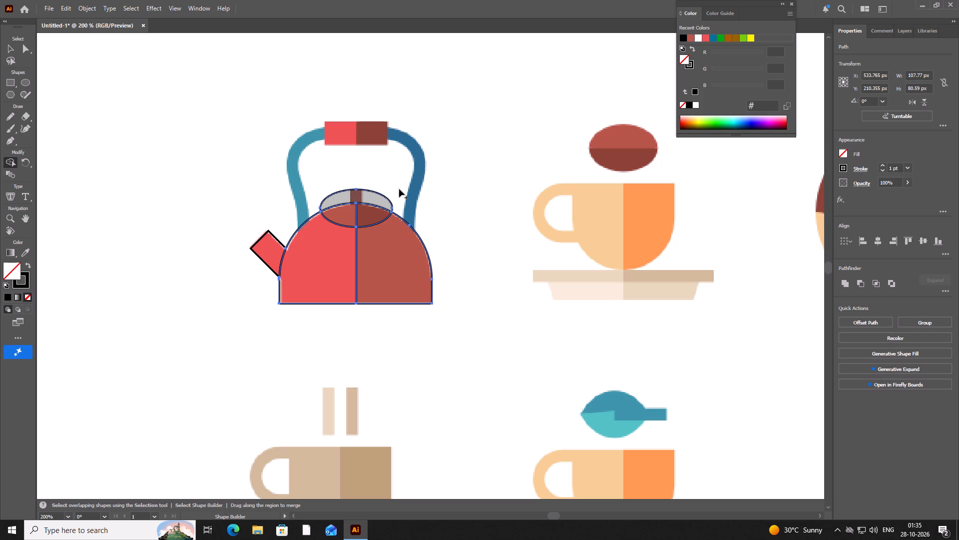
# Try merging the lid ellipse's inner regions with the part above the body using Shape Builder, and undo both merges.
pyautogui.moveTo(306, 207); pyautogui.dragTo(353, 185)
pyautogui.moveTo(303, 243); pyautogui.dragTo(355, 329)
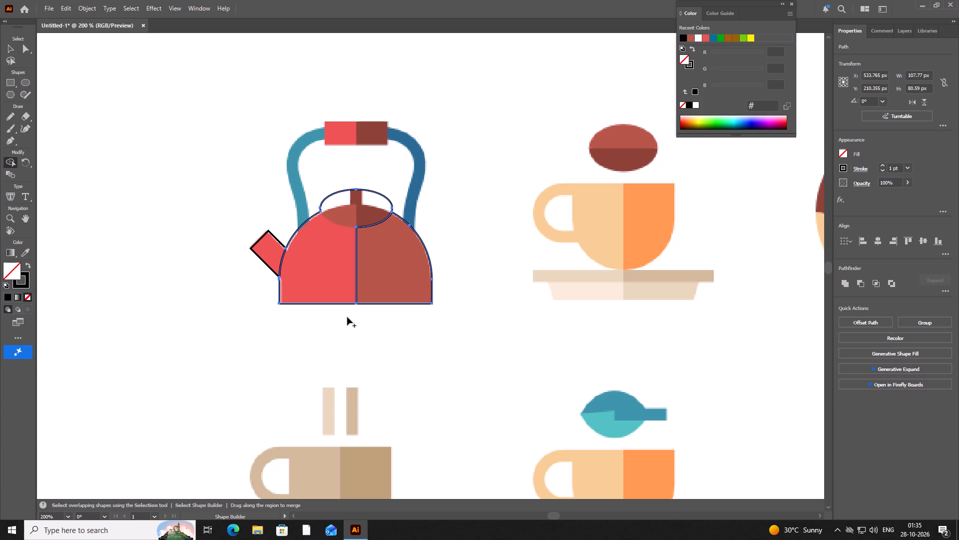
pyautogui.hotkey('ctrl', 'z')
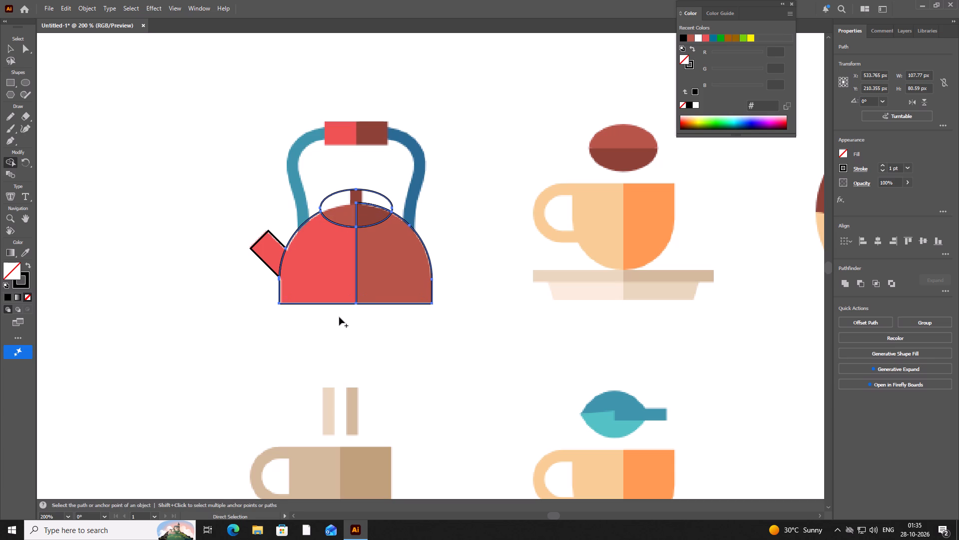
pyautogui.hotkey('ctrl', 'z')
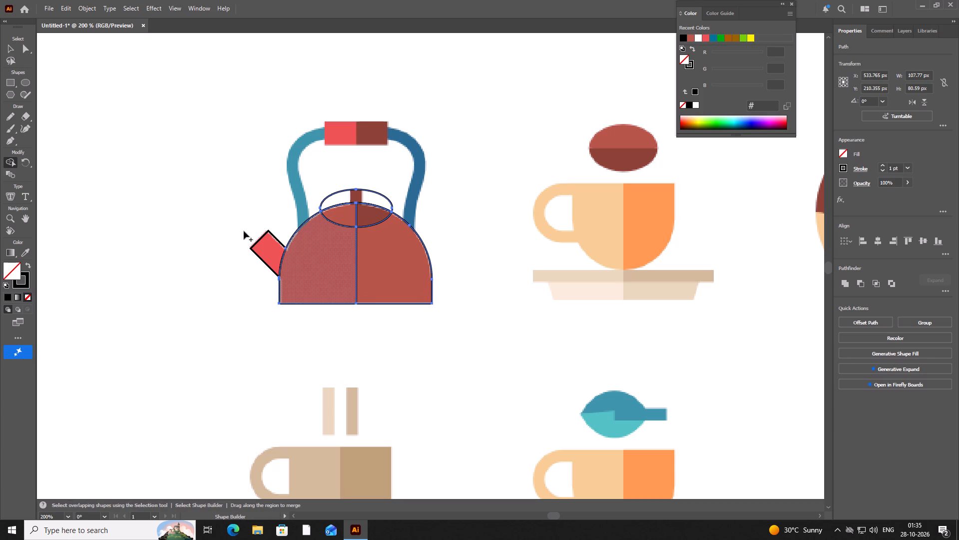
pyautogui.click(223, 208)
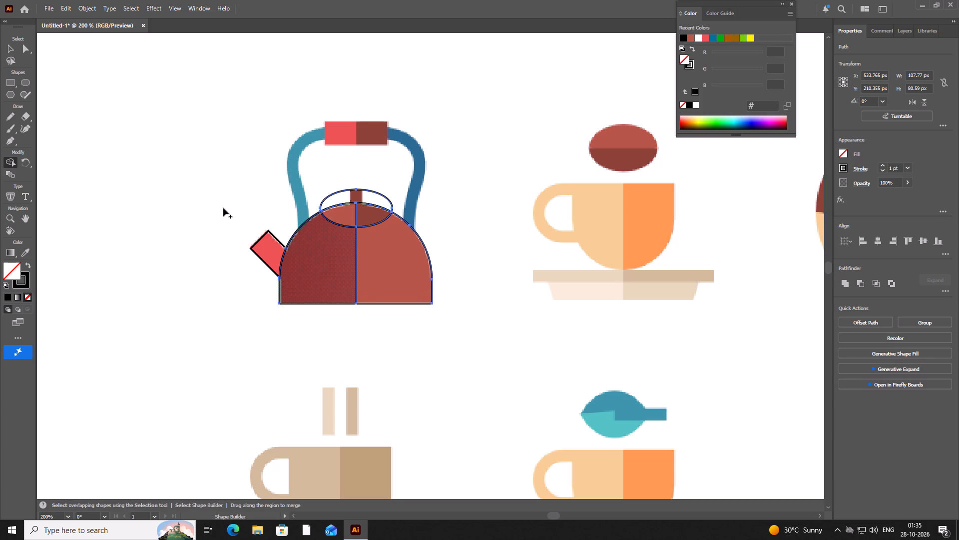
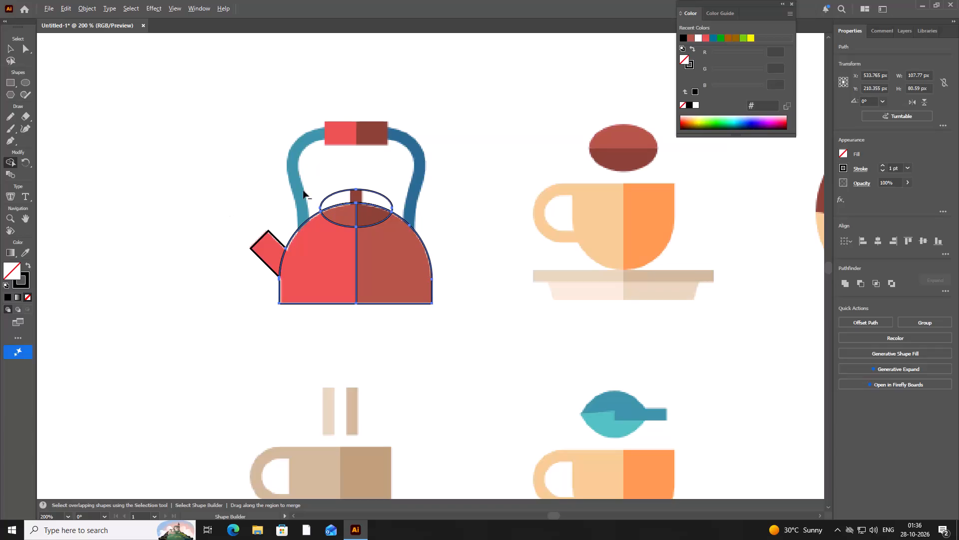
# Remove the lid ellipse's part above the kettle body with Shape Builder.
pyautogui.keyDown('alt'); pyautogui.moveTo(305, 206); pyautogui.dragTo(394, 195); pyautogui.keyUp('alt')
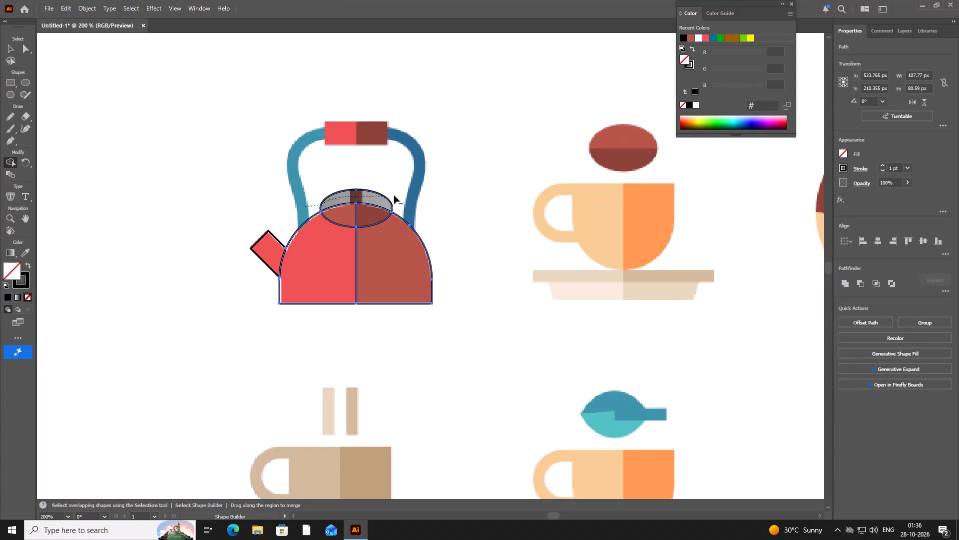
pyautogui.keyDown('alt'); pyautogui.moveTo(394, 195); pyautogui.dragTo(410, 194); pyautogui.keyUp('alt')
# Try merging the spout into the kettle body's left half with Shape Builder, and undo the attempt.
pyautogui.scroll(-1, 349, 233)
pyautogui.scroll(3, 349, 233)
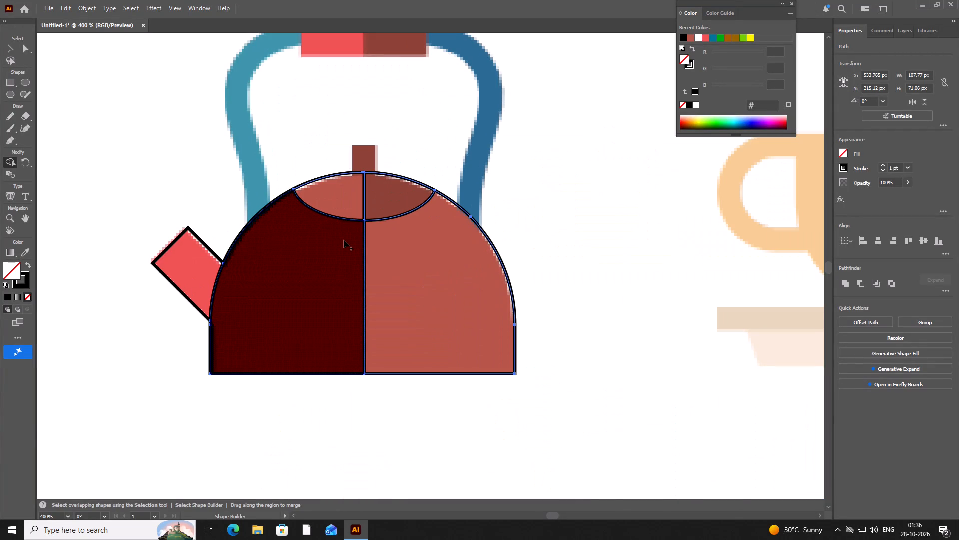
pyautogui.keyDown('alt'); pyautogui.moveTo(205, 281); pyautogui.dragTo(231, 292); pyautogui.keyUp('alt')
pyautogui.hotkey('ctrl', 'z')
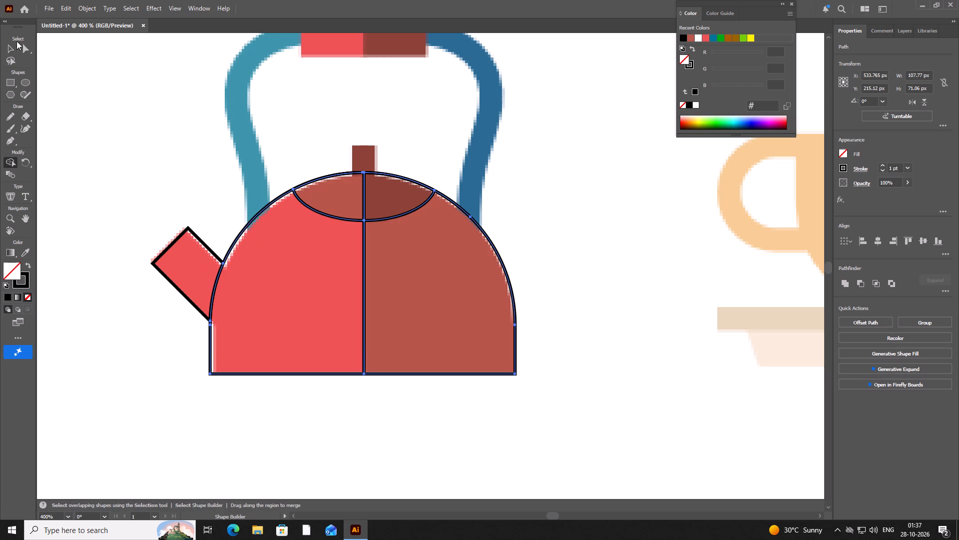
# Select the spout together with the kettle body's left half and merge them into one shape with Shape Builder.
pyautogui.click(31, 47)
pyautogui.moveTo(109, 228); pyautogui.dragTo(248, 310)
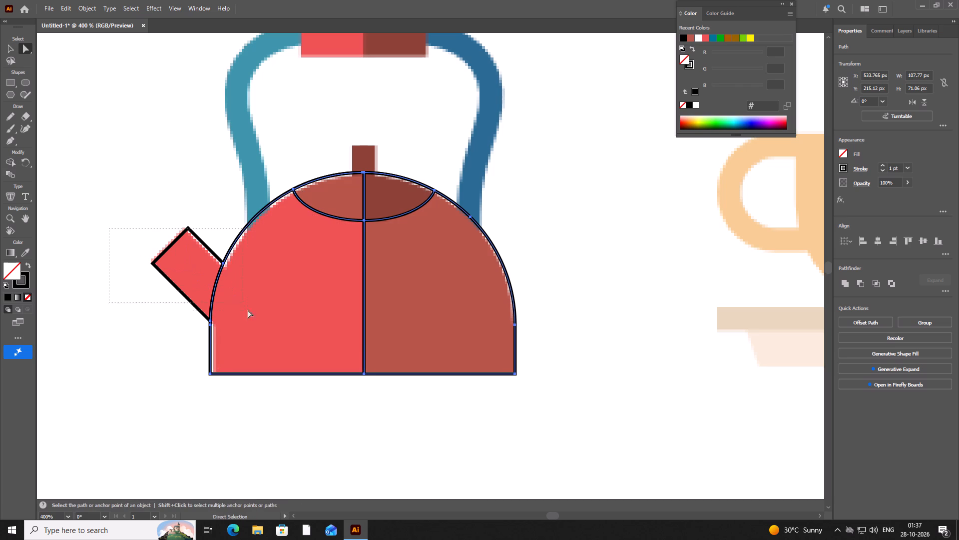
pyautogui.moveTo(248, 310); pyautogui.dragTo(266, 336)
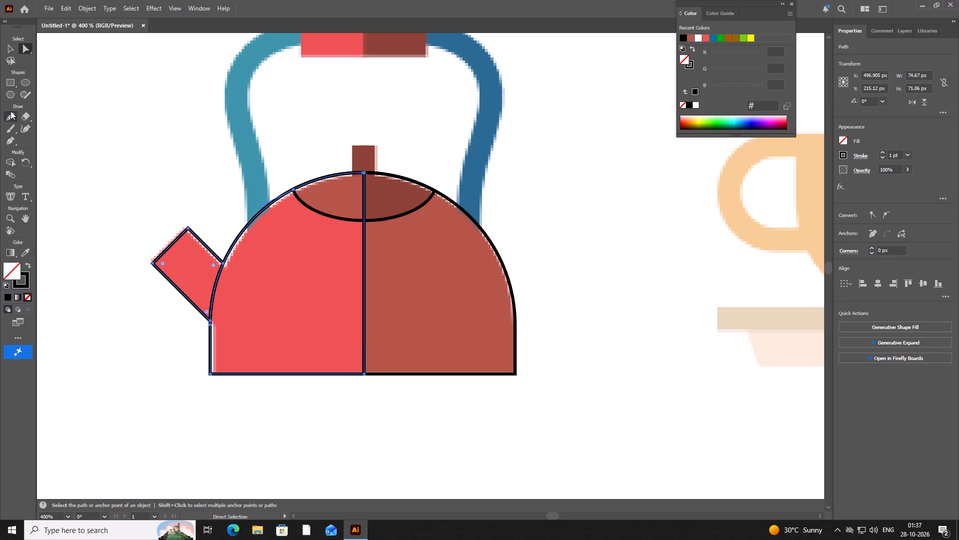
pyautogui.click(11, 164)
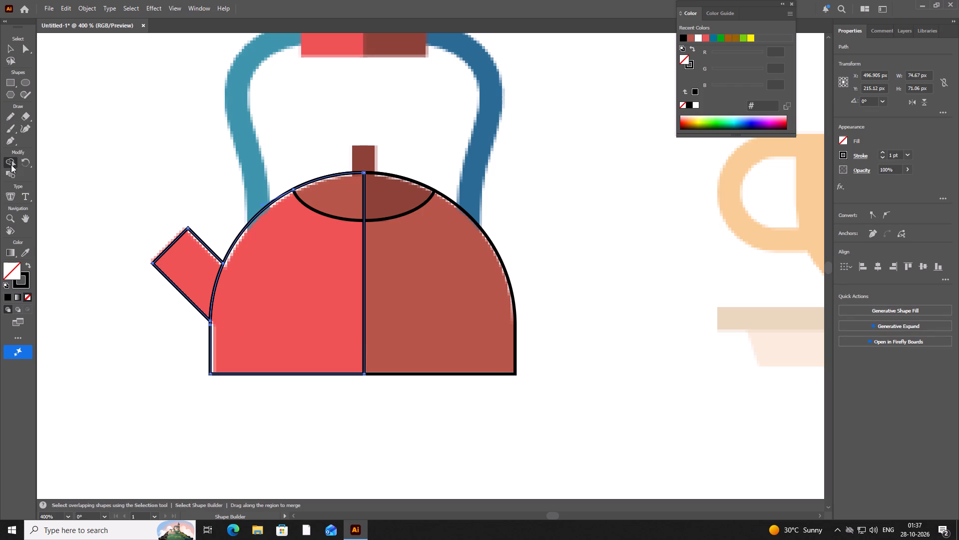
pyautogui.moveTo(195, 277); pyautogui.dragTo(254, 301)
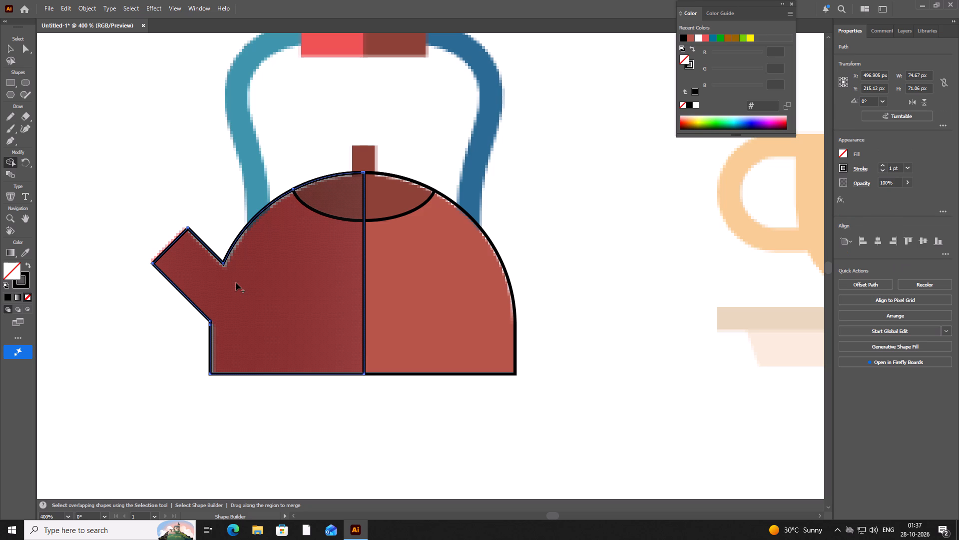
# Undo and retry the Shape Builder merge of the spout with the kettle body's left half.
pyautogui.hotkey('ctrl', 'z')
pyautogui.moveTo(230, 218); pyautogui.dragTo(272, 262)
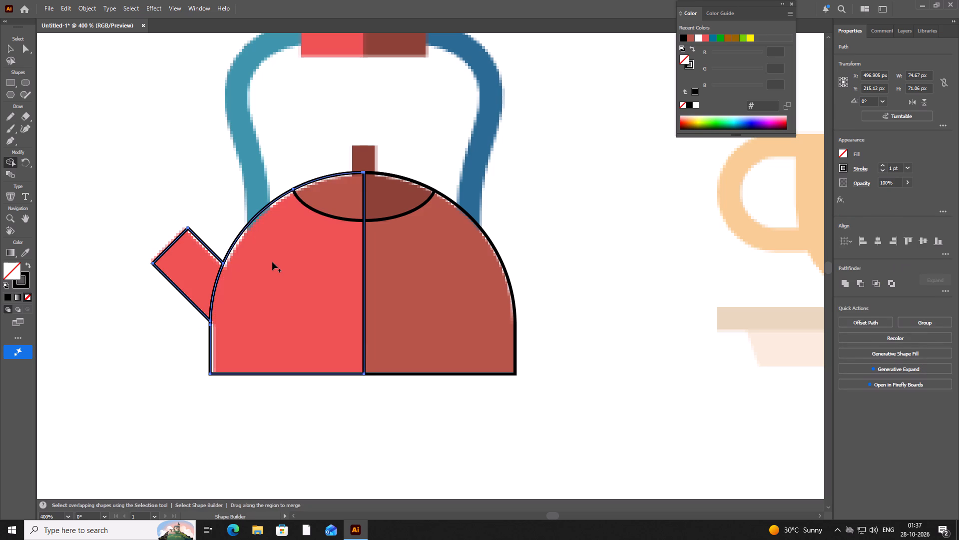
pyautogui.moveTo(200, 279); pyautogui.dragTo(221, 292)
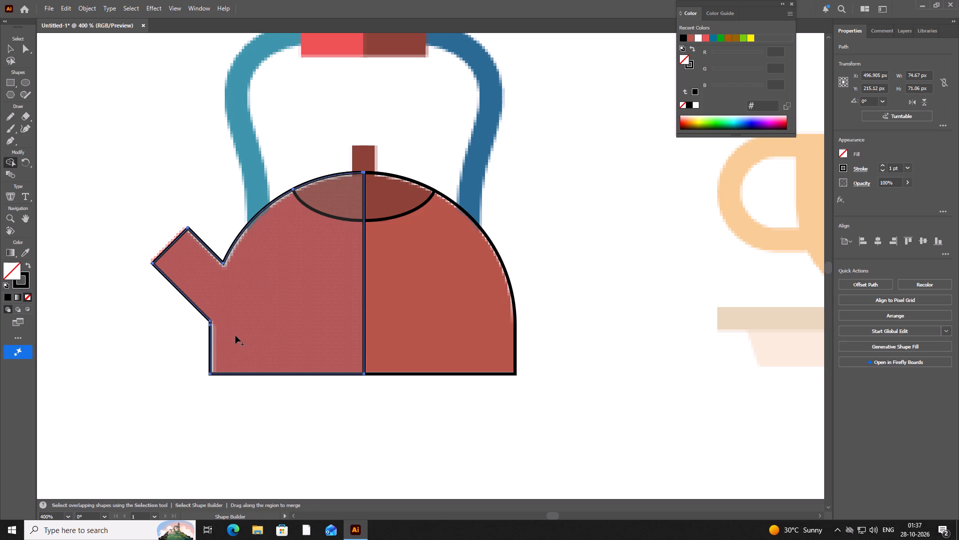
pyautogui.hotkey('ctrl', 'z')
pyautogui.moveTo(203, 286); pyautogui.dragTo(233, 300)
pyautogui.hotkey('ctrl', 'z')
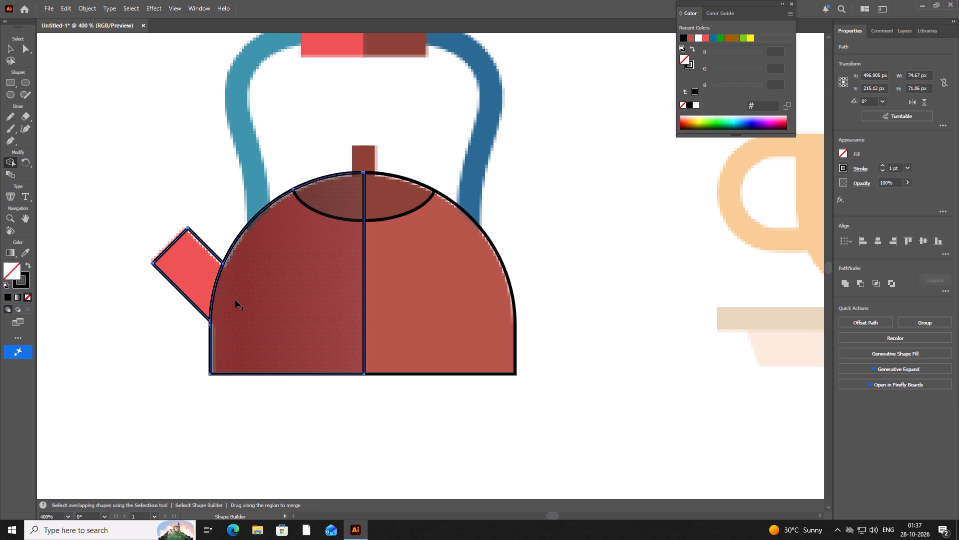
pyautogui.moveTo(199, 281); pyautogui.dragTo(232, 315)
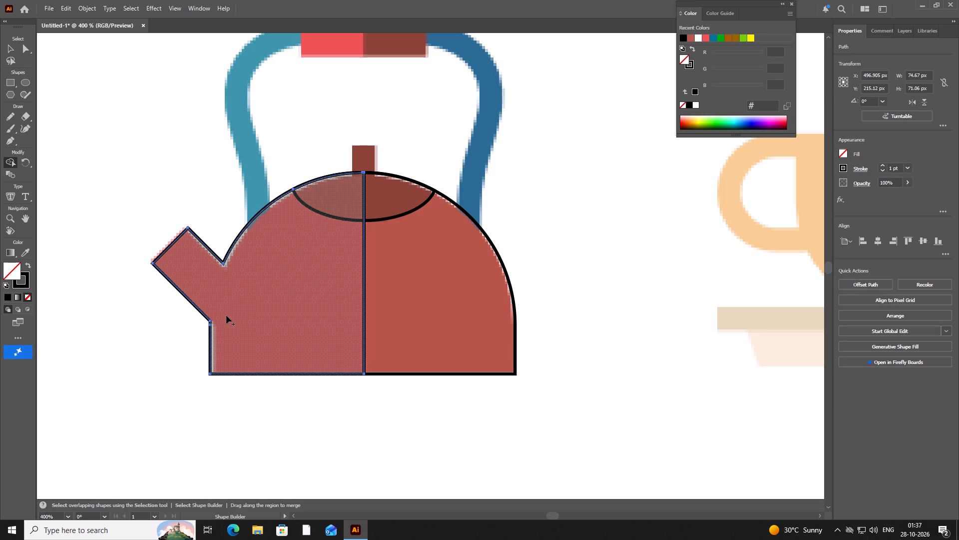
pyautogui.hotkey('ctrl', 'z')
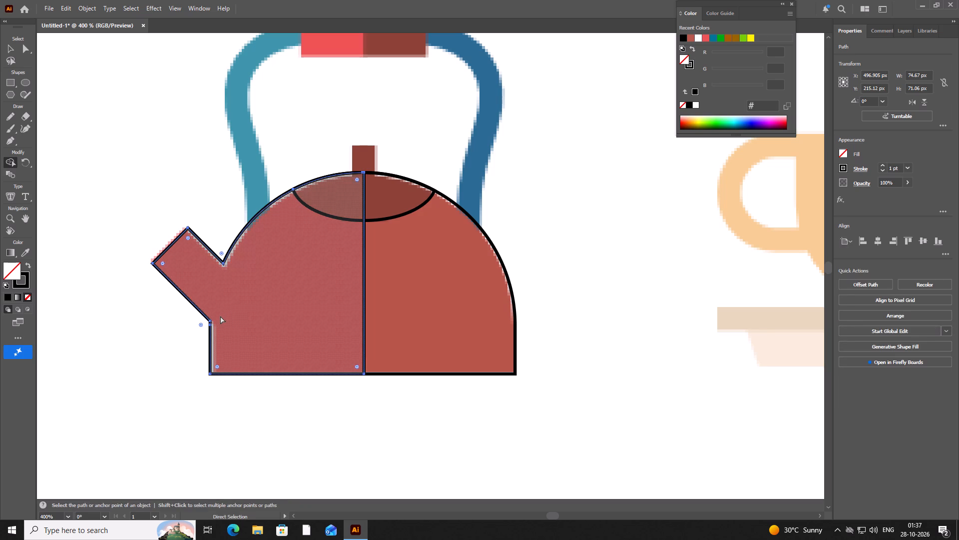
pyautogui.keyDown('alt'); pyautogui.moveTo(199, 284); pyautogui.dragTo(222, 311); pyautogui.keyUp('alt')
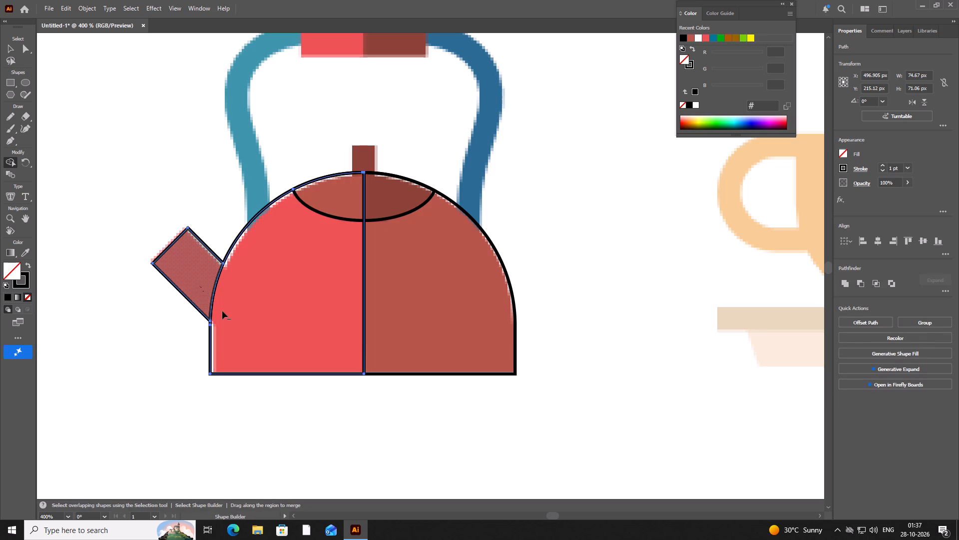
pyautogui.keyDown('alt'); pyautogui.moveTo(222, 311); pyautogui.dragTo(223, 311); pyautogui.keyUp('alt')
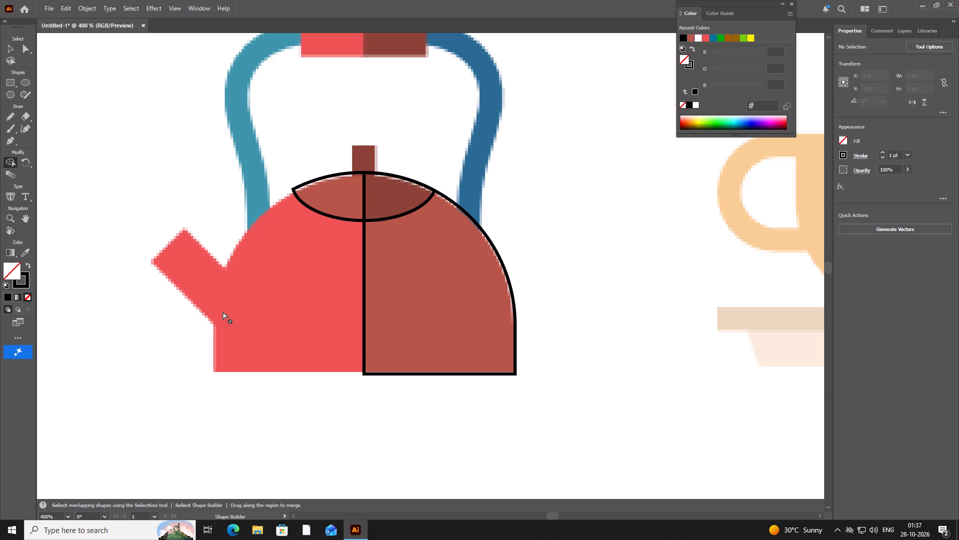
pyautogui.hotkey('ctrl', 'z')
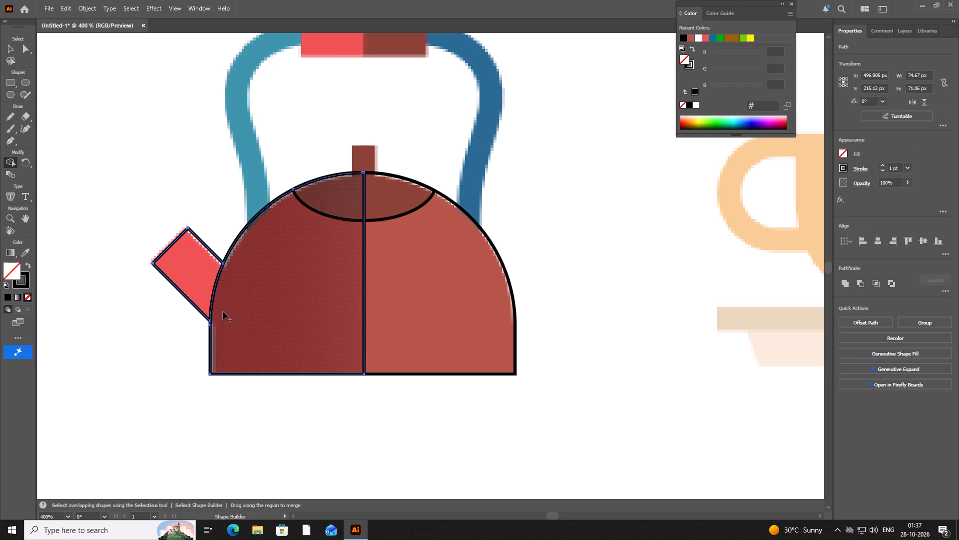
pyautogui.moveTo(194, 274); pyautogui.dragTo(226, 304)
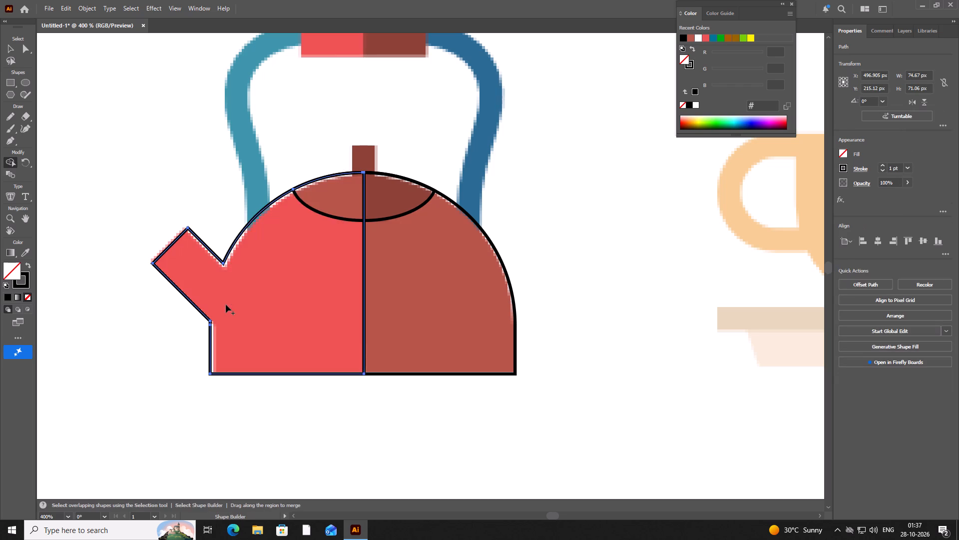
# Draw a rectangle about 8.6 by 12 px over the knob on top of the kettle's lid.
pyautogui.scroll(-2, 240, 285)
pyautogui.scroll(1, 246, 263)
pyautogui.press('space')
pyautogui.press('space')
pyautogui.press('space')
pyautogui.press('space')
pyautogui.press('space')
pyautogui.press('space')
pyautogui.press('space')
pyautogui.moveTo(318, 271); pyautogui.dragTo(315, 289)
pyautogui.scroll(1, 315, 289)
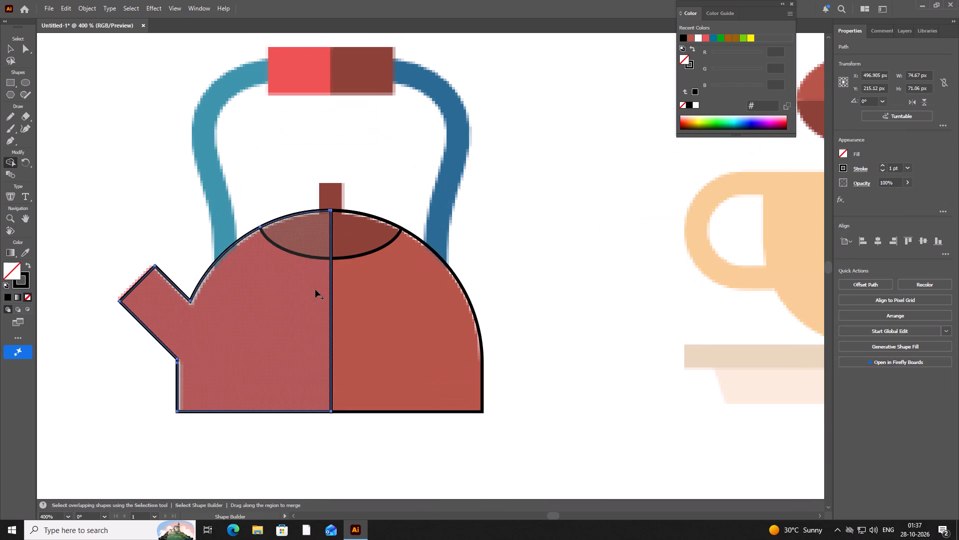
pyautogui.press('space')
pyautogui.press('space')
pyautogui.press('space')
pyautogui.press('space')
pyautogui.press('space')
pyautogui.press('space')
pyautogui.press('space')
pyautogui.press('space')
pyautogui.press('space')
pyautogui.press('space')
pyautogui.press('space')
pyautogui.press('space')
pyautogui.press('space')
pyautogui.moveTo(361, 275); pyautogui.dragTo(361, 299)
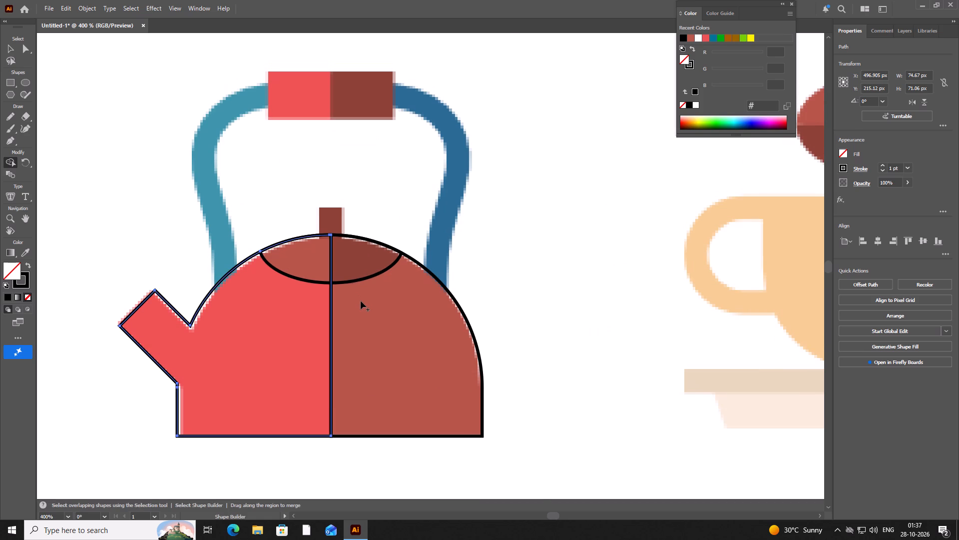
pyautogui.scroll(1, 361, 301)
pyautogui.scroll(-1, 361, 301)
pyautogui.click(4, 84)
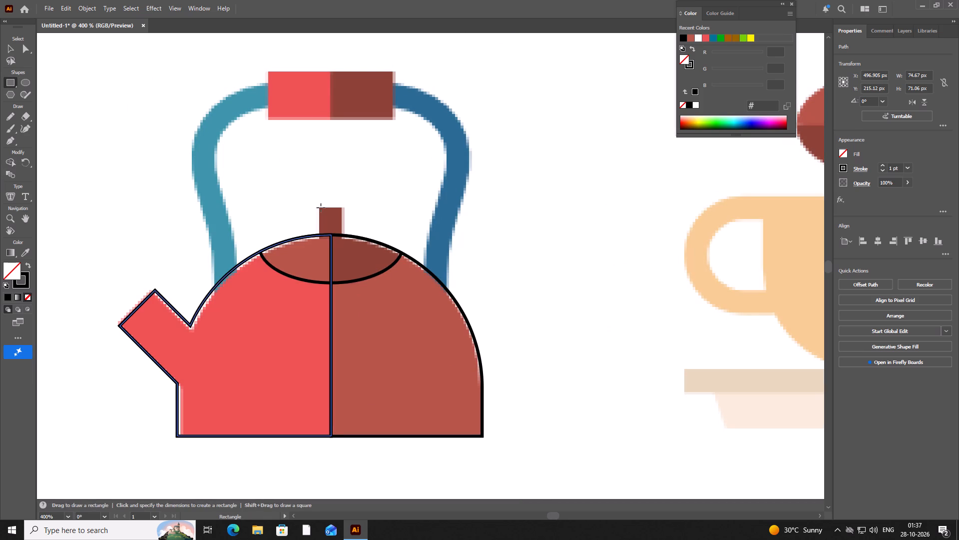
pyautogui.moveTo(319, 206); pyautogui.dragTo(320, 211)
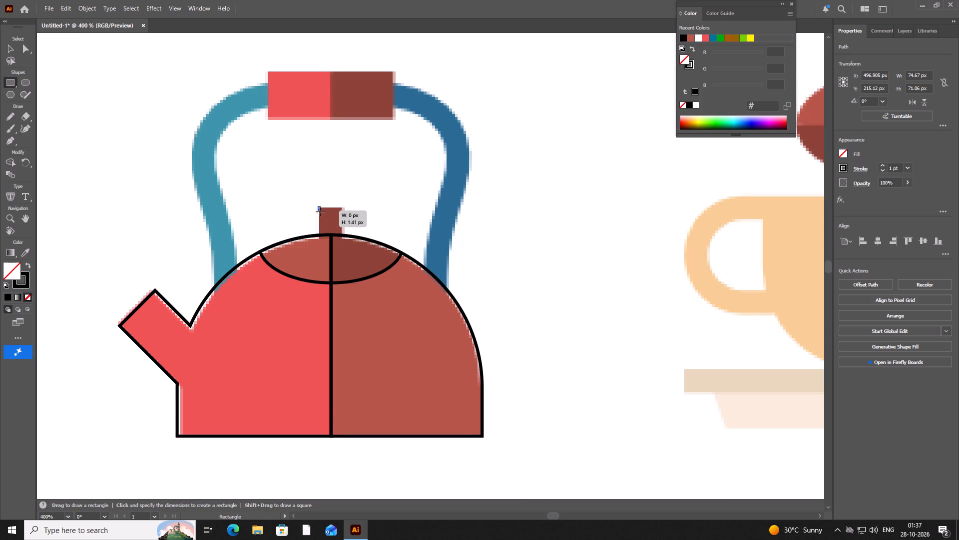
pyautogui.moveTo(320, 211); pyautogui.dragTo(344, 240)
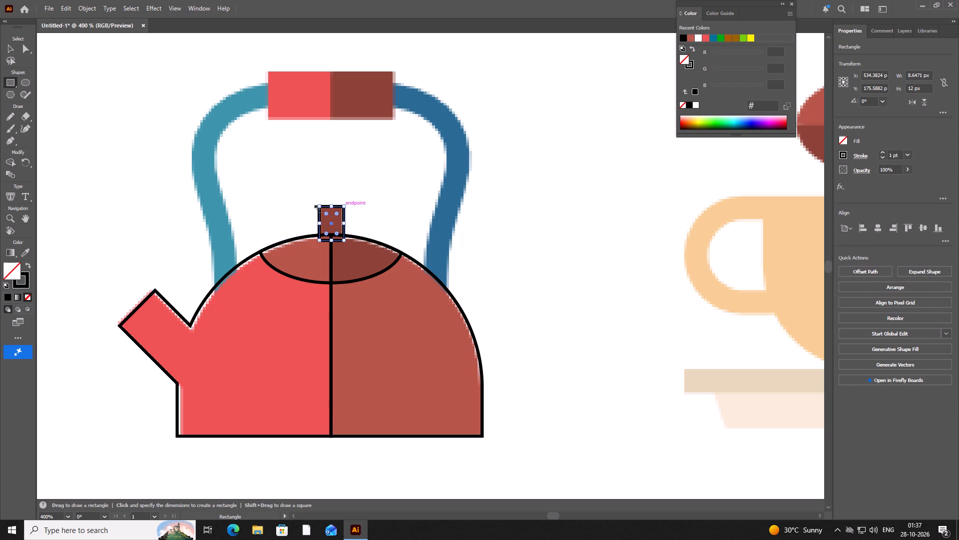
pyautogui.click(303, 159)
pyautogui.click(508, 281)
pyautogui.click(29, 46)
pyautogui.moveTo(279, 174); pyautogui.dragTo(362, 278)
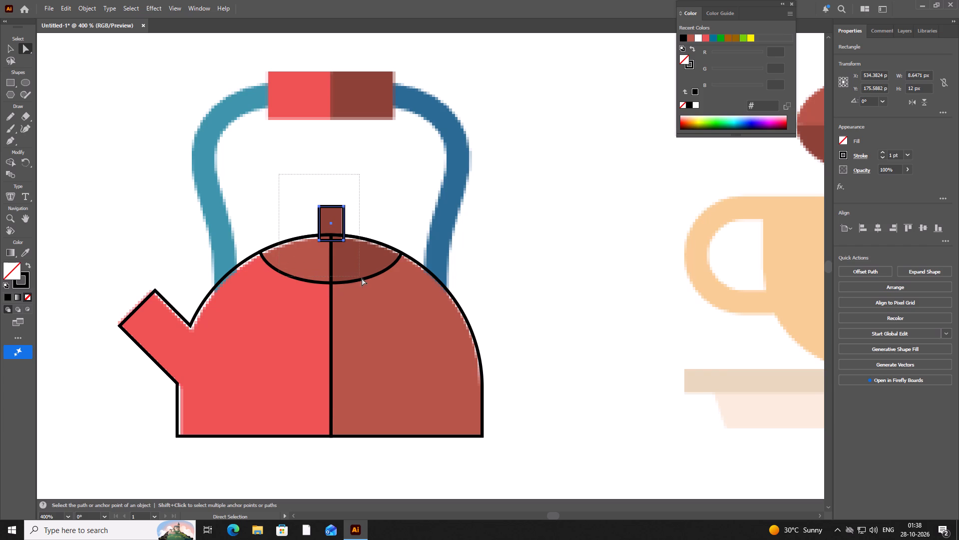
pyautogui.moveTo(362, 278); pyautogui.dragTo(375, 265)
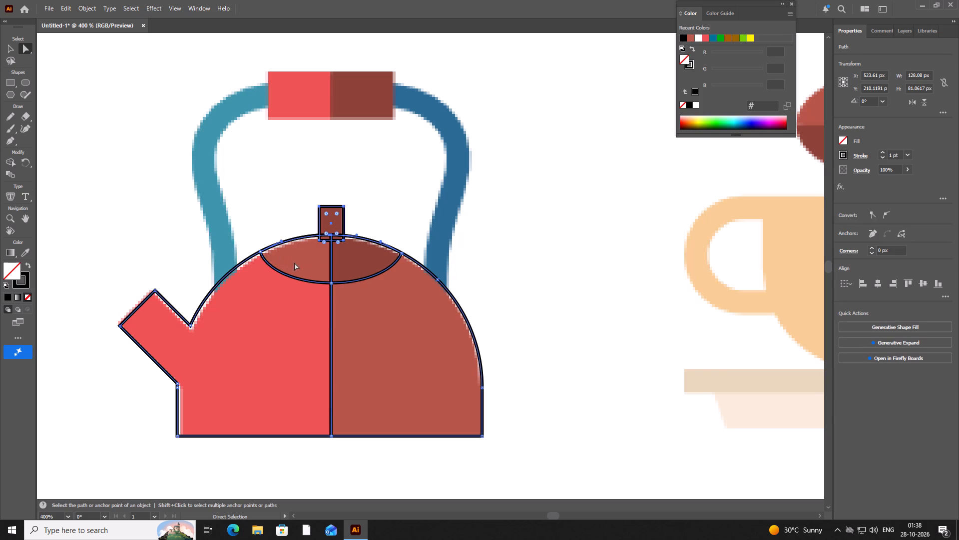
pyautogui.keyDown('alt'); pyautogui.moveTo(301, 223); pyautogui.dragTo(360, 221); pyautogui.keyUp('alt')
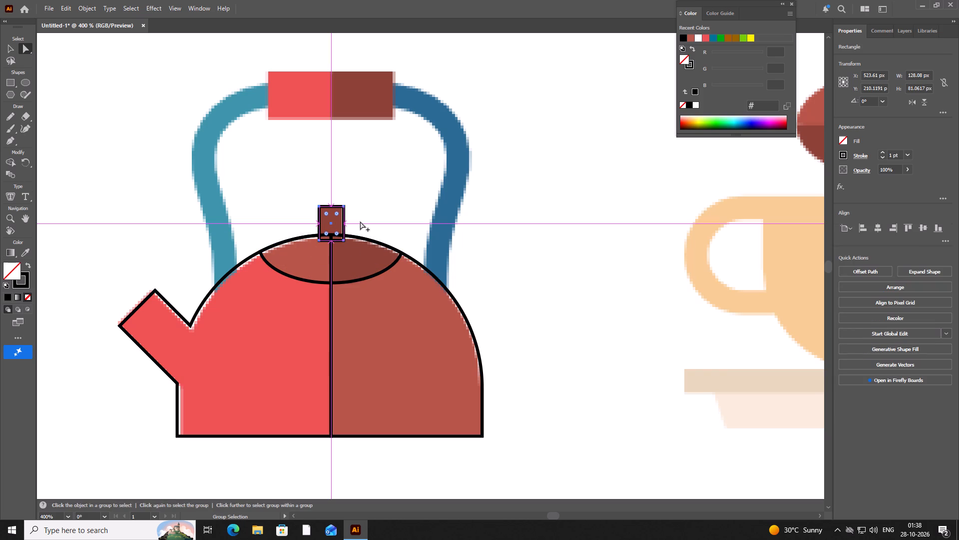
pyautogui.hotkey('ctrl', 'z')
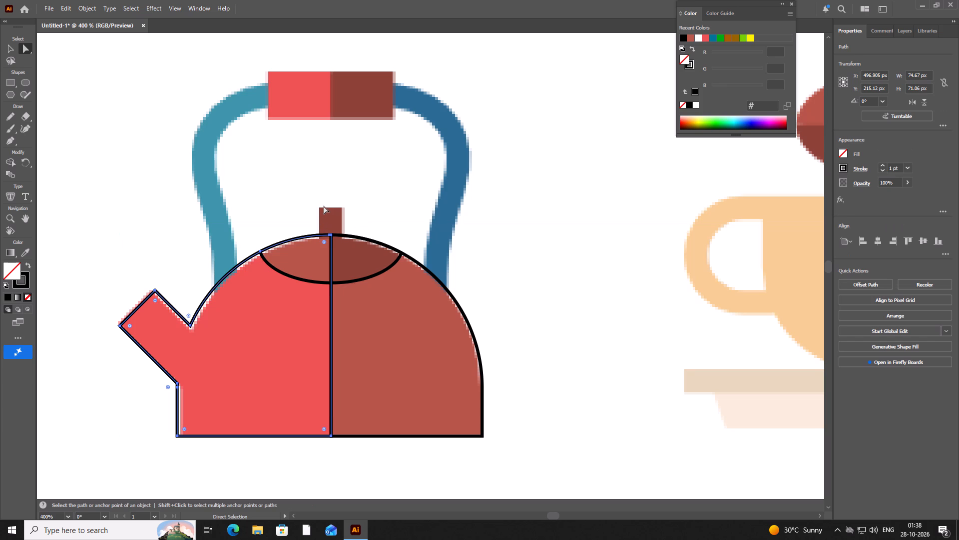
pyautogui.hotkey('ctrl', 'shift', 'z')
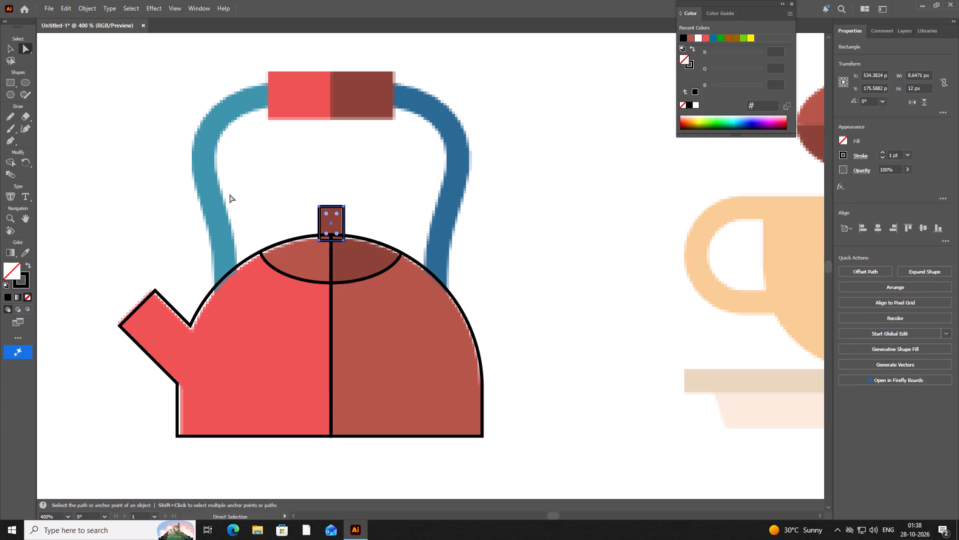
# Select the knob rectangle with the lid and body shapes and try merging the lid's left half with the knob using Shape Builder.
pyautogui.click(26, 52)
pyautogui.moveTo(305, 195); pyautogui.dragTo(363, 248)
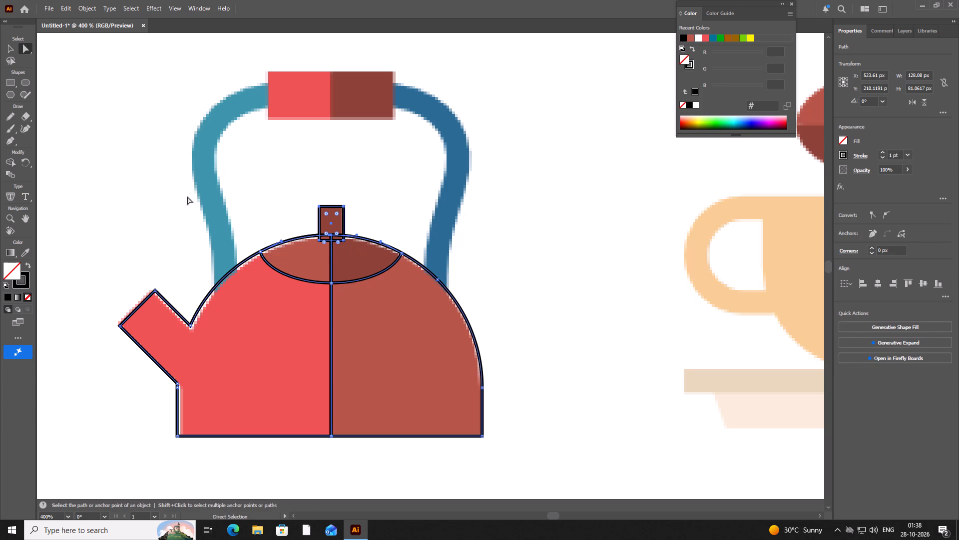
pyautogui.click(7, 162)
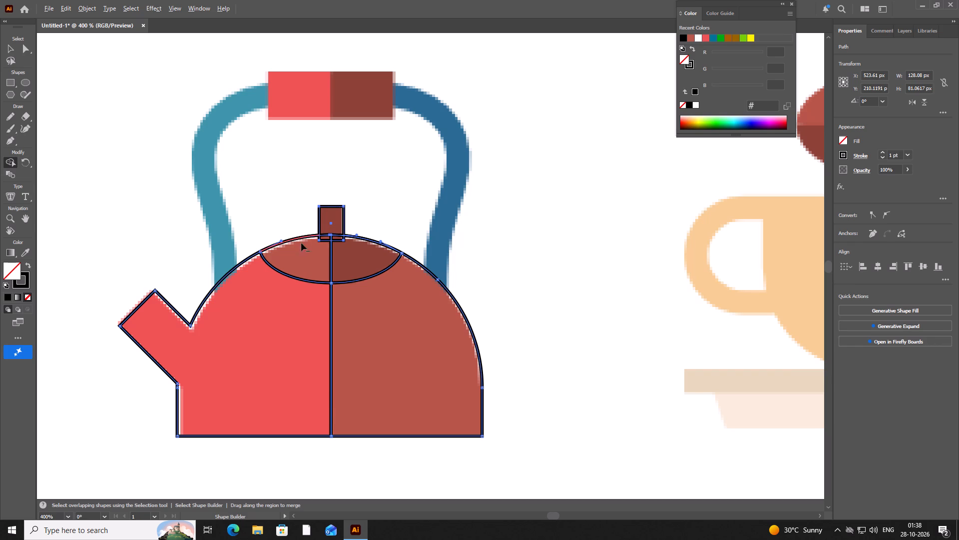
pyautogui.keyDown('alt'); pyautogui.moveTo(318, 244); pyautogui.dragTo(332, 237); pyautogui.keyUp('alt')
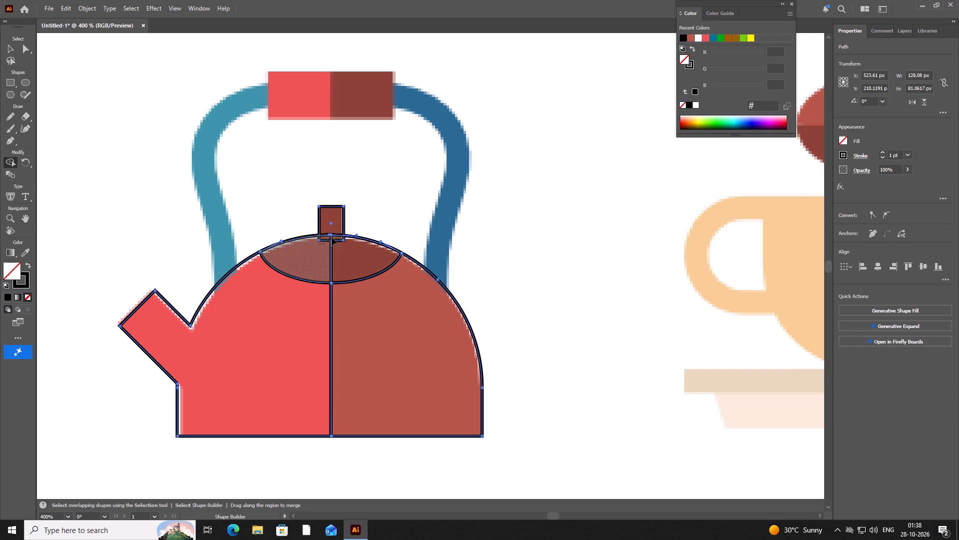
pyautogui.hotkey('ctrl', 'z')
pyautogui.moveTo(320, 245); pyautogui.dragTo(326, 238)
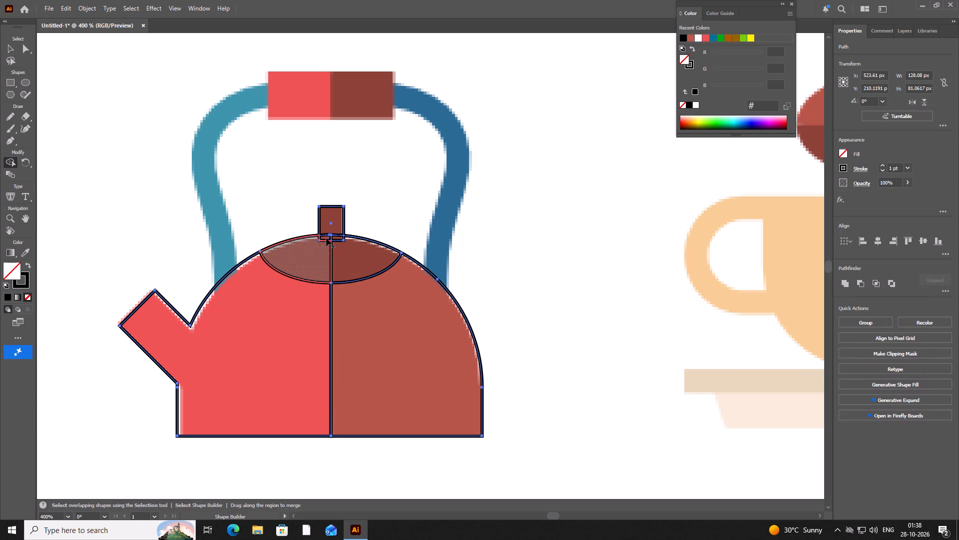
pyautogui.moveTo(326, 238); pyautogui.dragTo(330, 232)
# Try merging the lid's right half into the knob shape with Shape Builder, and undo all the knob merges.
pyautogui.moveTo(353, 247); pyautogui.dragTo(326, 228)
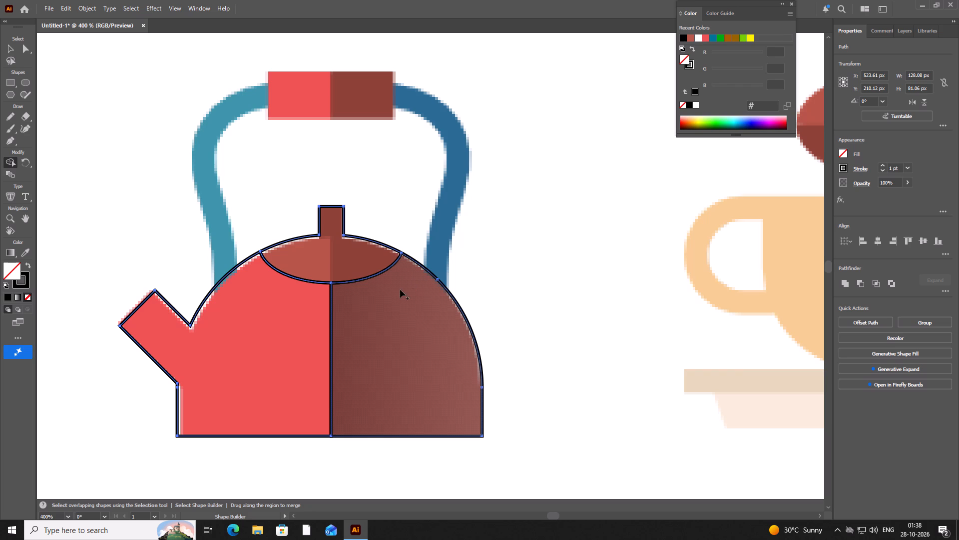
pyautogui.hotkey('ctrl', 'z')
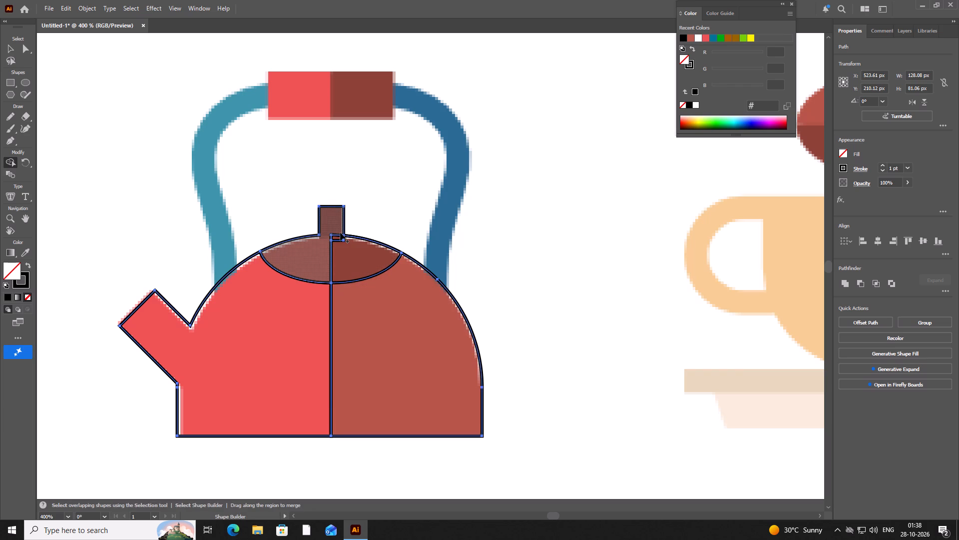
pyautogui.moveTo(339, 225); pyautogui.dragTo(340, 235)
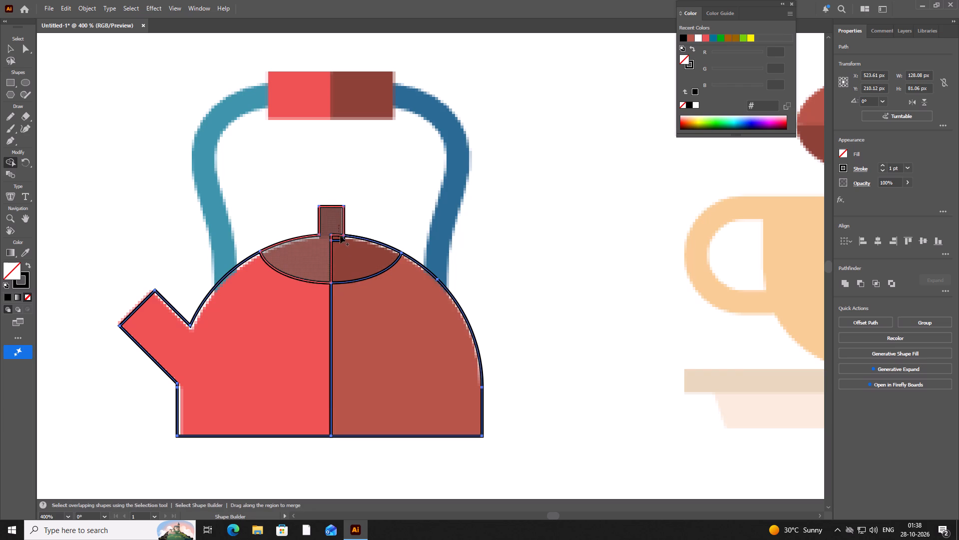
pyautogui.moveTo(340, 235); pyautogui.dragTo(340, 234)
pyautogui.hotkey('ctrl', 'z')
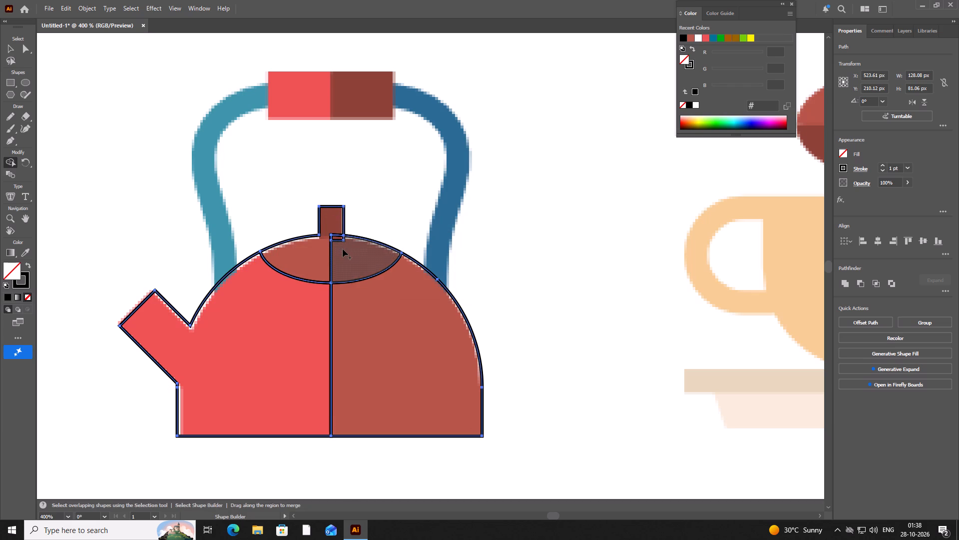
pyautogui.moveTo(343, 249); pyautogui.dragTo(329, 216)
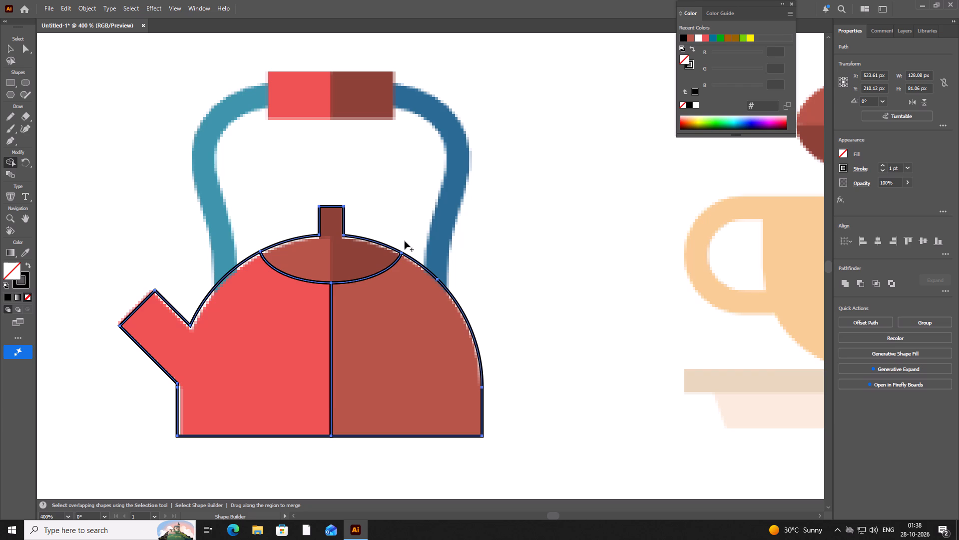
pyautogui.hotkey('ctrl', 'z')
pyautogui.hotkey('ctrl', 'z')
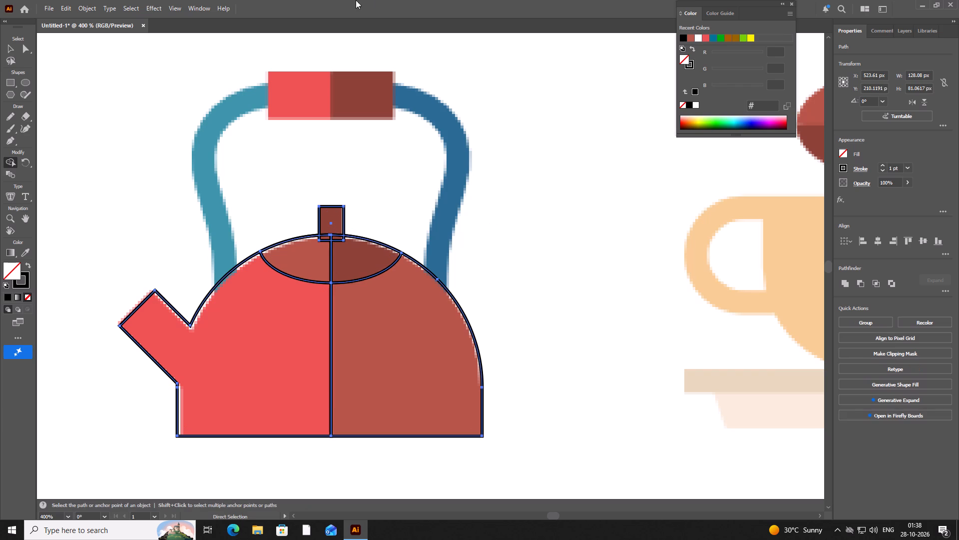
# Reselect the kettle's knob, lid and body shapes and activate Shape Builder.
pyautogui.scroll(1, 348, 276)
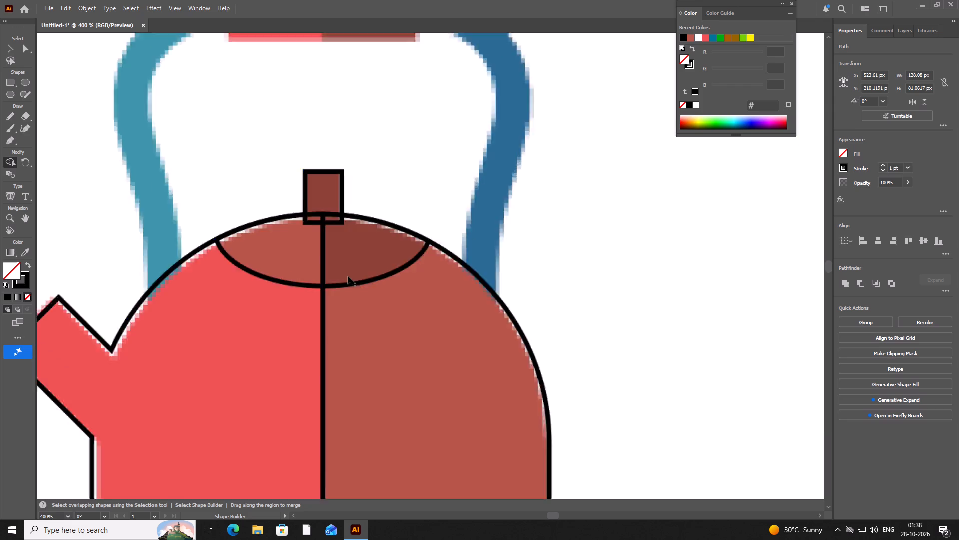
pyautogui.scroll(4, 348, 276)
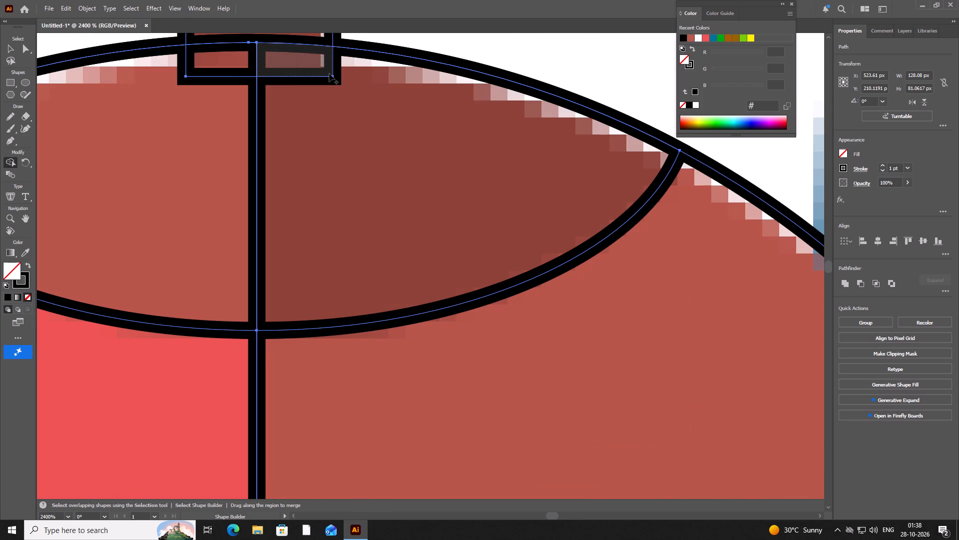
pyautogui.scroll(-4, 159, 101)
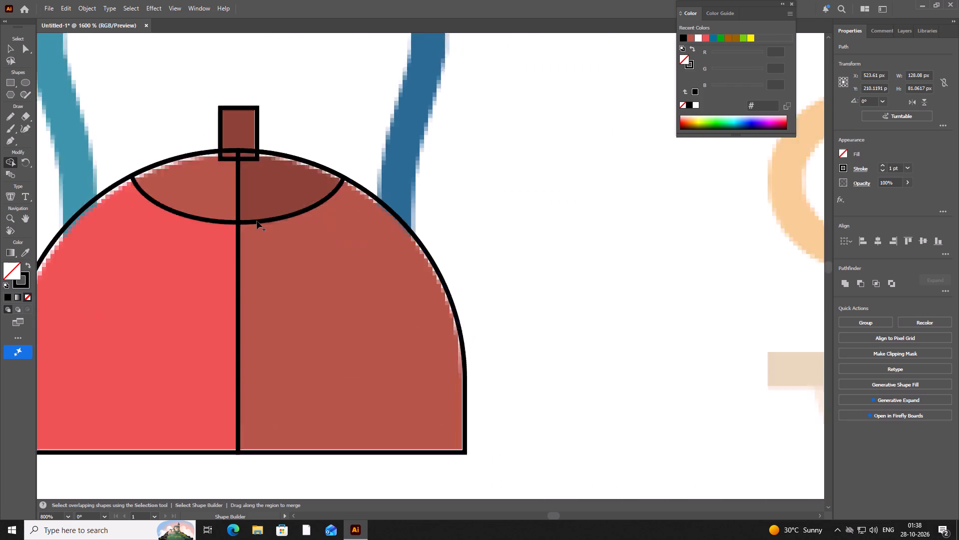
pyautogui.scroll(-1, 257, 221)
pyautogui.click(8, 44)
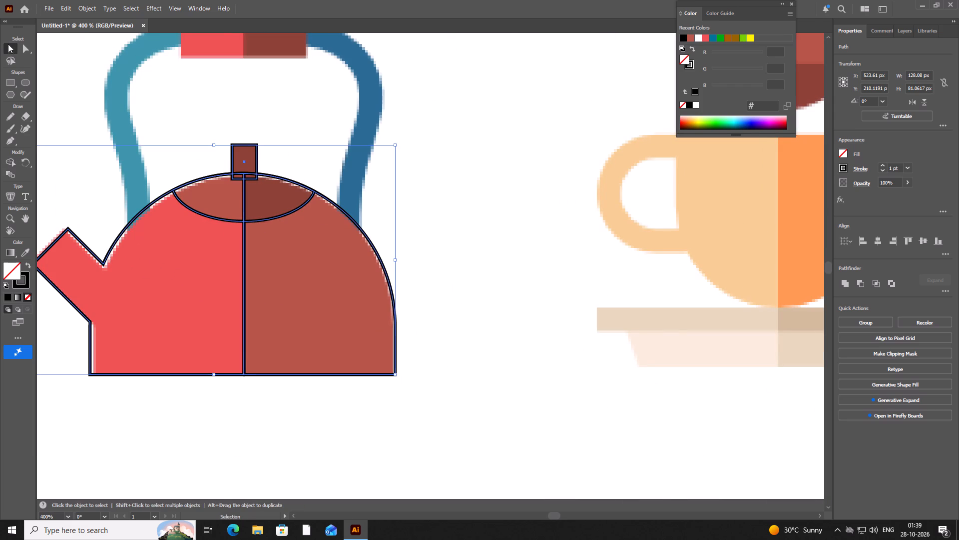
pyautogui.moveTo(106, 109); pyautogui.dragTo(323, 224)
pyautogui.moveTo(323, 224); pyautogui.dragTo(331, 218)
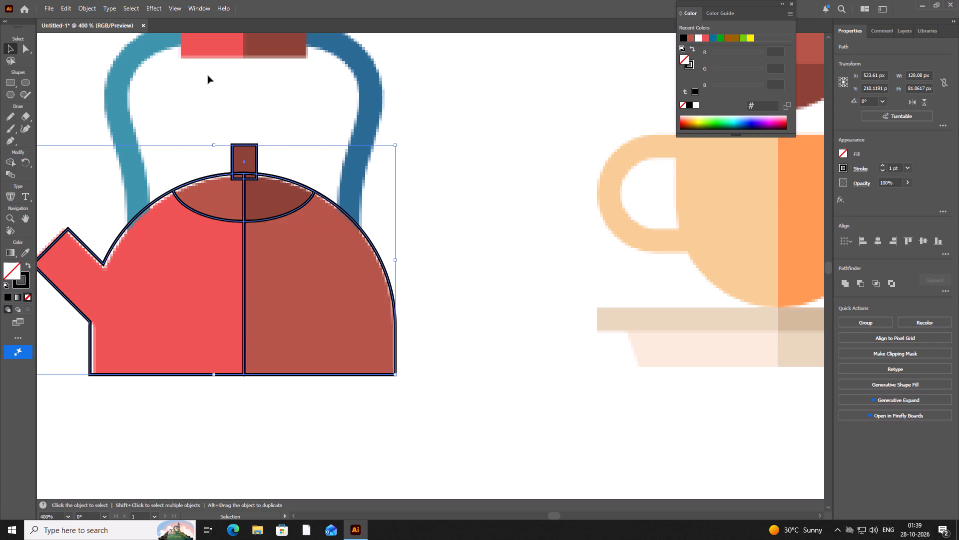
pyautogui.click(208, 75)
pyautogui.moveTo(168, 120); pyautogui.dragTo(337, 202)
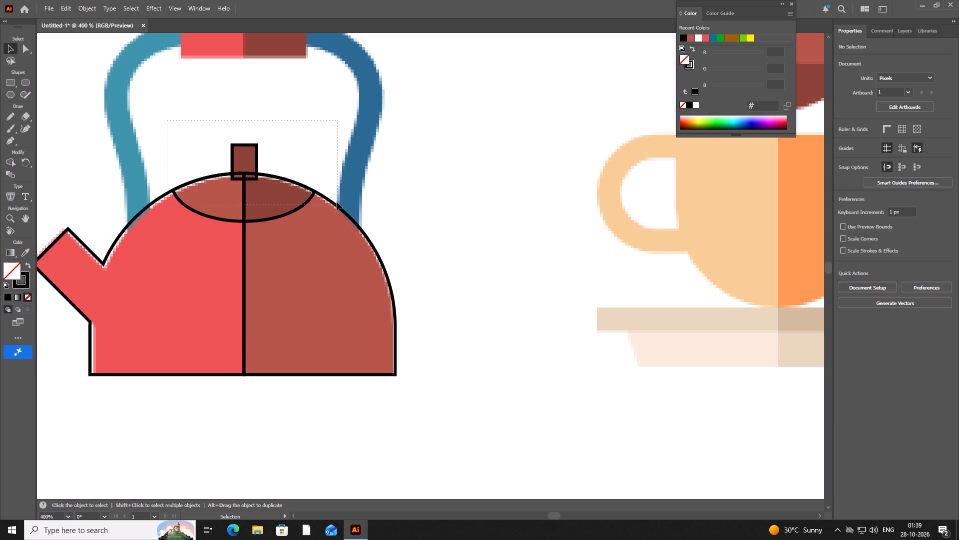
pyautogui.moveTo(337, 202); pyautogui.dragTo(328, 196)
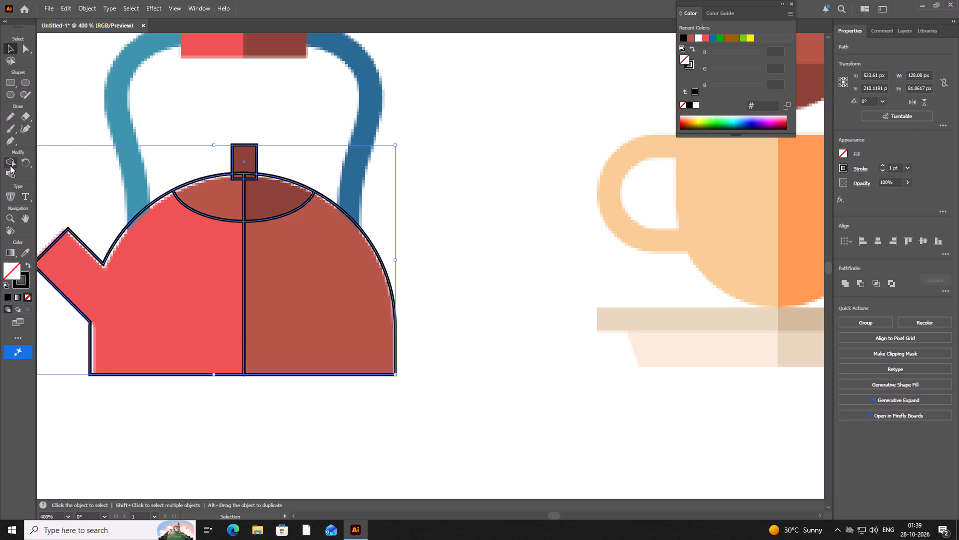
pyautogui.click(8, 162)
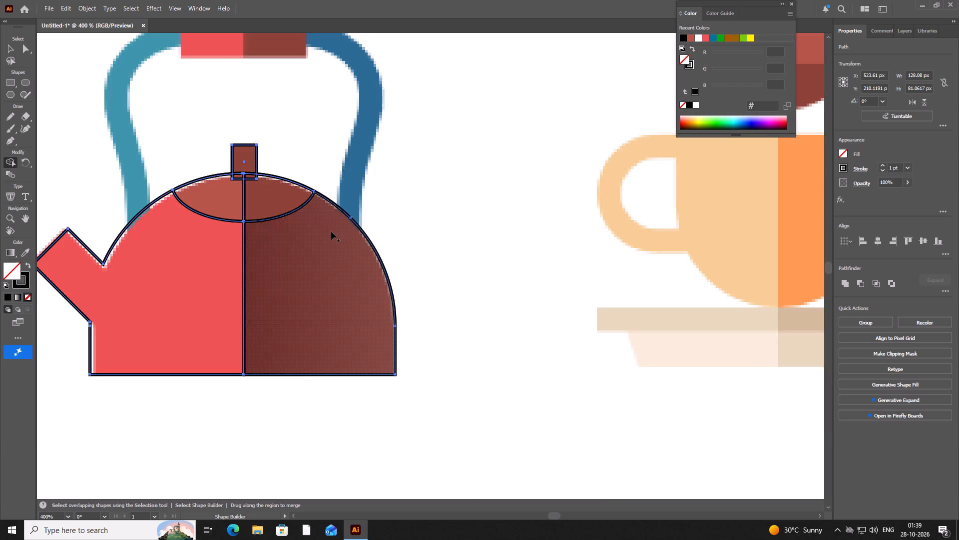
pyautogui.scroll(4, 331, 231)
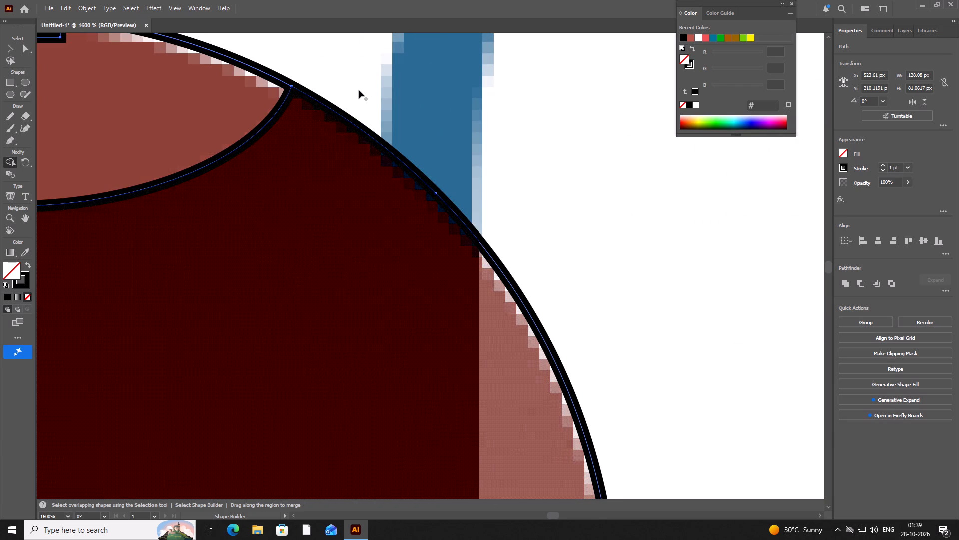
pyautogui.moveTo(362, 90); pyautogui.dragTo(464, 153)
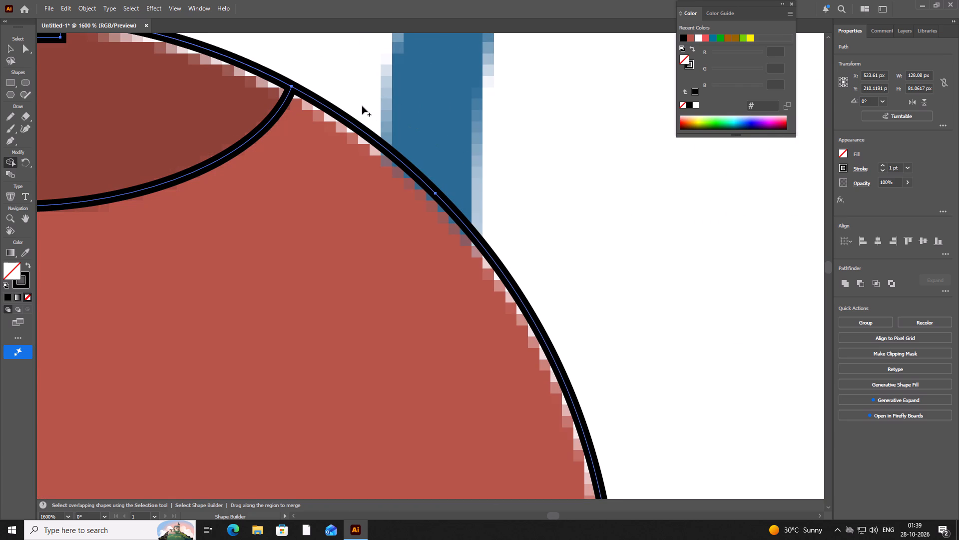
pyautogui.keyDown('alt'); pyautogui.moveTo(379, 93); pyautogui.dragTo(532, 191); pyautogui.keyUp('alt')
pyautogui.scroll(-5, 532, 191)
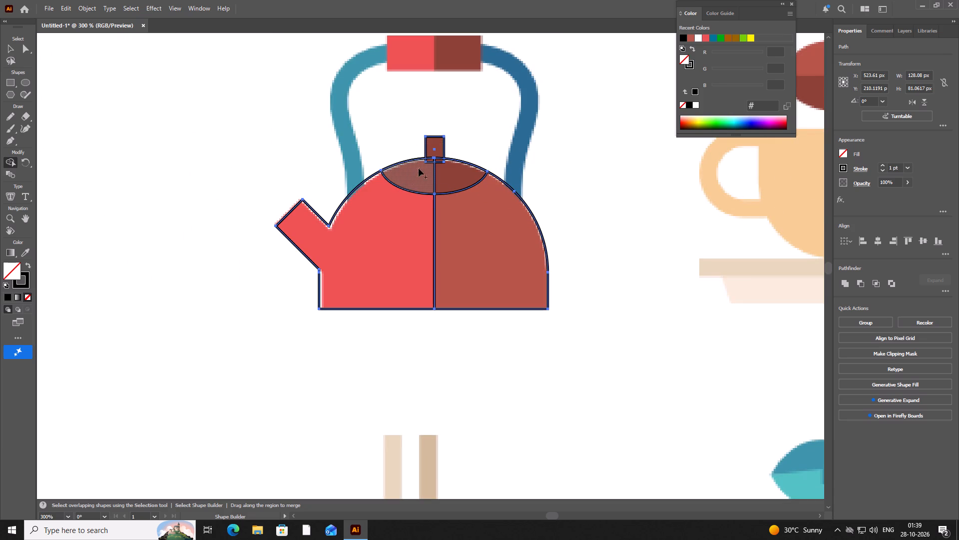
# Separate the knob's overlap with the two lid halves using Shape Builder, and undo the merge across the centre line.
pyautogui.scroll(7, 425, 165)
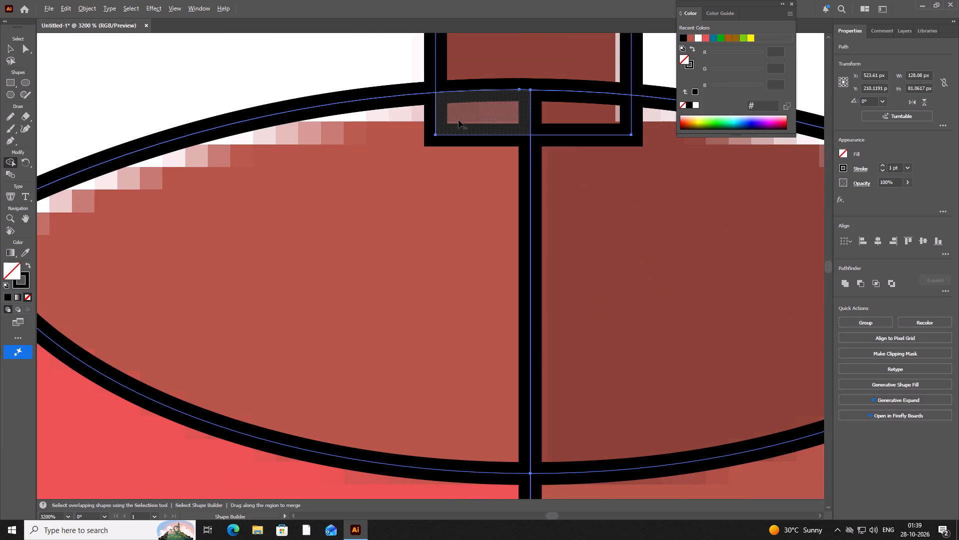
pyautogui.keyDown('alt'); pyautogui.click(462, 118); pyautogui.keyUp('alt')
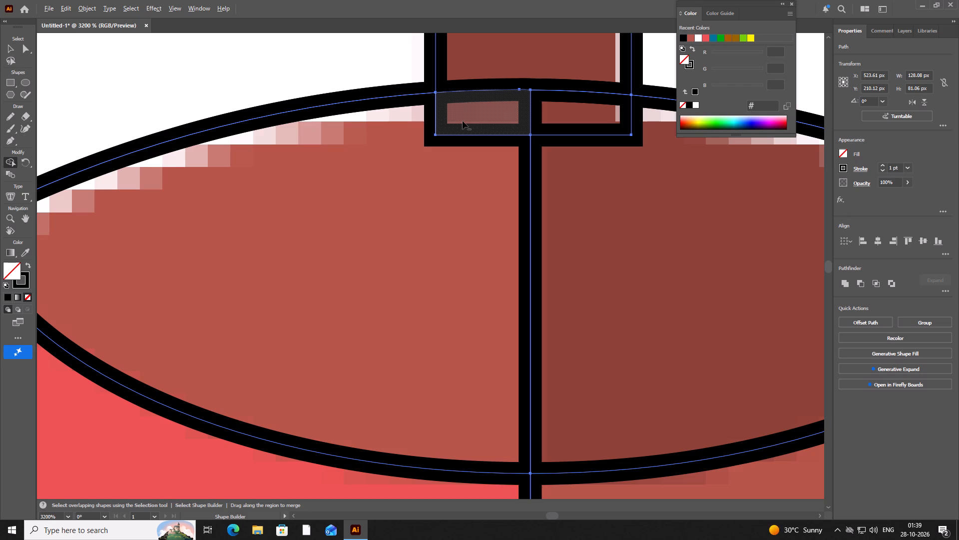
pyautogui.keyDown('alt'); pyautogui.moveTo(463, 121); pyautogui.dragTo(484, 124); pyautogui.keyUp('alt')
pyautogui.keyDown('alt'); pyautogui.moveTo(565, 119); pyautogui.dragTo(588, 122); pyautogui.keyUp('alt')
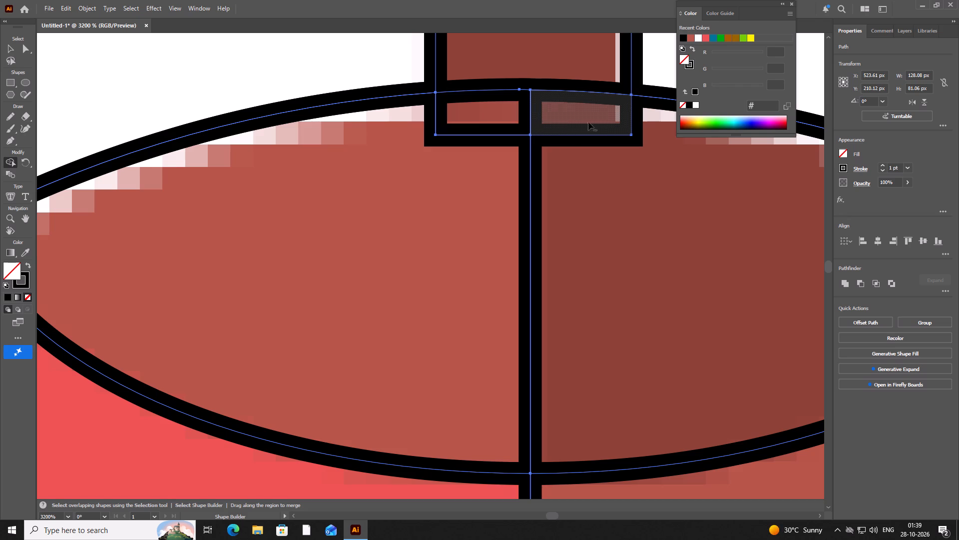
pyautogui.keyDown('alt'); pyautogui.moveTo(588, 122); pyautogui.dragTo(600, 127); pyautogui.keyUp('alt')
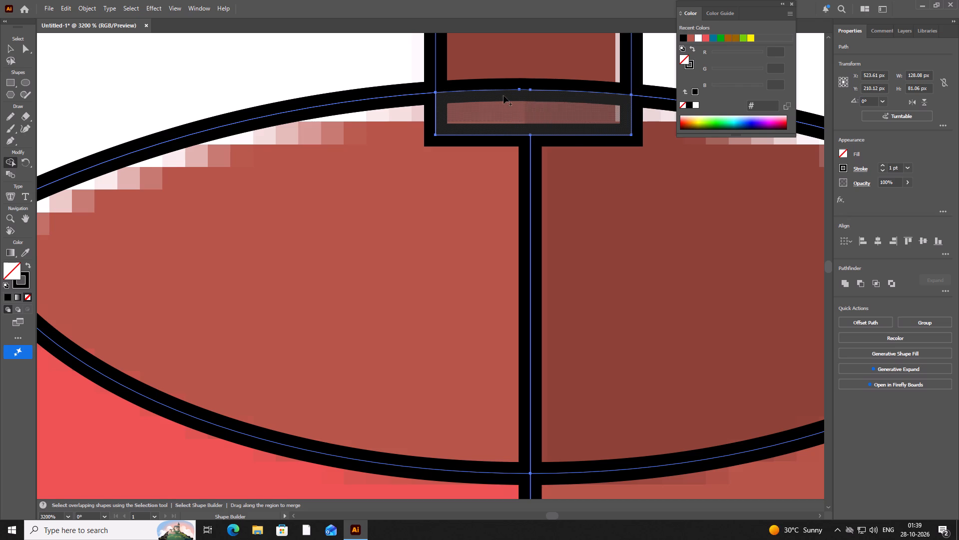
pyautogui.scroll(-1, 503, 95)
pyautogui.scroll(-1, 530, 162)
pyautogui.scroll(1, 526, 151)
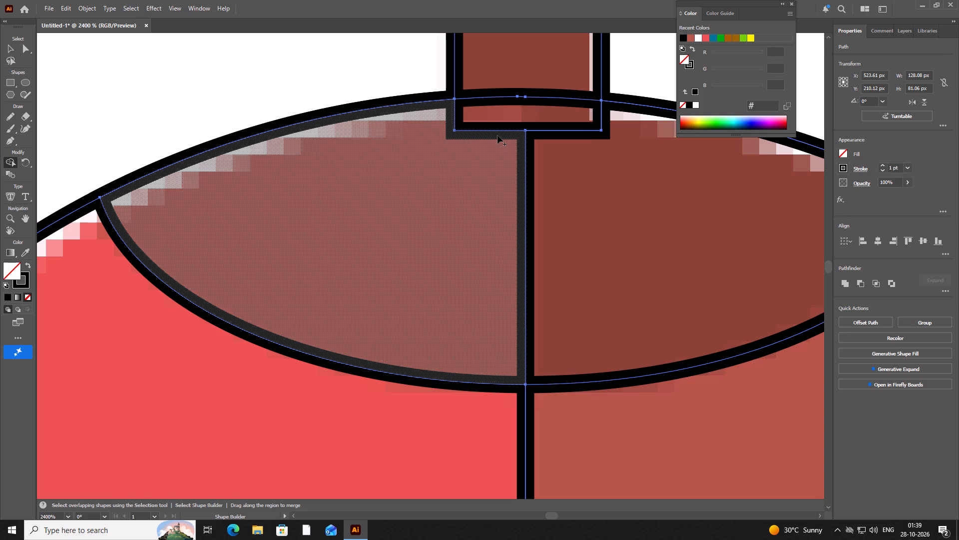
pyautogui.hotkey('ctrl', 'z')
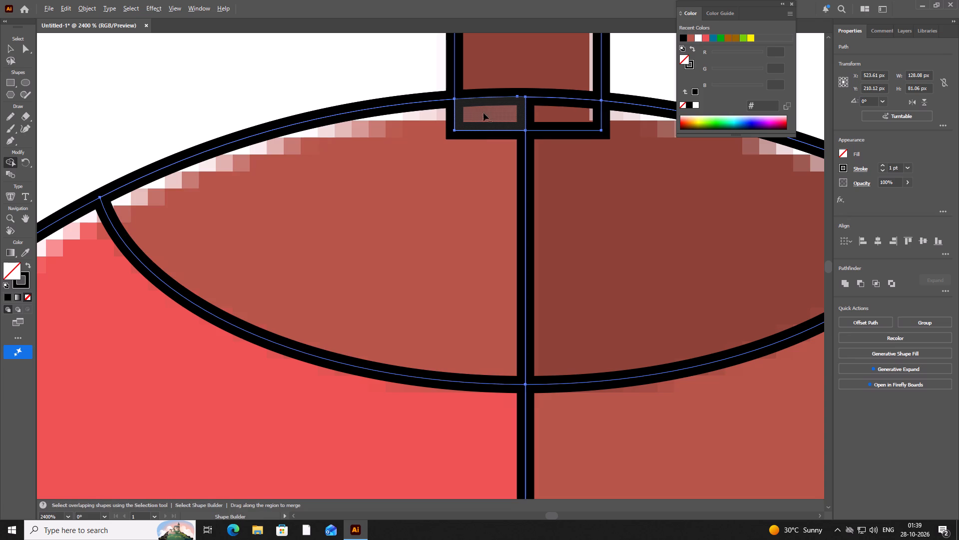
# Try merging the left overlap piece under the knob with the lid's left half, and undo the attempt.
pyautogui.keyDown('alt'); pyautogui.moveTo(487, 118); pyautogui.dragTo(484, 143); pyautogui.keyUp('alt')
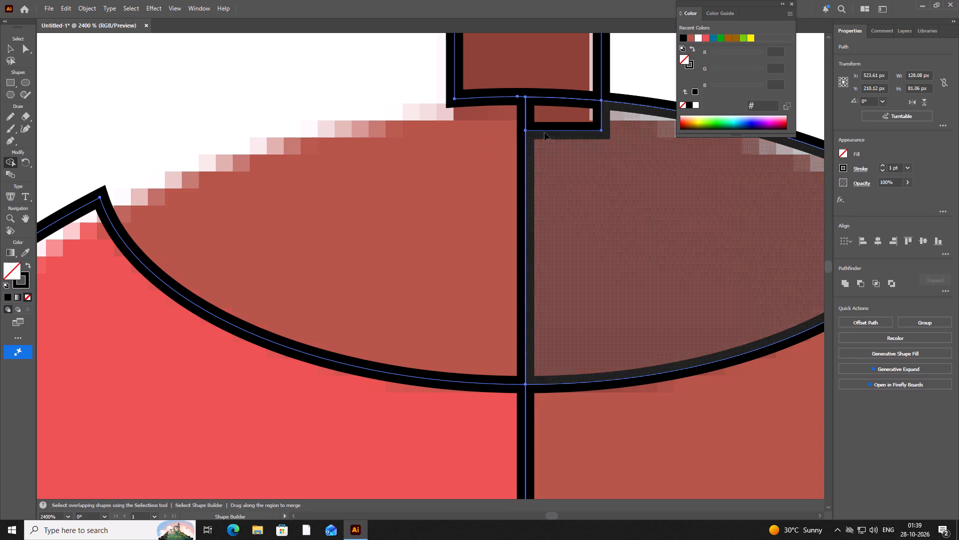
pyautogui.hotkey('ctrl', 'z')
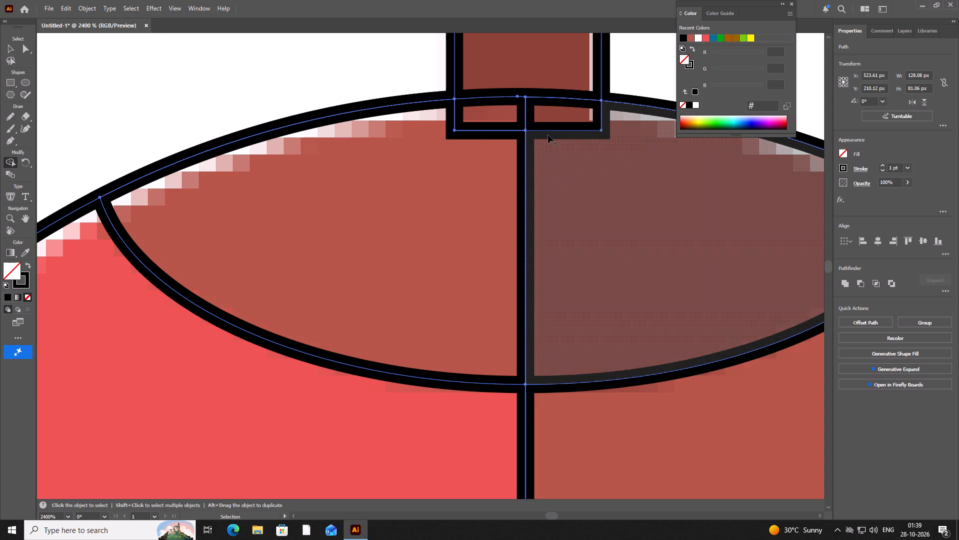
# Reselect the kettle's shapes and merge the two overlap pieces under the knob into the adjoining lid halves with Shape Builder.
pyautogui.scroll(-4, 548, 135)
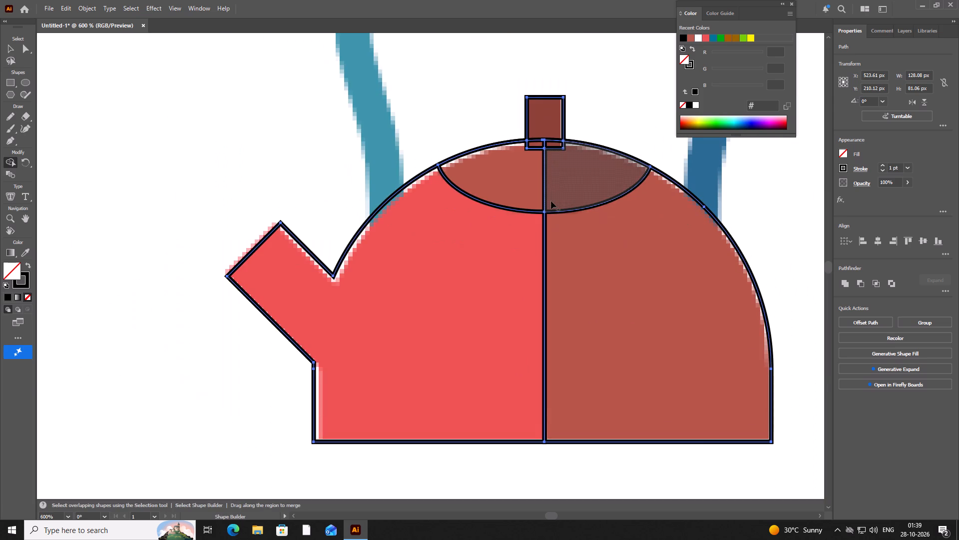
pyautogui.click(8, 47)
pyautogui.click(315, 75)
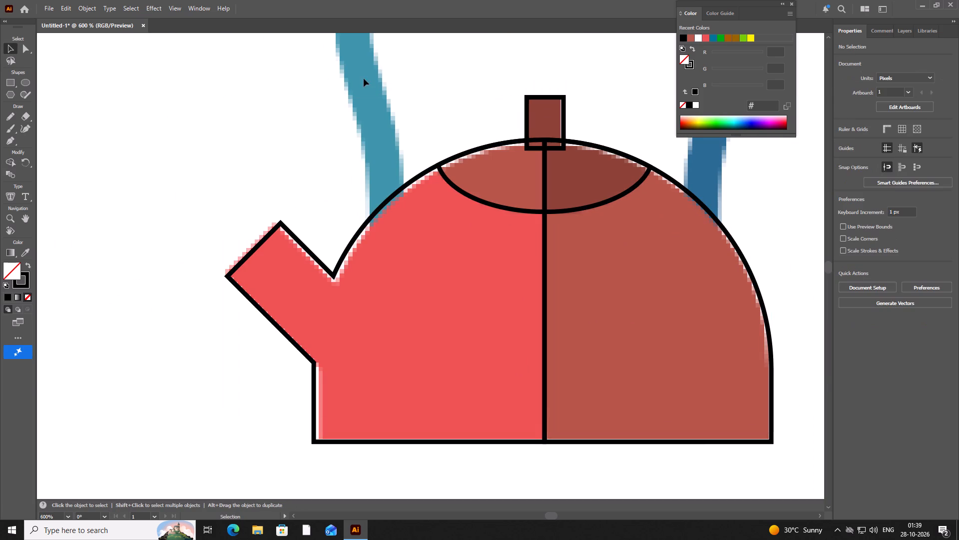
pyautogui.moveTo(509, 75); pyautogui.dragTo(542, 160)
pyautogui.moveTo(542, 160); pyautogui.dragTo(581, 166)
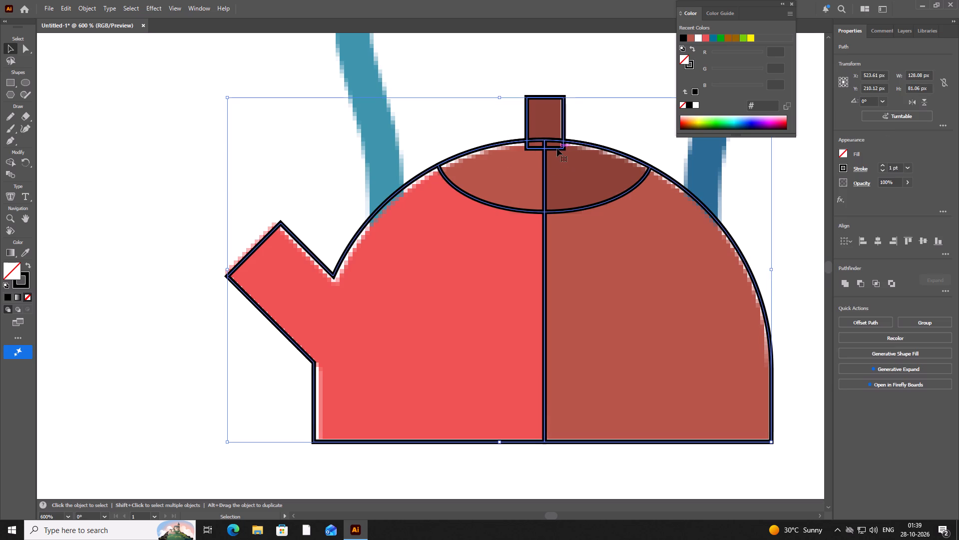
pyautogui.scroll(4, 540, 145)
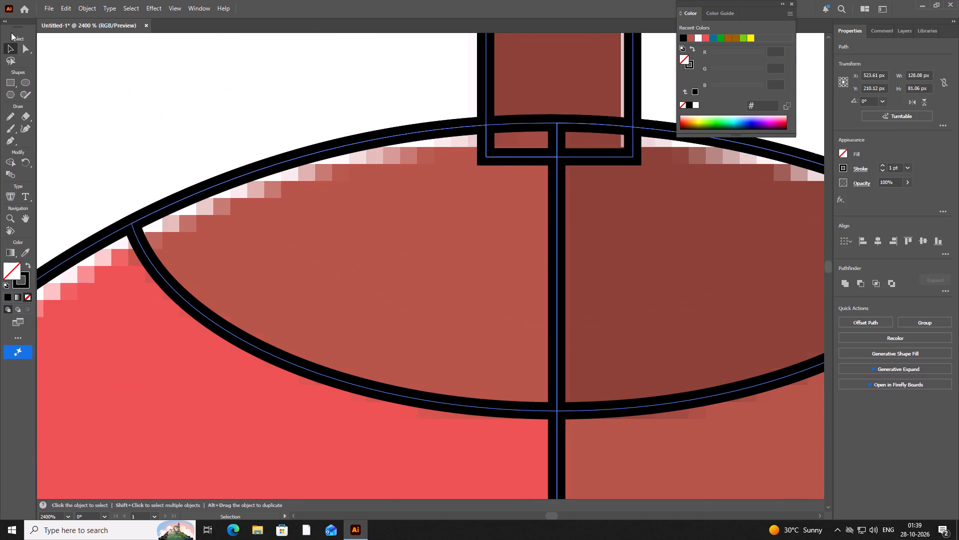
pyautogui.click(10, 164)
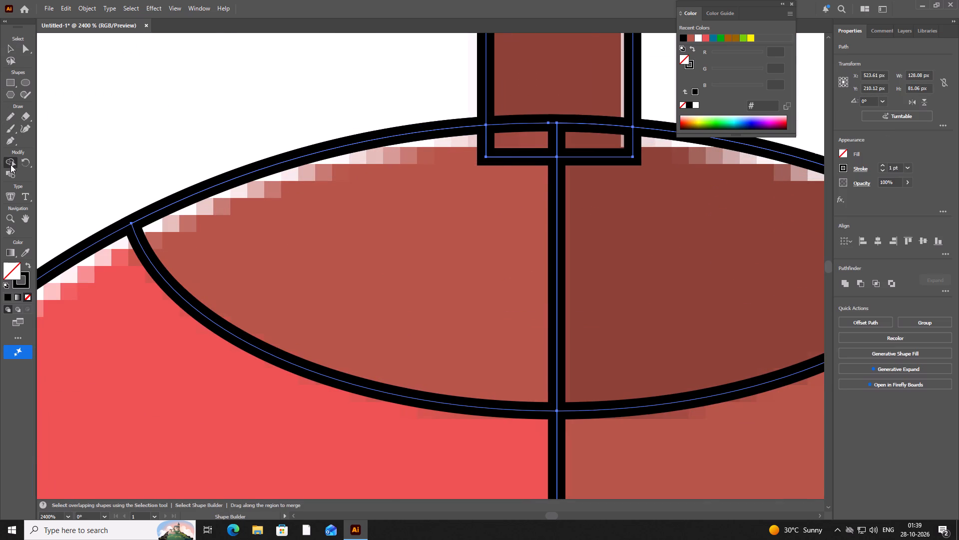
pyautogui.keyDown('alt'); pyautogui.click(487, 152); pyautogui.keyUp('alt')
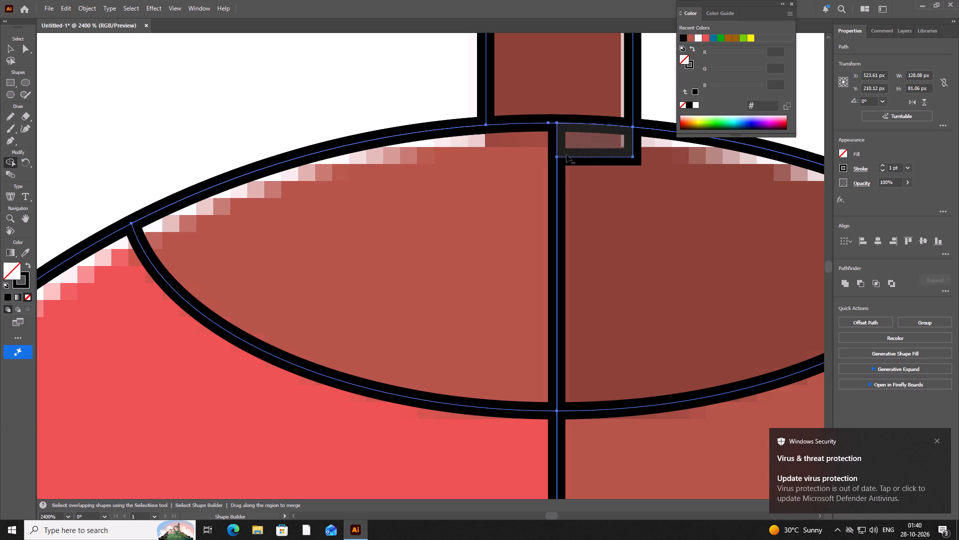
pyautogui.keyDown('alt'); pyautogui.click(632, 157); pyautogui.keyUp('alt')
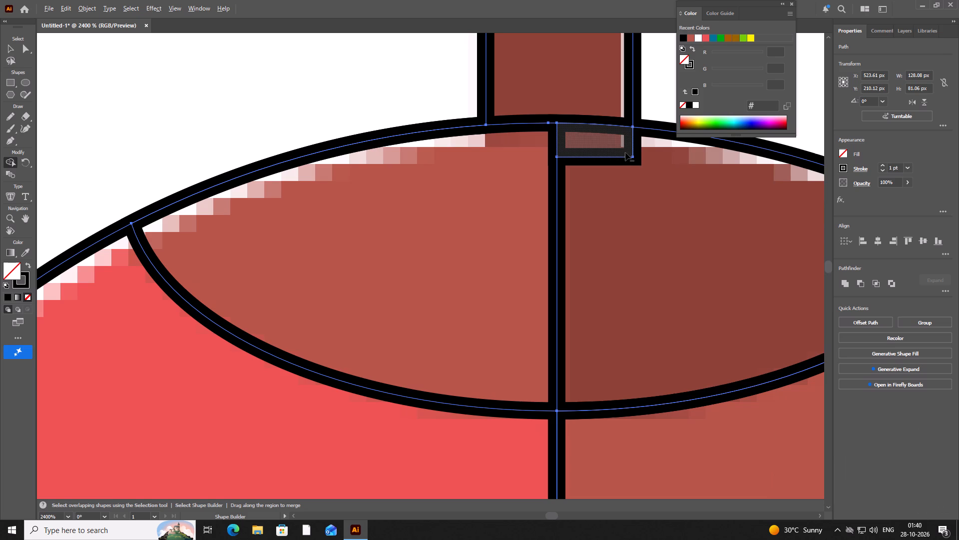
pyautogui.keyDown('alt'); pyautogui.moveTo(625, 152); pyautogui.dragTo(639, 163); pyautogui.keyUp('alt')
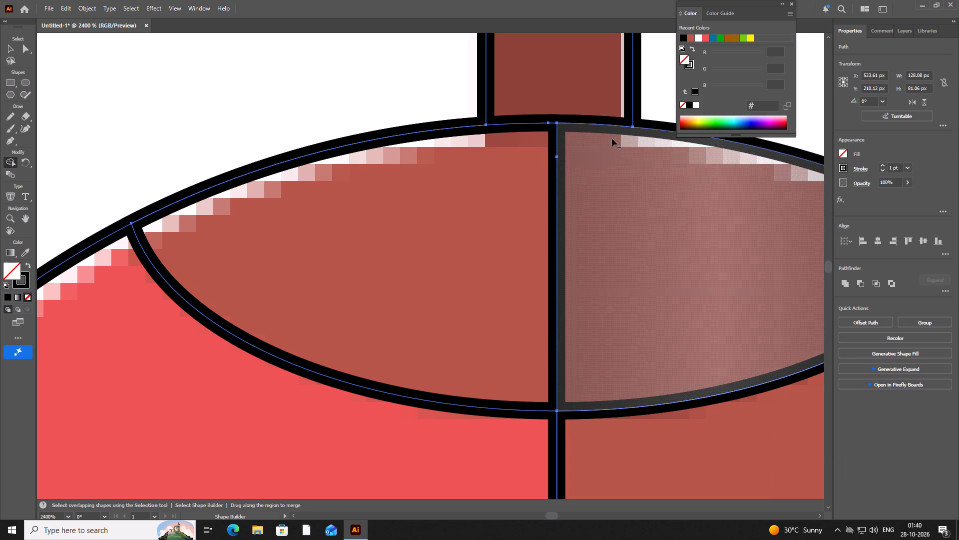
# Switch to the Pen tool for tracing the kettle's teal handle.
pyautogui.scroll(-3, 612, 138)
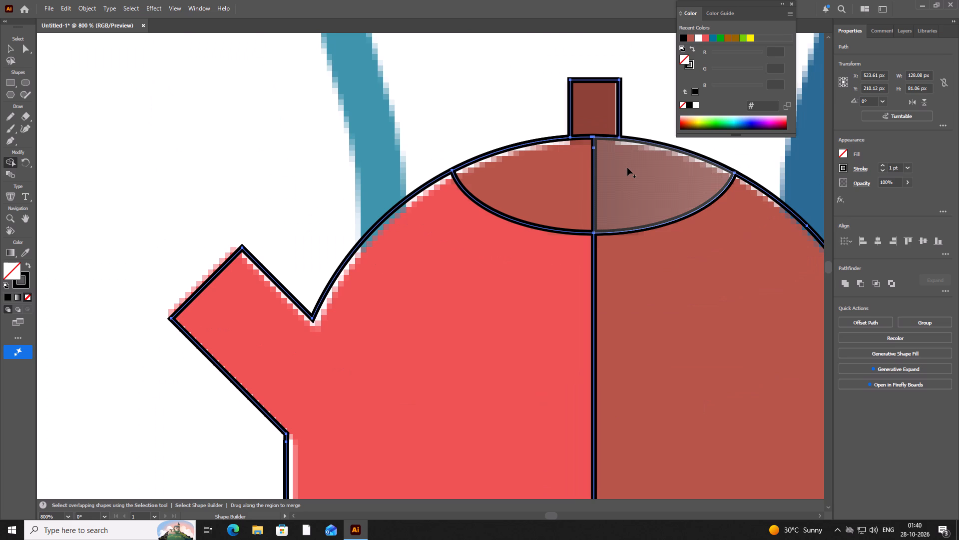
pyautogui.press('space')
pyautogui.press('space')
pyautogui.press('space')
pyautogui.press('space')
pyautogui.press('space')
pyautogui.press('space')
pyautogui.press('space')
pyautogui.press('space')
pyautogui.press('space')
pyautogui.press('space')
pyautogui.press('space')
pyautogui.moveTo(465, 129); pyautogui.dragTo(357, 107)
pyautogui.scroll(-4, 357, 107)
pyautogui.scroll(1, 357, 107)
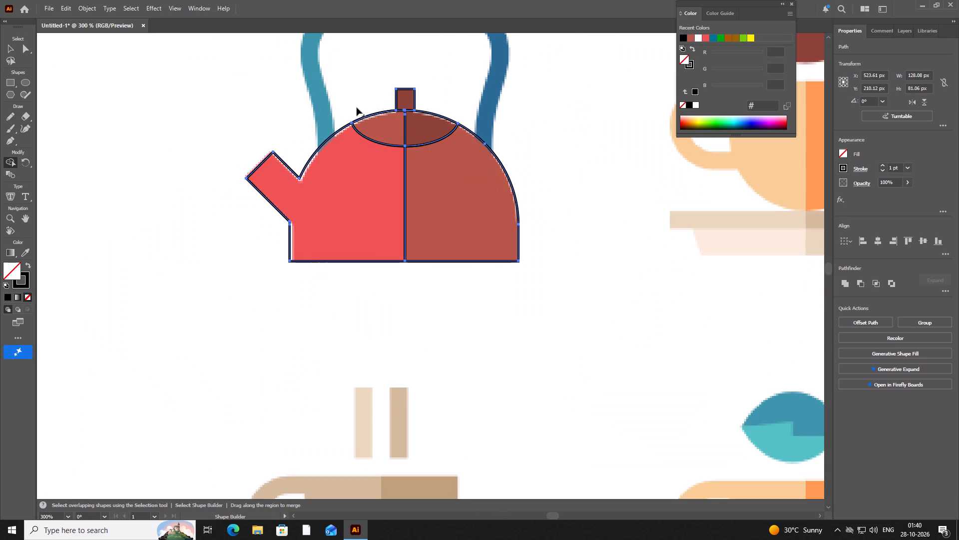
pyautogui.press('space')
pyautogui.press('space')
pyautogui.press('space')
pyautogui.press('space')
pyautogui.press('space')
pyautogui.press('space')
pyautogui.press('space')
pyautogui.press('space')
pyautogui.press('space')
pyautogui.press('space')
pyautogui.press('space')
pyautogui.press('space')
pyautogui.press('space')
pyautogui.press('space')
pyautogui.press('space')
pyautogui.press('space')
pyautogui.press('space')
pyautogui.press('space')
pyautogui.press('space')
pyautogui.press('space')
pyautogui.moveTo(365, 93); pyautogui.dragTo(363, 148)
pyautogui.scroll(-3, 367, 144)
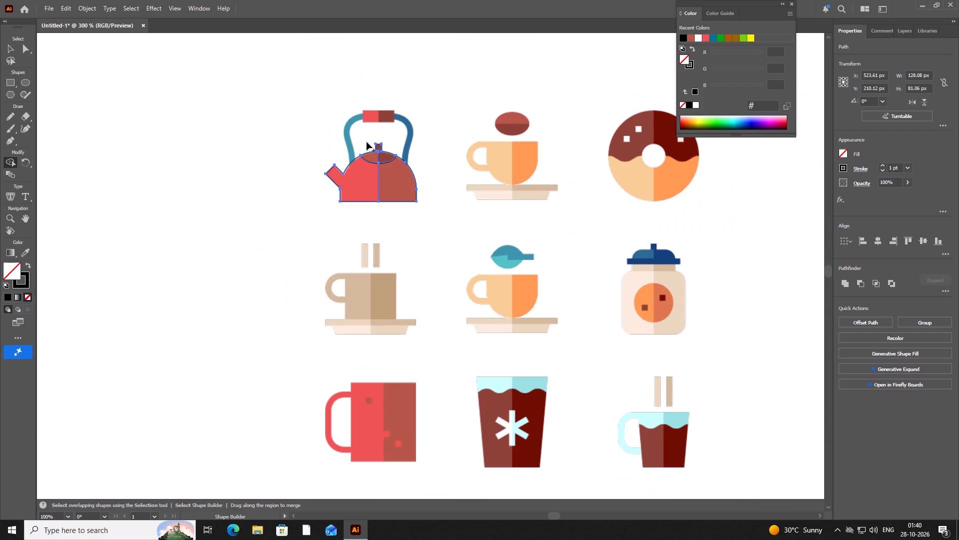
pyautogui.scroll(-1, 367, 137)
pyautogui.scroll(7, 367, 137)
pyautogui.scroll(-1, 526, 203)
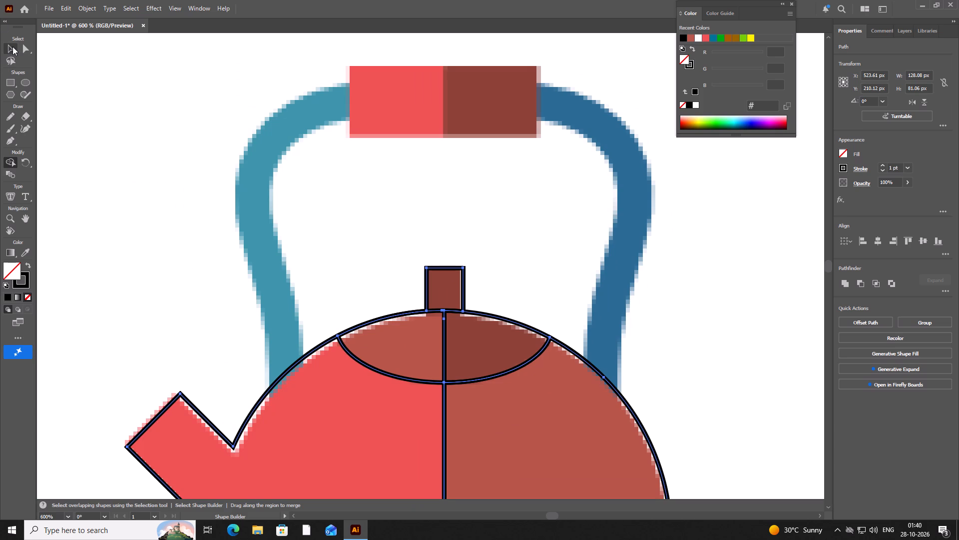
pyautogui.rightClick(9, 88)
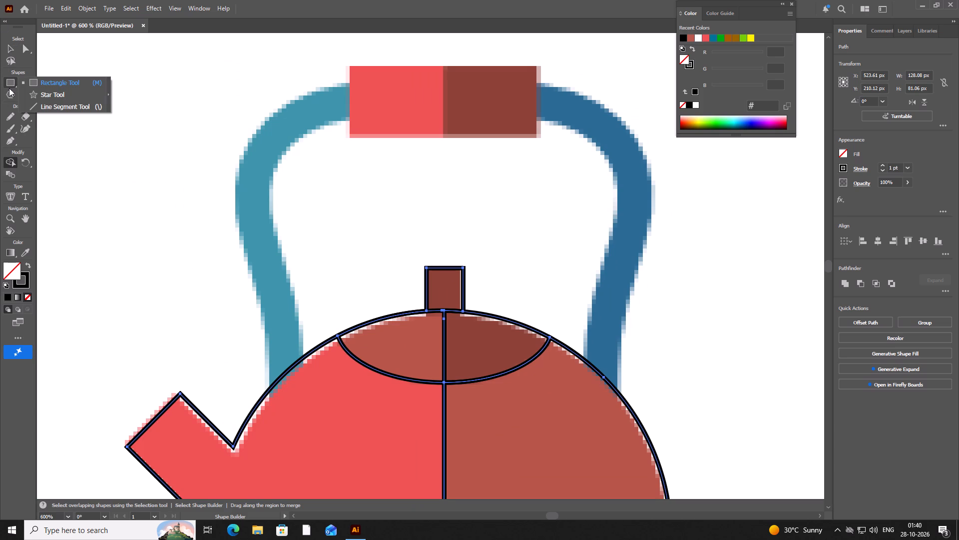
pyautogui.click(180, 96)
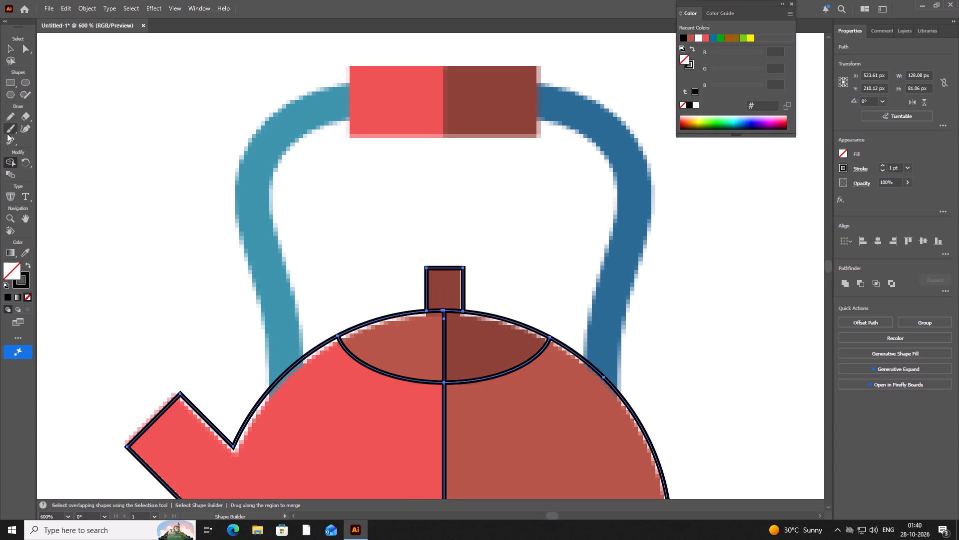
pyautogui.rightClick(11, 144)
pyautogui.click(47, 139)
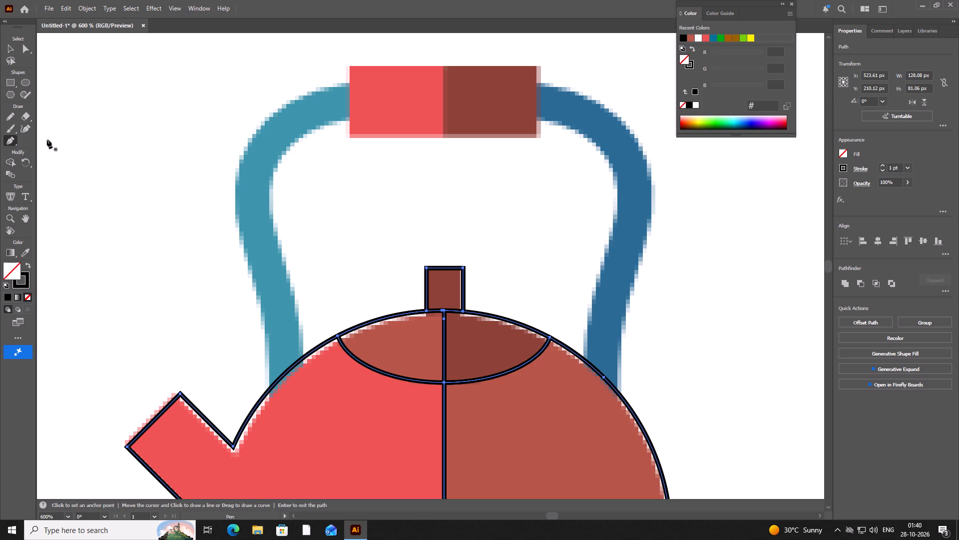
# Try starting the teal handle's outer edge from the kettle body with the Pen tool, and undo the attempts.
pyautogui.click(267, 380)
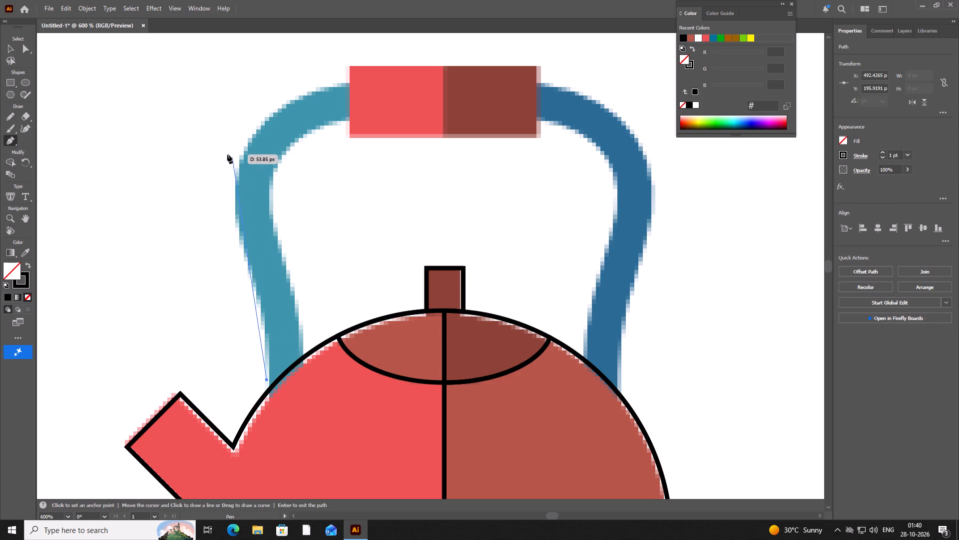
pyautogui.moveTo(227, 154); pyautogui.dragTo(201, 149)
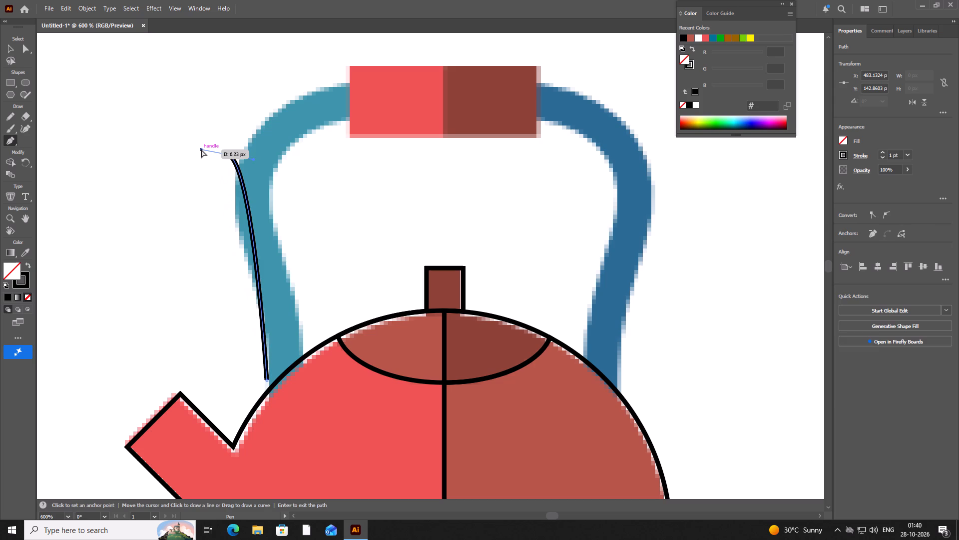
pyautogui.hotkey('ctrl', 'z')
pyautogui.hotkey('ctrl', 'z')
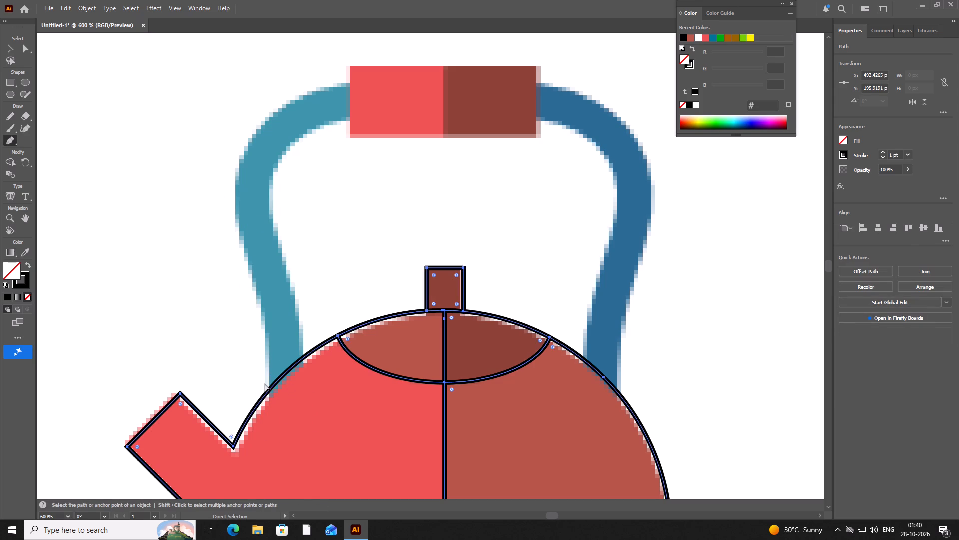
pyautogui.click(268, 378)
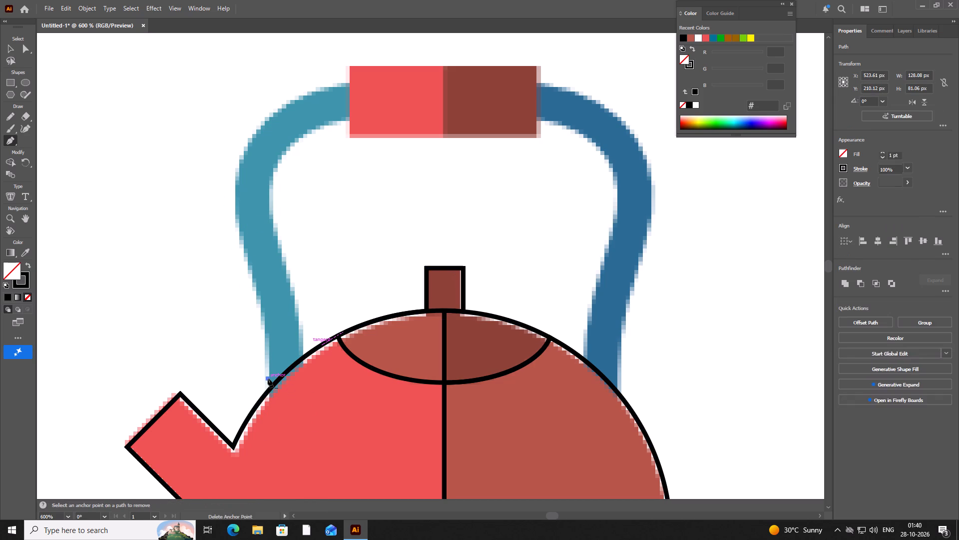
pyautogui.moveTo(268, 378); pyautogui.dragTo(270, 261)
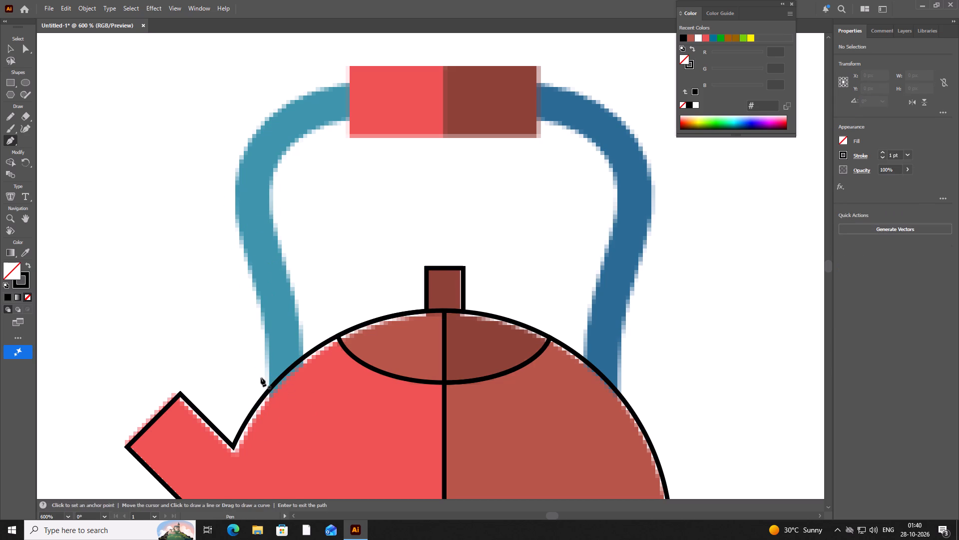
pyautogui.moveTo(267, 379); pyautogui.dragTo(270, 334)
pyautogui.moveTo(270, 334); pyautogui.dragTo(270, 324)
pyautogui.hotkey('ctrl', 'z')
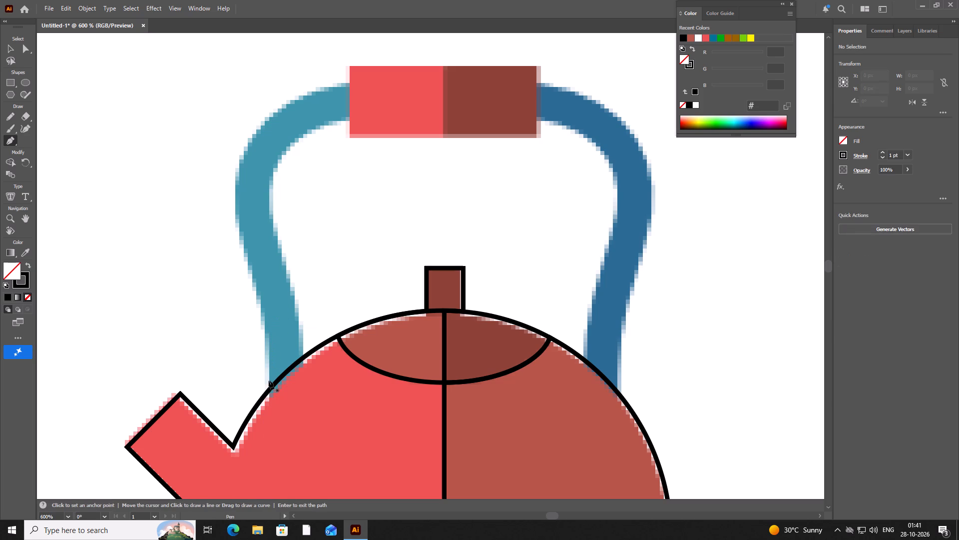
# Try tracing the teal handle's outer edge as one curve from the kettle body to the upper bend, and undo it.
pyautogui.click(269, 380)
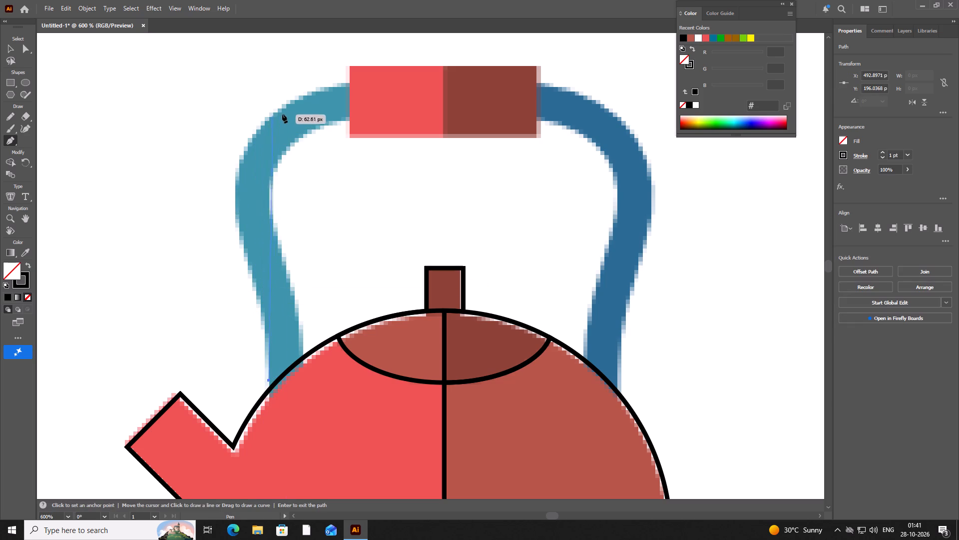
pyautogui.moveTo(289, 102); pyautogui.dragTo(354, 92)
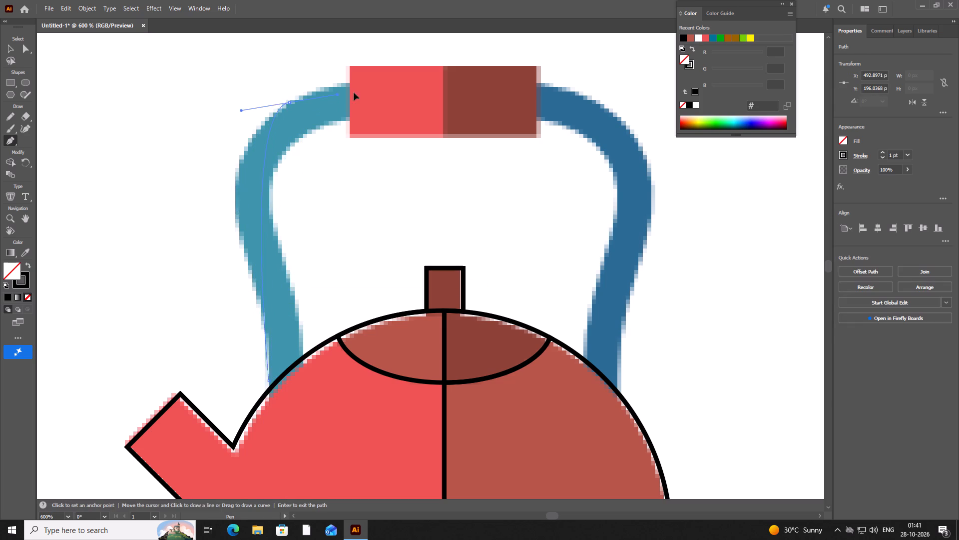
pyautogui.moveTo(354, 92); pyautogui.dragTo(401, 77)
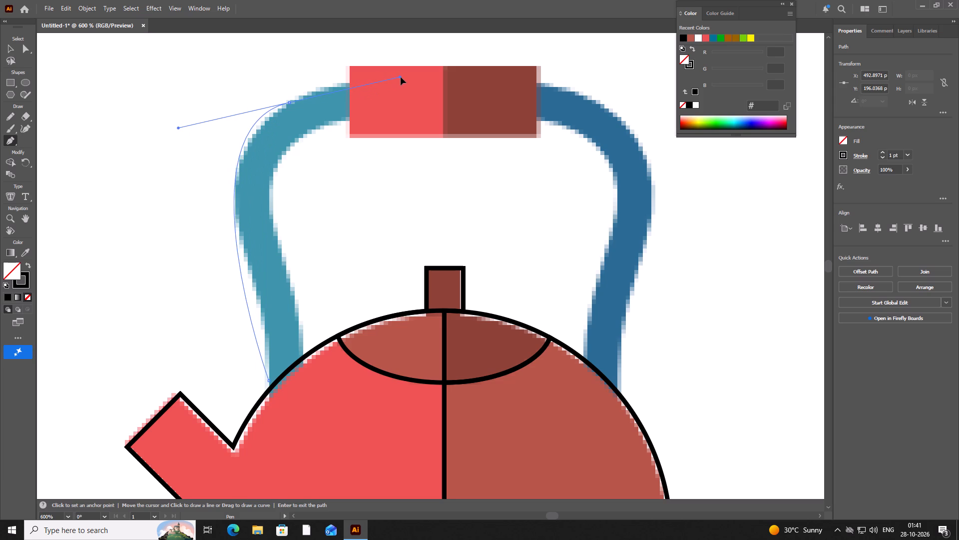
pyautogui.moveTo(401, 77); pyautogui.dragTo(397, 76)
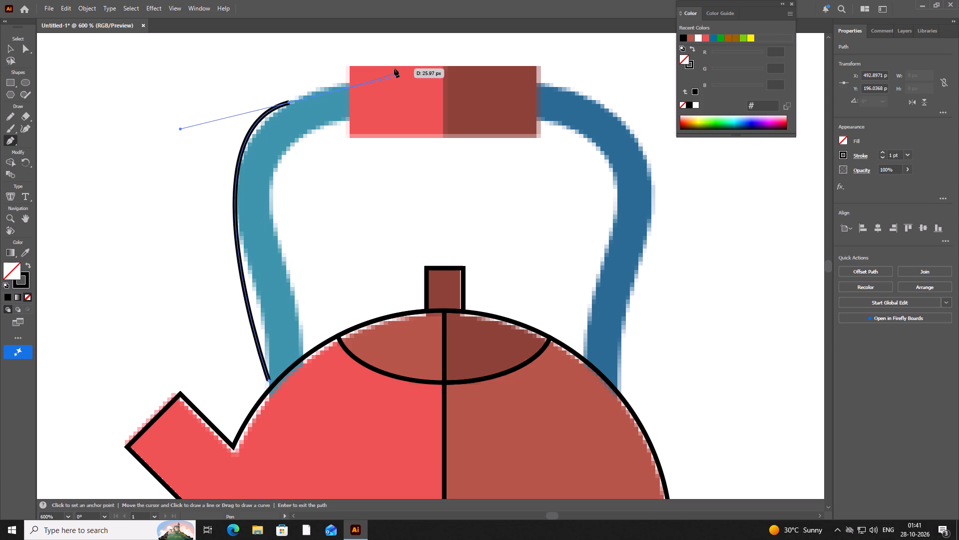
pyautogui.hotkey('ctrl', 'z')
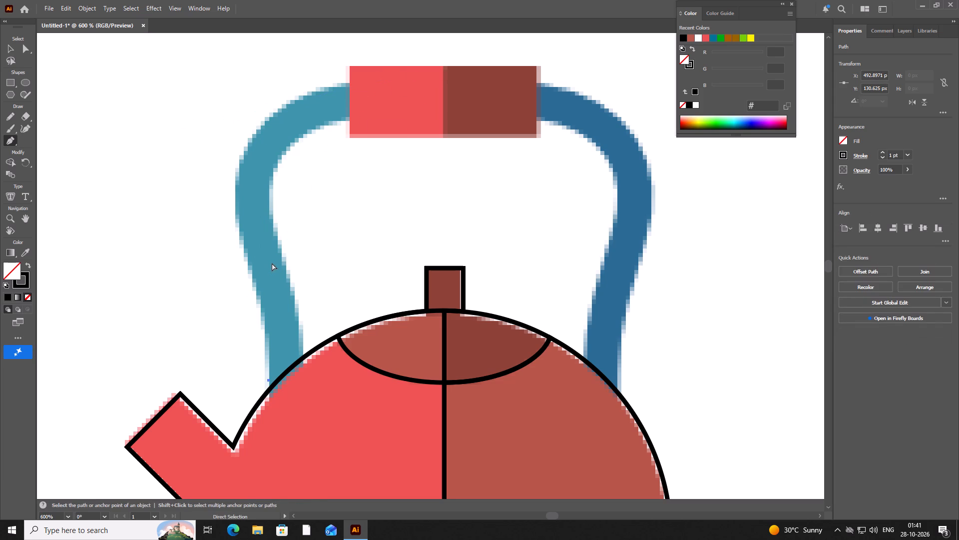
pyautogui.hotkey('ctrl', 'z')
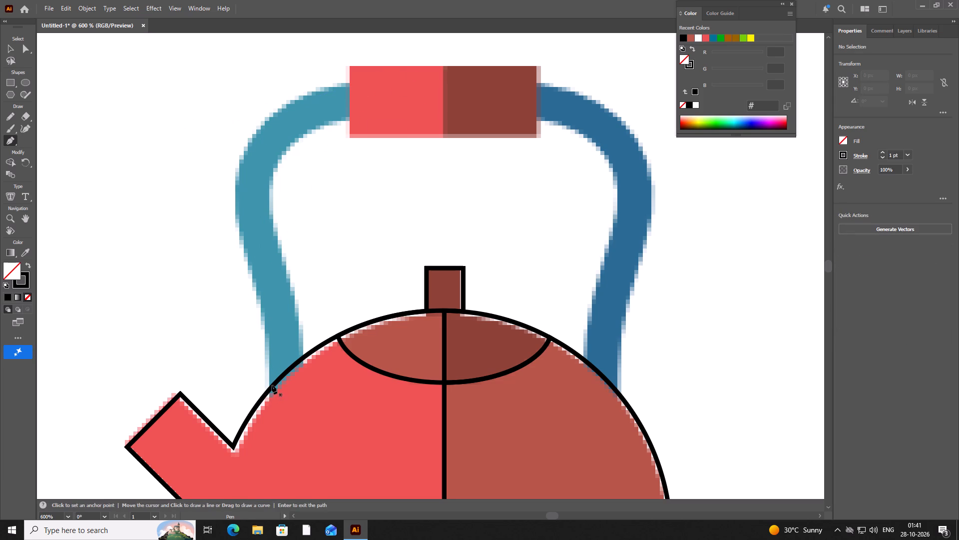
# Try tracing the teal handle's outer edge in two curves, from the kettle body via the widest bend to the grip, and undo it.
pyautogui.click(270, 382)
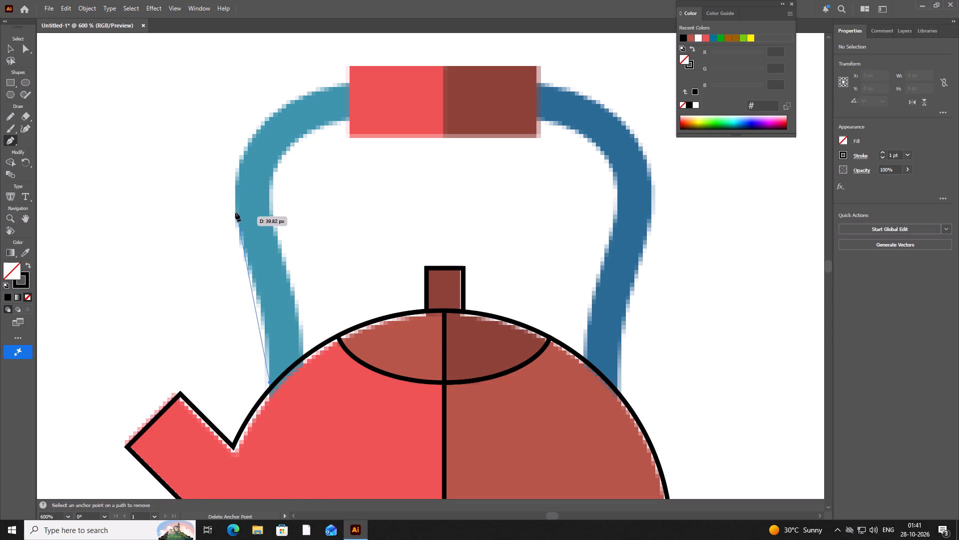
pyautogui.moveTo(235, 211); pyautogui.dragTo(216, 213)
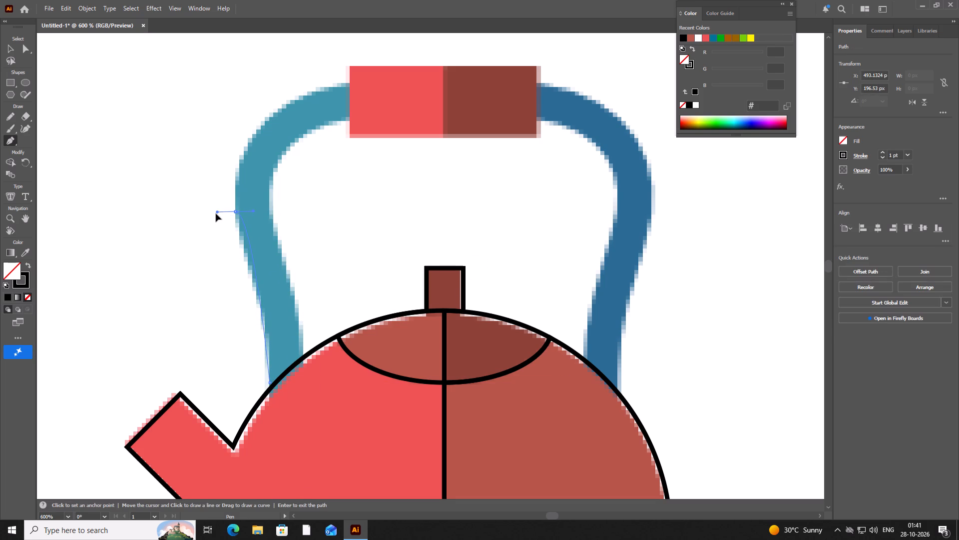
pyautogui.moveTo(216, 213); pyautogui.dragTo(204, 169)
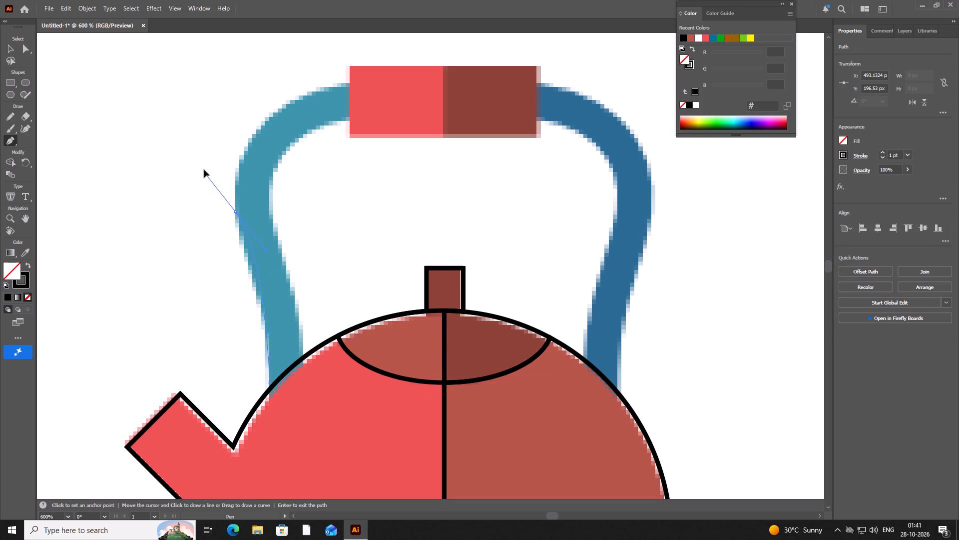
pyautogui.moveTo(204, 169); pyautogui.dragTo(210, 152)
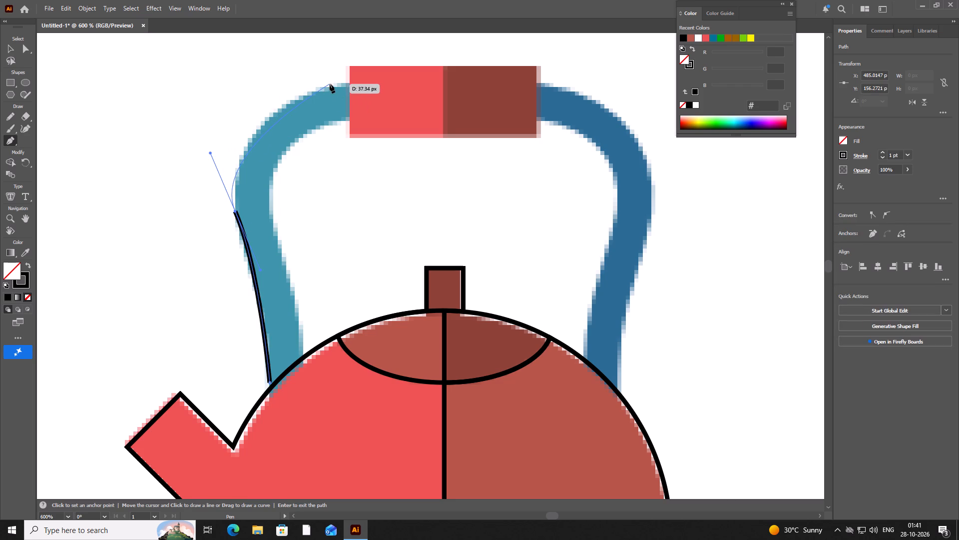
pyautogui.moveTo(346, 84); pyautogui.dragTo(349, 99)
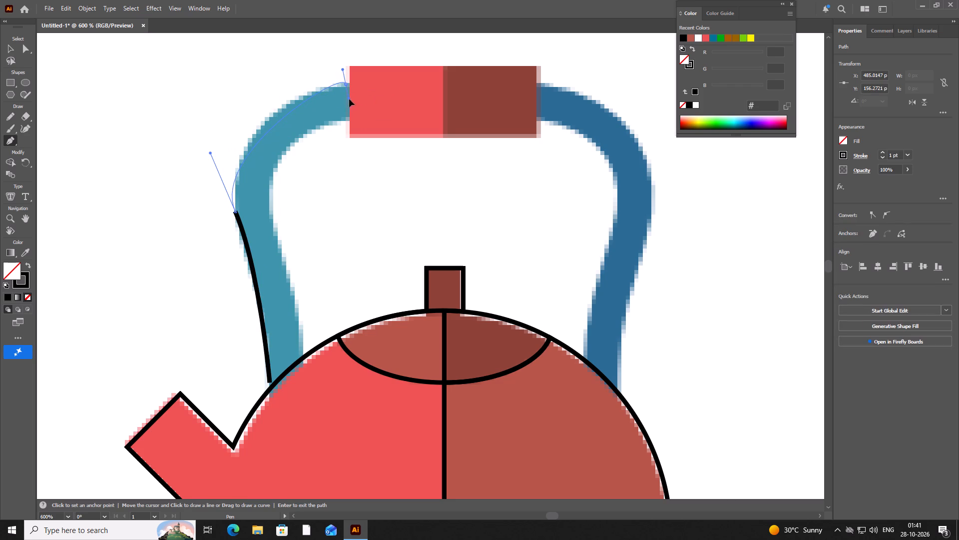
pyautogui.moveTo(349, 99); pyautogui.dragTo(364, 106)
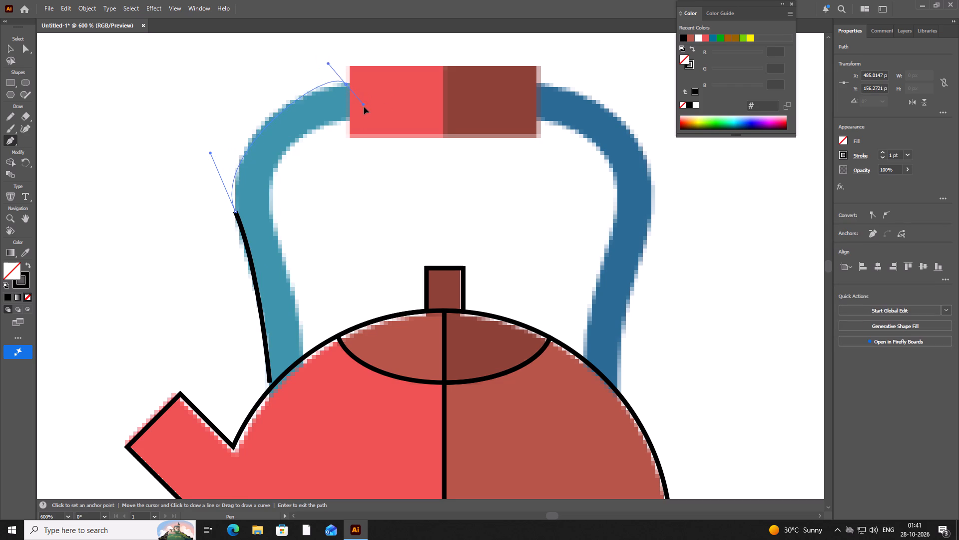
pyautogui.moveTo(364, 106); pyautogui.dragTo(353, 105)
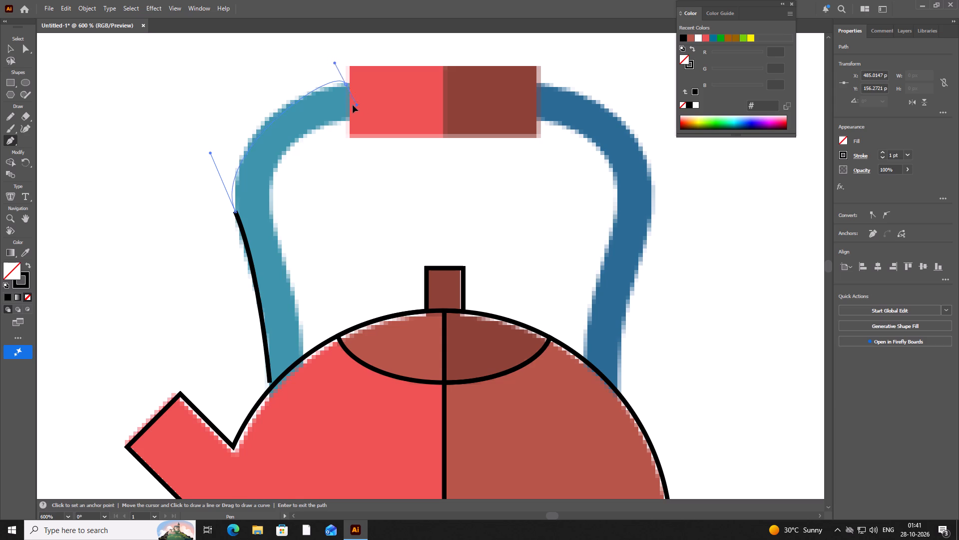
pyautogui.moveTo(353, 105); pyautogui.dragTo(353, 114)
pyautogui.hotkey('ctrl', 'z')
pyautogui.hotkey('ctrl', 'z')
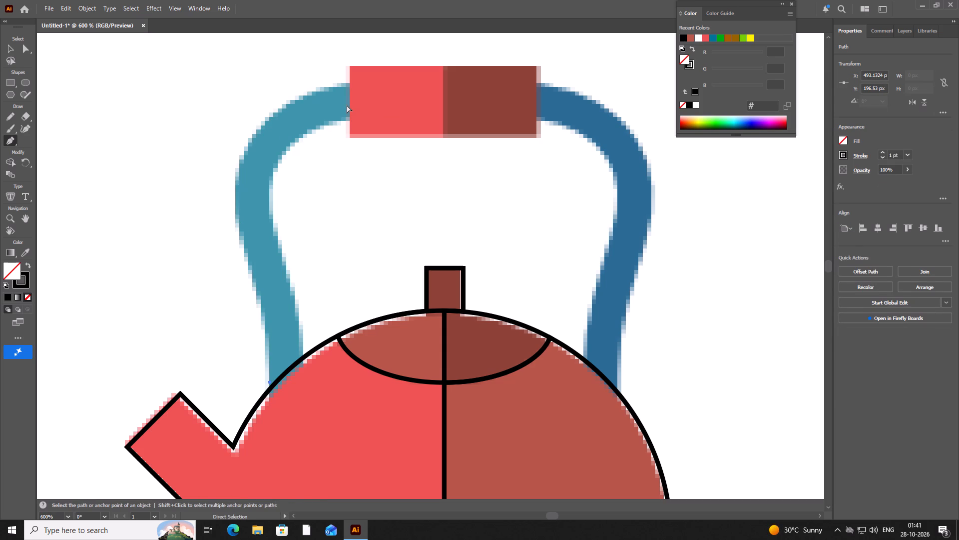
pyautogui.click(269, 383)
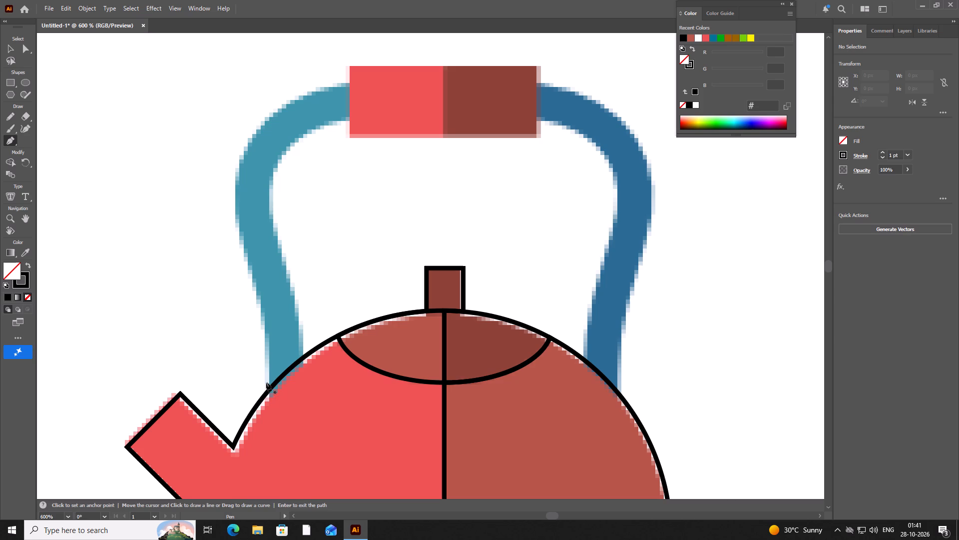
# Trace the teal handle's outer edge with Pen curves from the kettle body through both bends, ending in a corner point at the red grip.
pyautogui.click(268, 384)
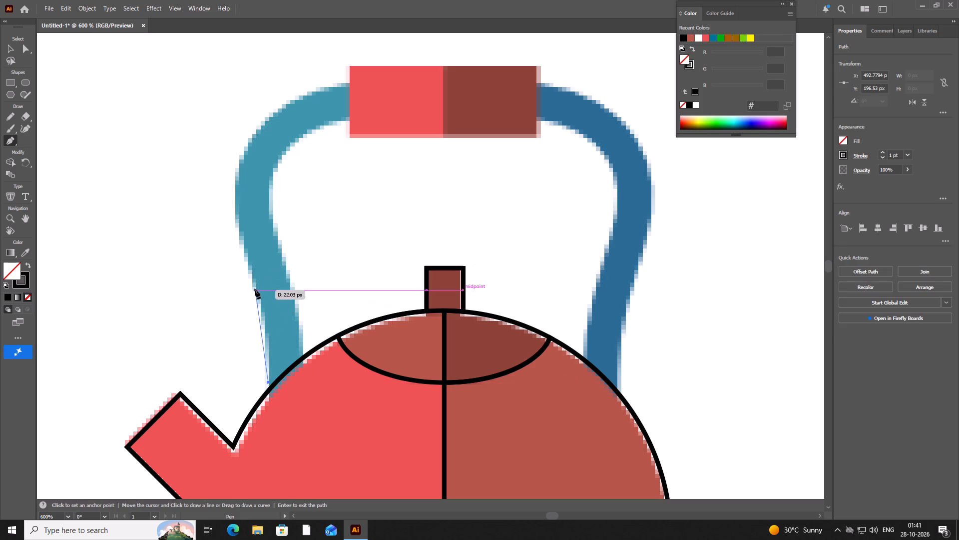
pyautogui.moveTo(255, 290); pyautogui.dragTo(247, 280)
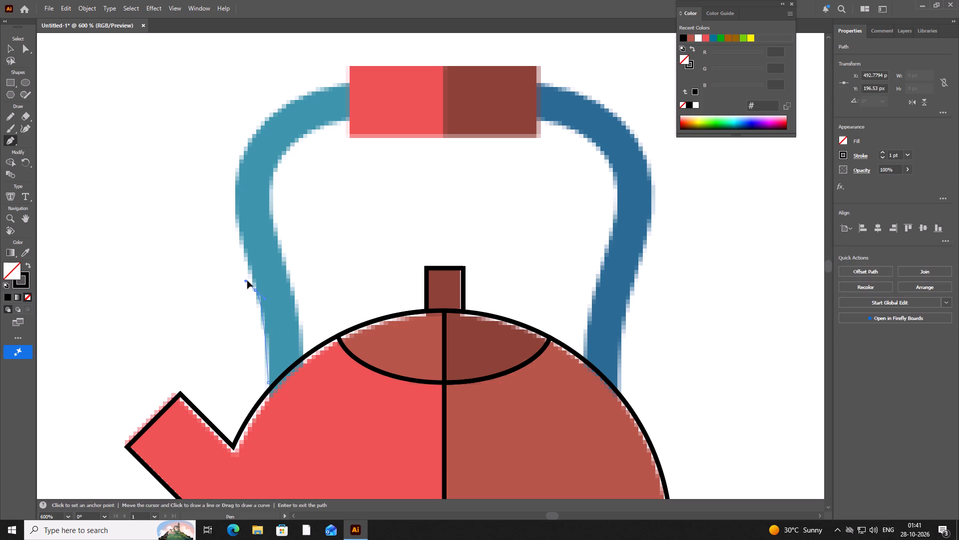
pyautogui.moveTo(247, 280); pyautogui.dragTo(245, 280)
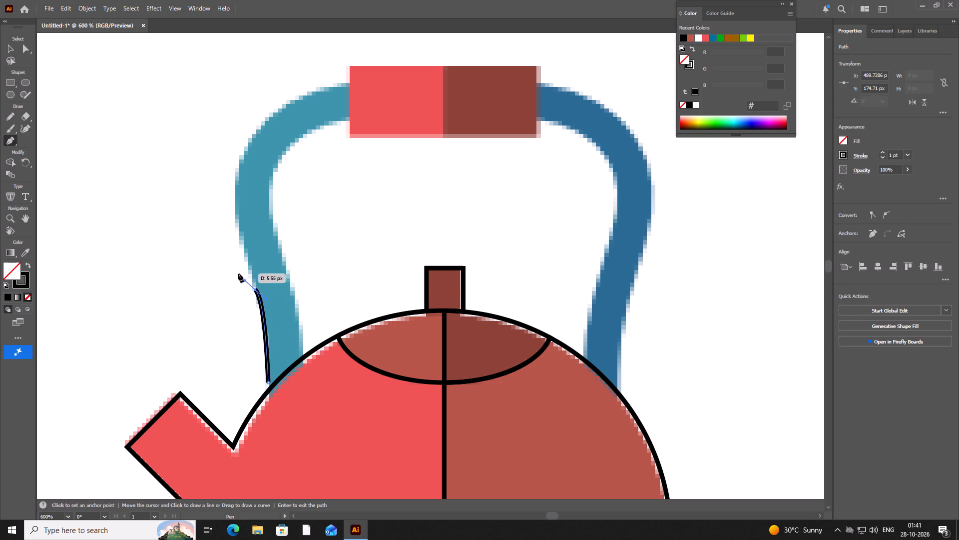
pyautogui.moveTo(241, 163); pyautogui.dragTo(254, 163)
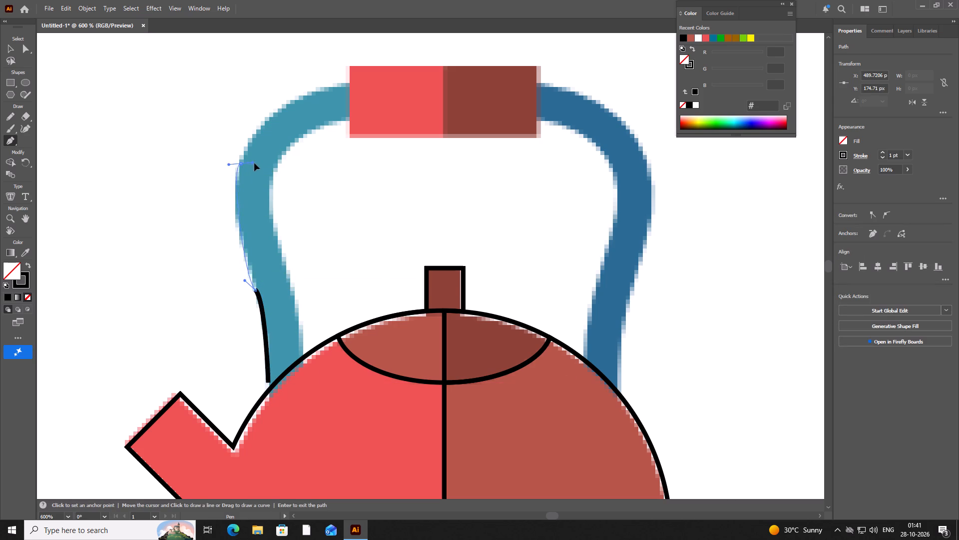
pyautogui.moveTo(254, 163); pyautogui.dragTo(268, 217)
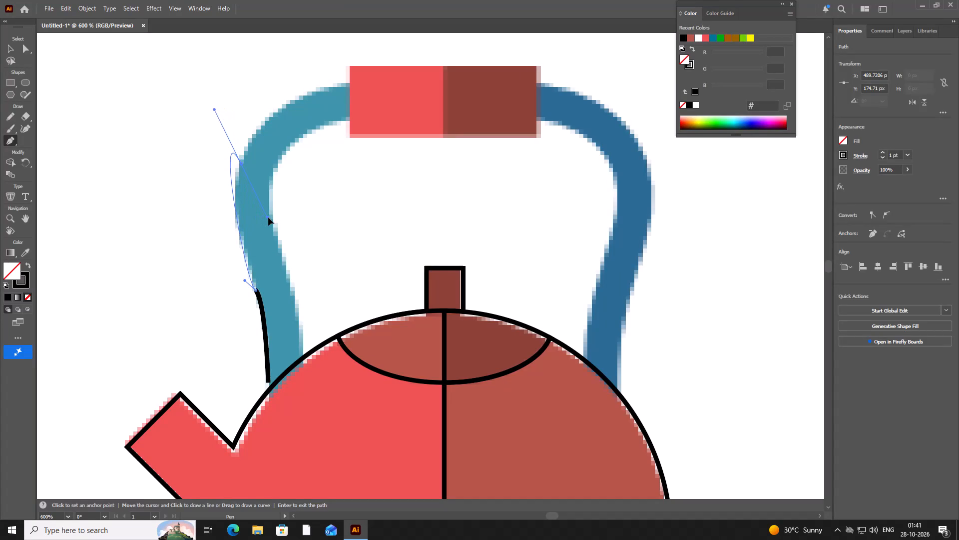
pyautogui.moveTo(268, 217); pyautogui.dragTo(259, 136)
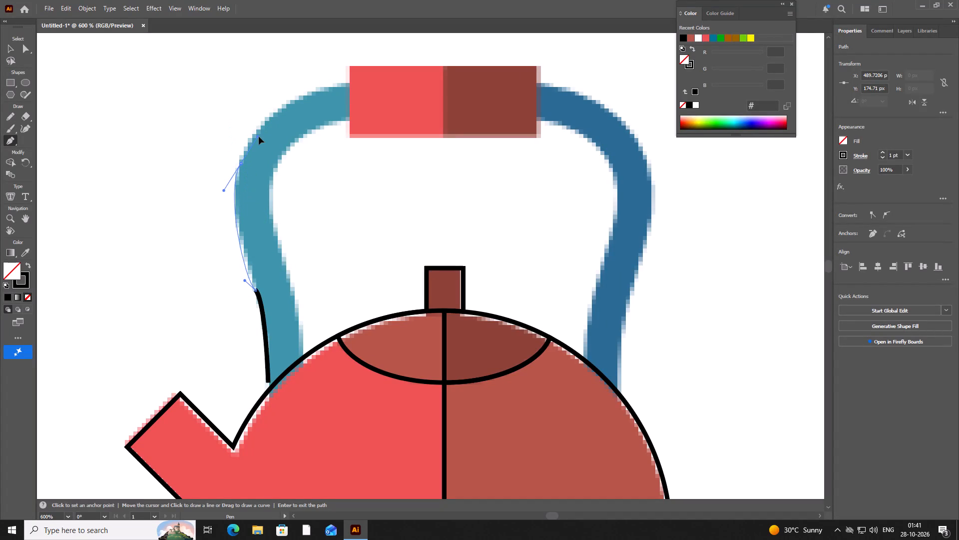
pyautogui.moveTo(259, 136); pyautogui.dragTo(252, 138)
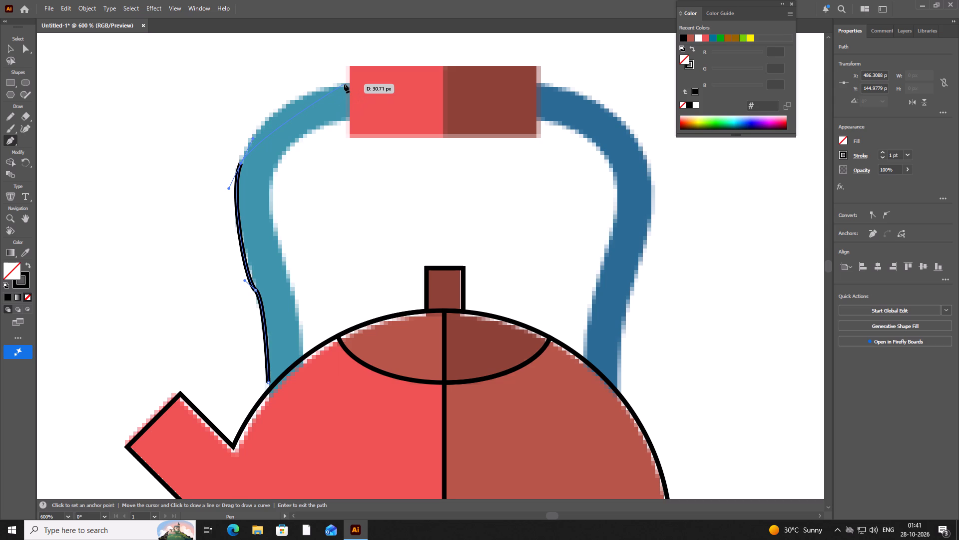
pyautogui.moveTo(348, 84); pyautogui.dragTo(353, 93)
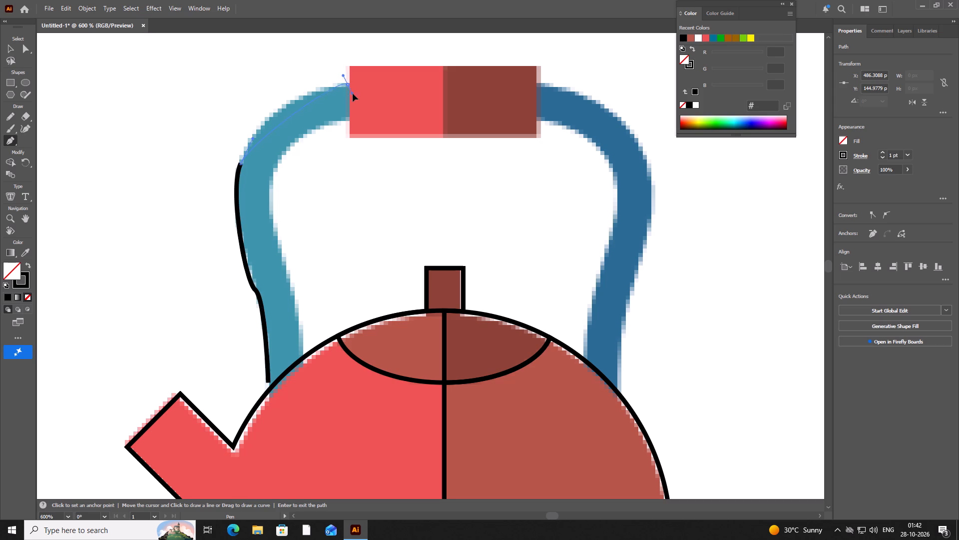
pyautogui.moveTo(353, 93); pyautogui.dragTo(413, 79)
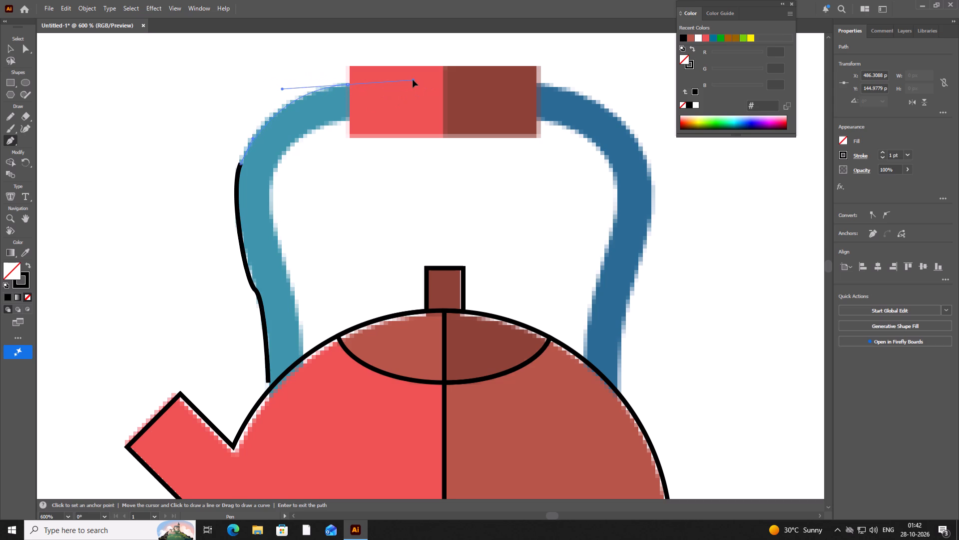
pyautogui.moveTo(413, 79); pyautogui.dragTo(417, 89)
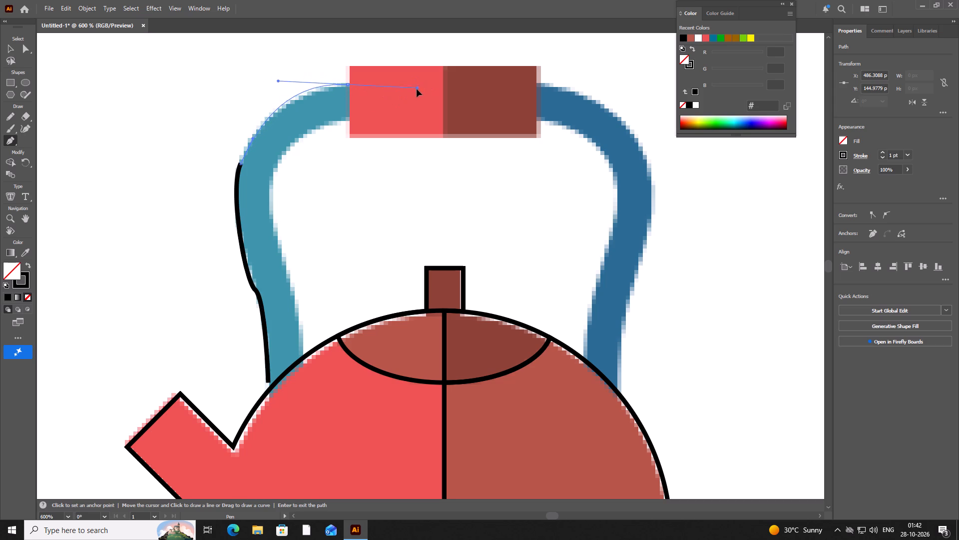
pyautogui.moveTo(417, 89); pyautogui.dragTo(416, 89)
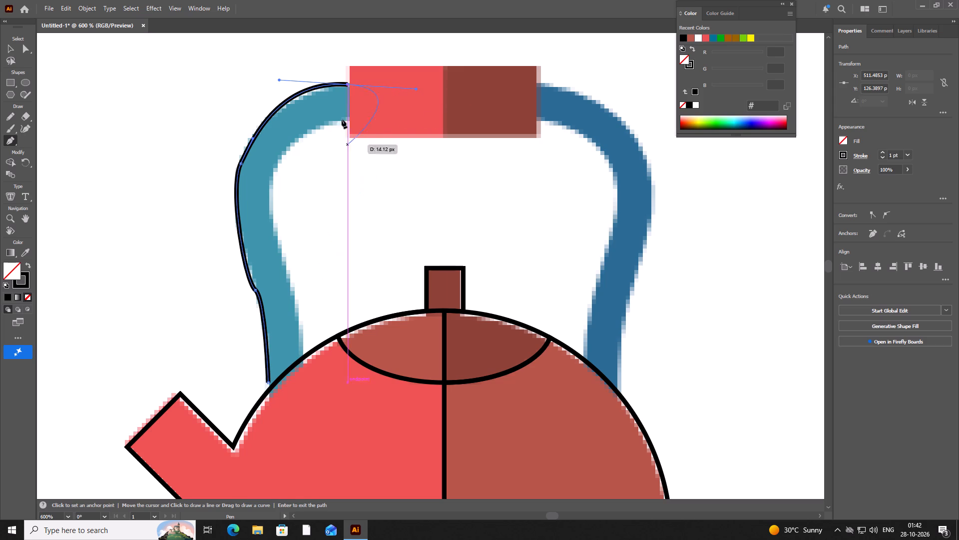
pyautogui.click(346, 86)
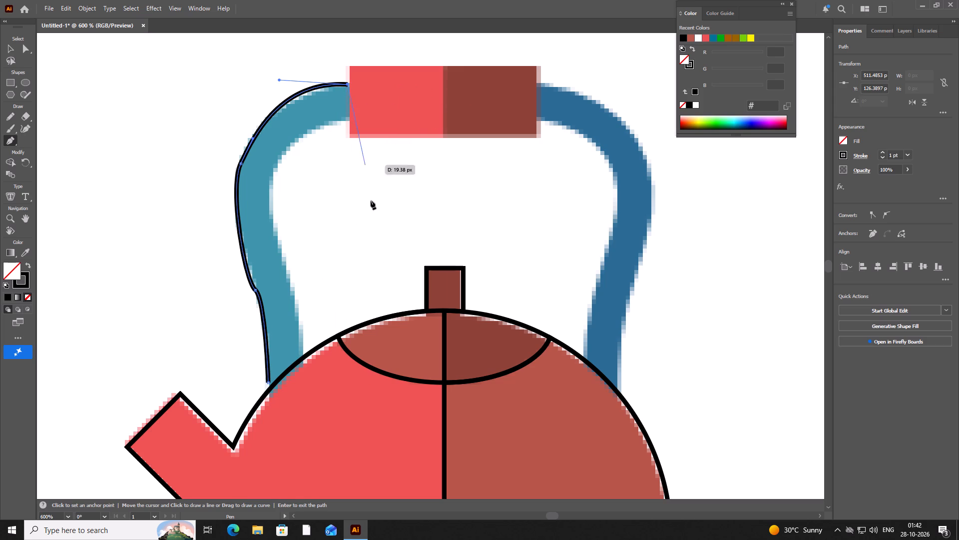
pyautogui.keyDown('alt'); pyautogui.click(347, 84); pyautogui.keyUp('alt')
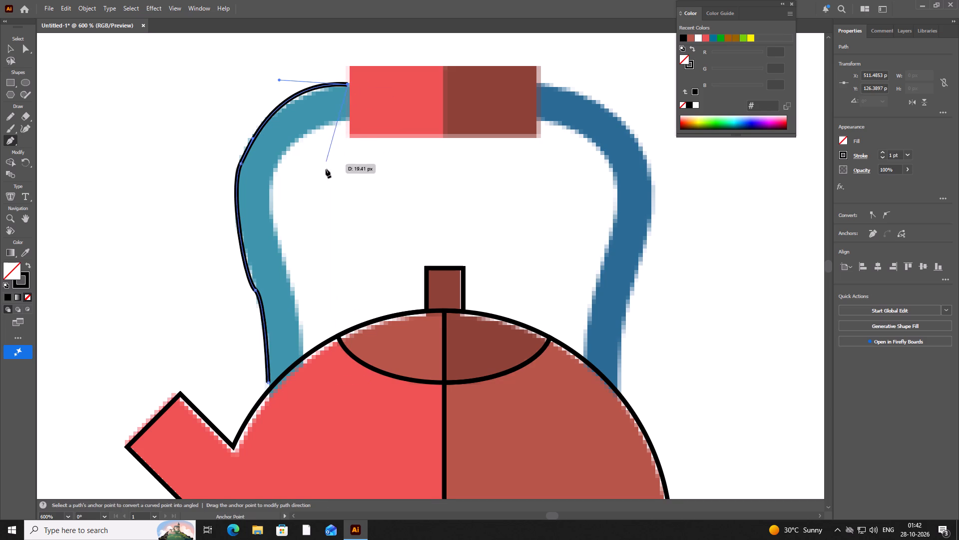
# Draw the teal handle's straight end along the grip, trace its inner edge down to the kettle body, and close the outline.
pyautogui.click(348, 117)
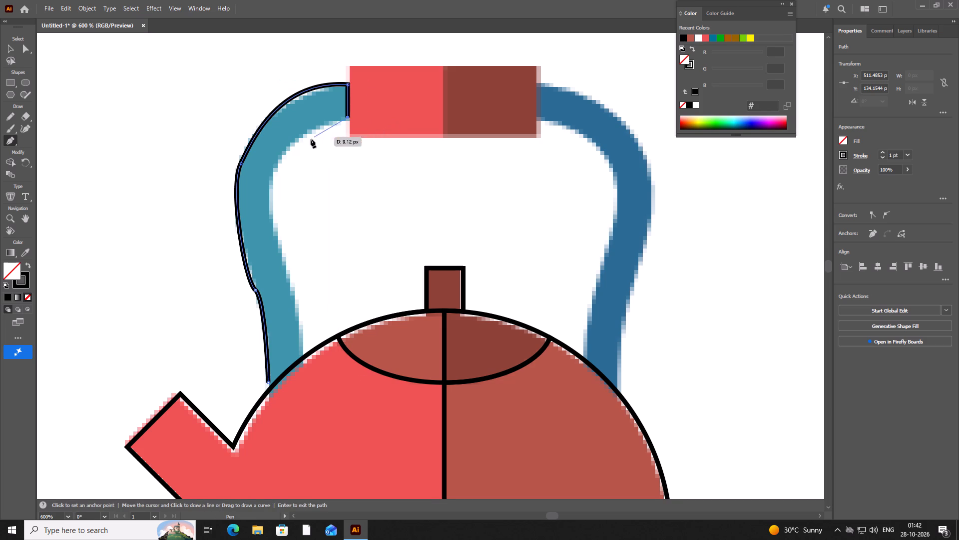
pyautogui.moveTo(278, 160); pyautogui.dragTo(287, 172)
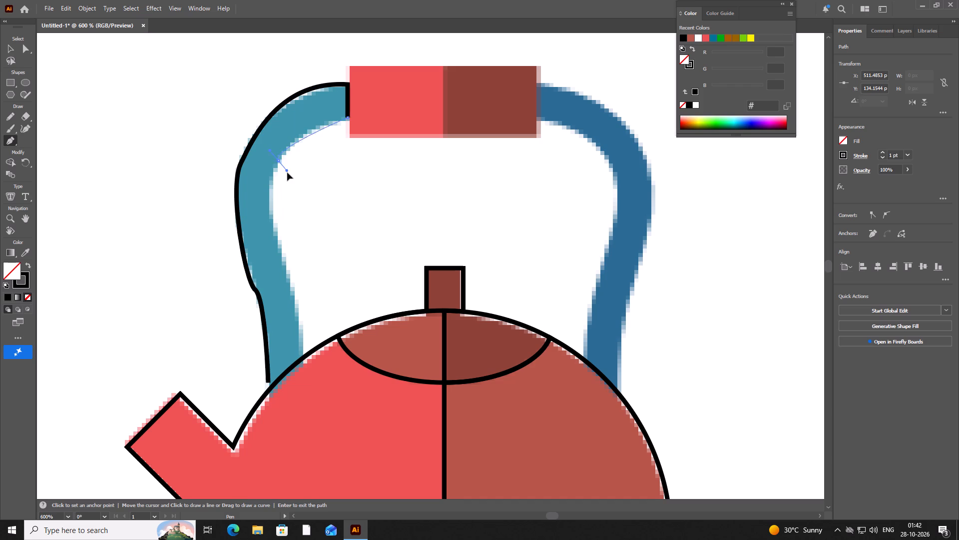
pyautogui.moveTo(287, 172); pyautogui.dragTo(258, 193)
pyautogui.moveTo(258, 193); pyautogui.dragTo(261, 201)
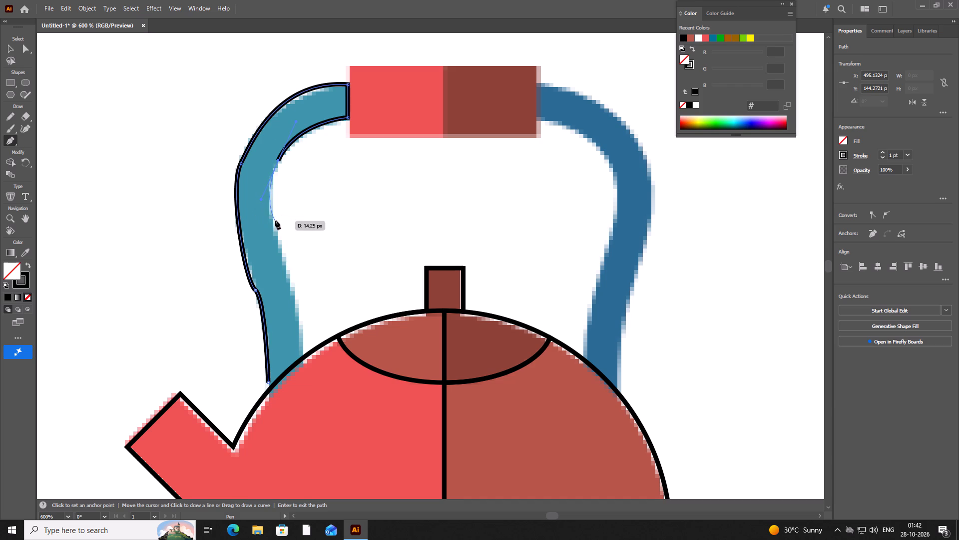
pyautogui.click(275, 236)
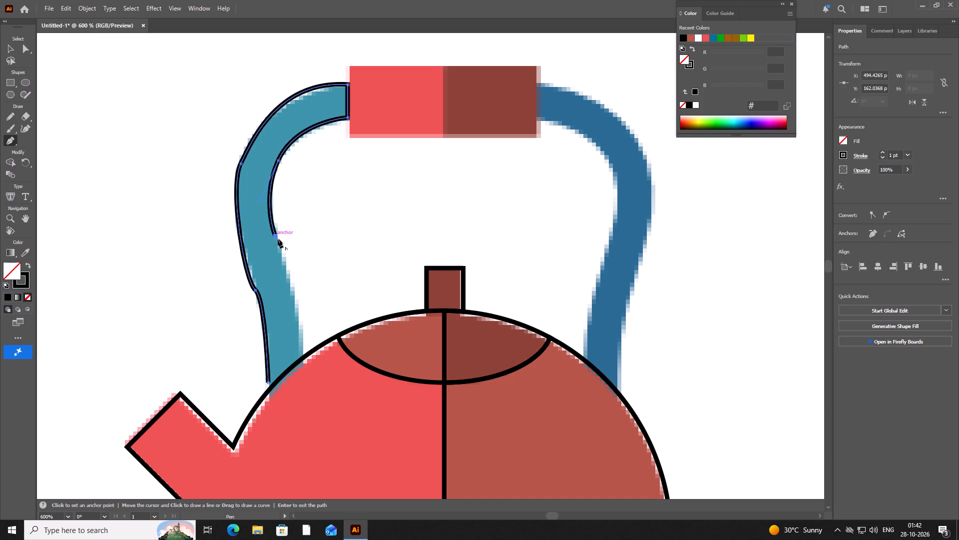
pyautogui.click(298, 306)
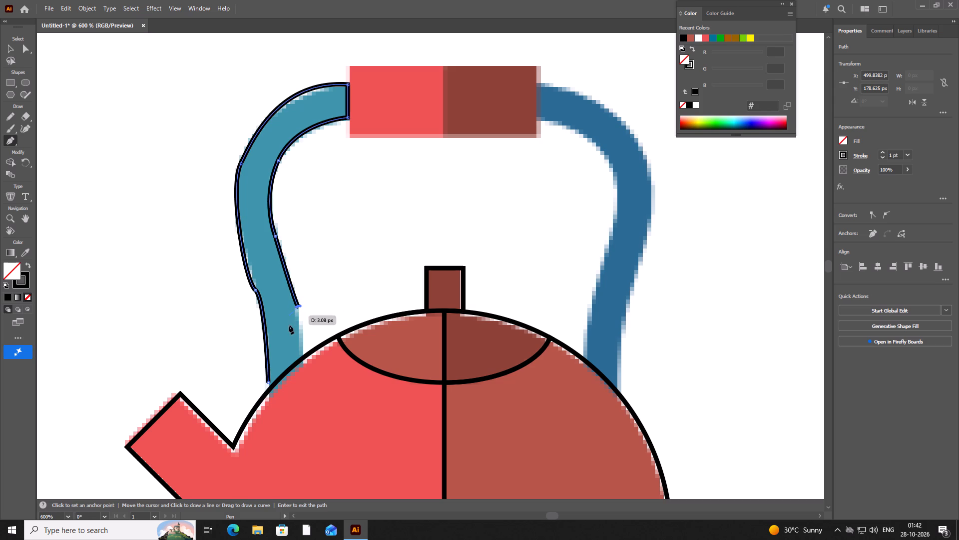
pyautogui.click(301, 350)
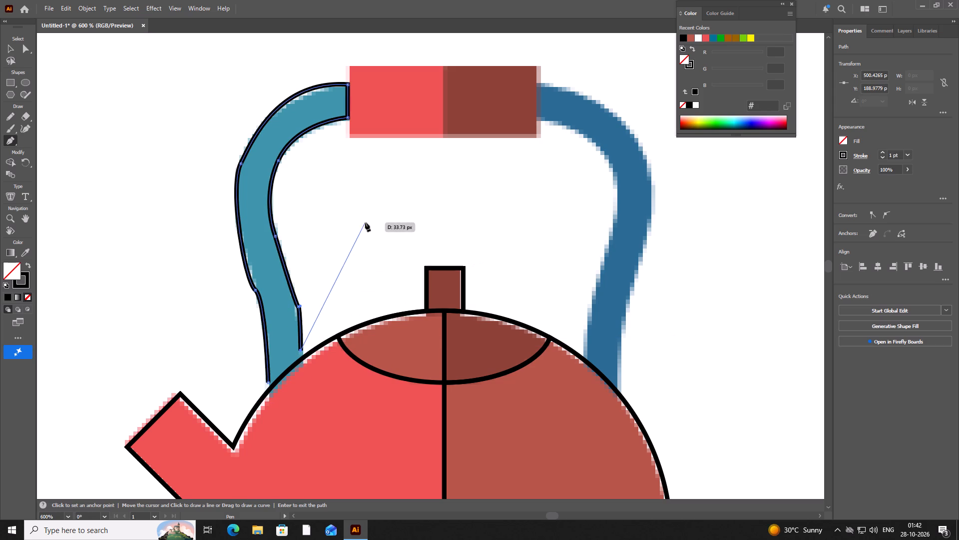
pyautogui.click(270, 380)
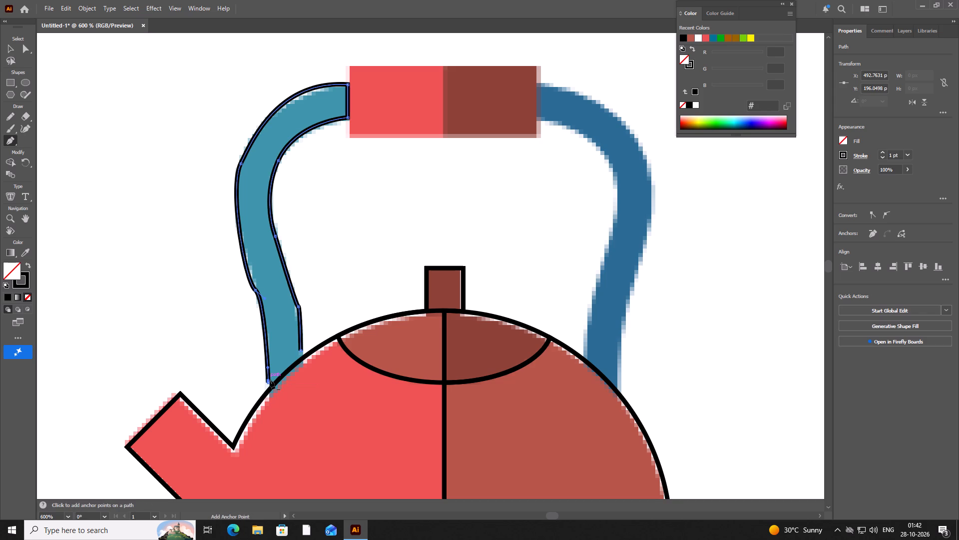
pyautogui.click(270, 380)
pyautogui.click(267, 382)
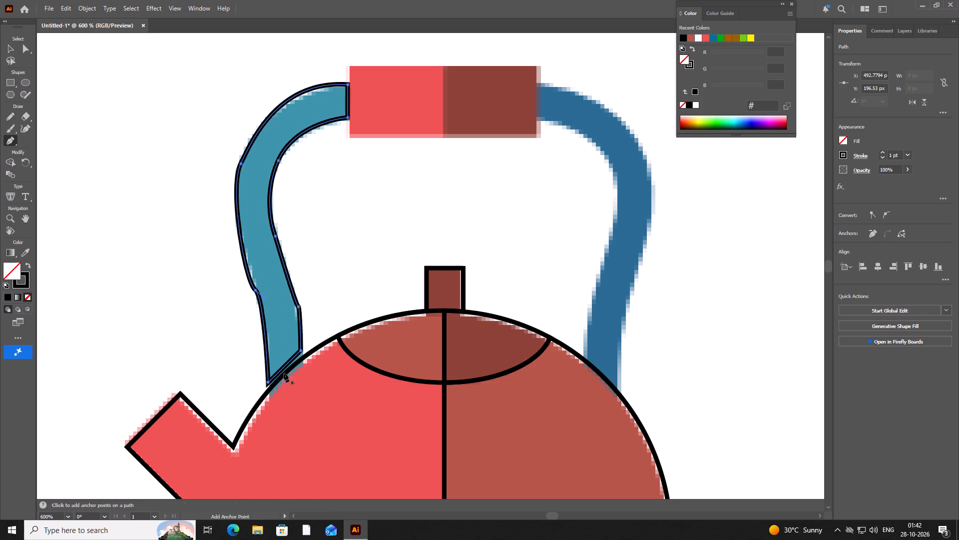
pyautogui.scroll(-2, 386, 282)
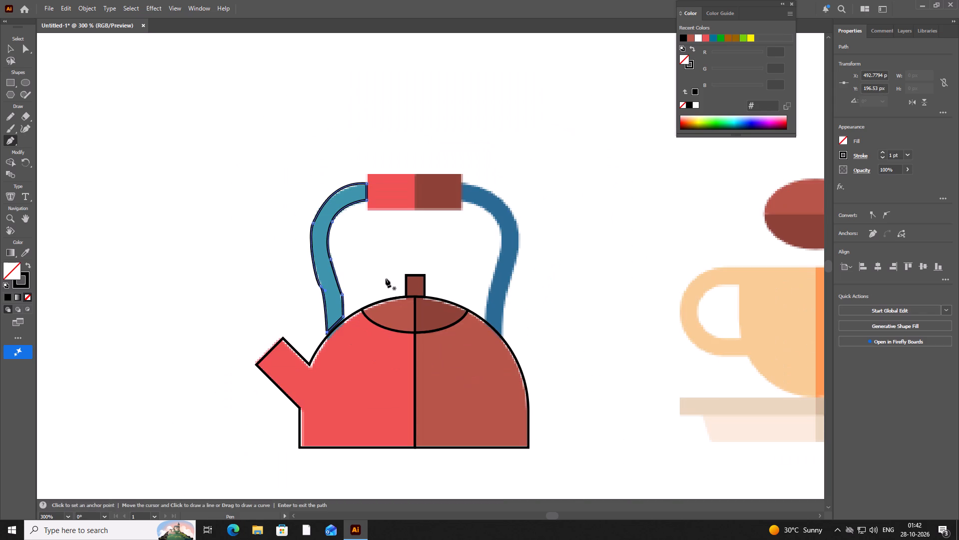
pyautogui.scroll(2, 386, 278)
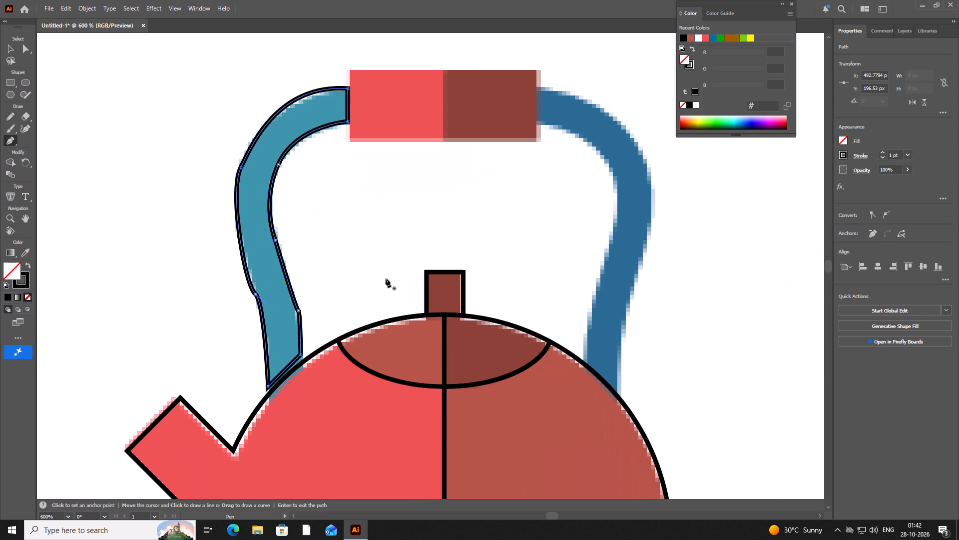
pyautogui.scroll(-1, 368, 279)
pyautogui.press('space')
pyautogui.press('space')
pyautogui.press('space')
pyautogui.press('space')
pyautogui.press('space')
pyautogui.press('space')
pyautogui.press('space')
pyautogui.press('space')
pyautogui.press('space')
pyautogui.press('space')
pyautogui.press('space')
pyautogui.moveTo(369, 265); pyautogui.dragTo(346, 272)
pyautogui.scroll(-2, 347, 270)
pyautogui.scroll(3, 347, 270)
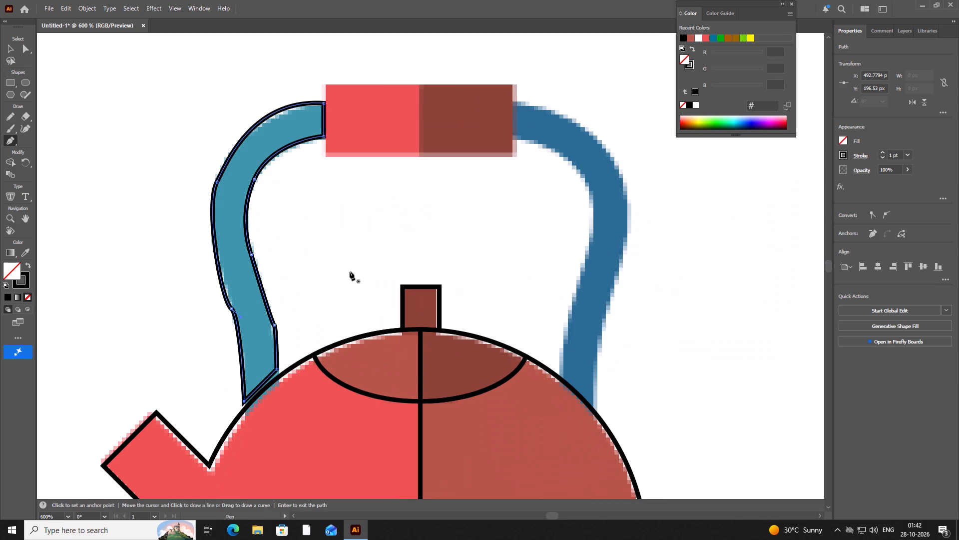
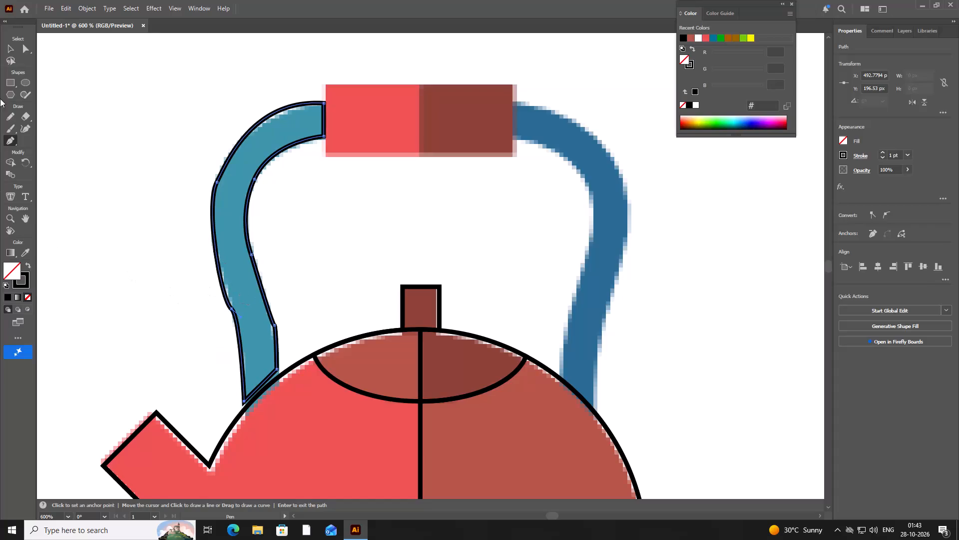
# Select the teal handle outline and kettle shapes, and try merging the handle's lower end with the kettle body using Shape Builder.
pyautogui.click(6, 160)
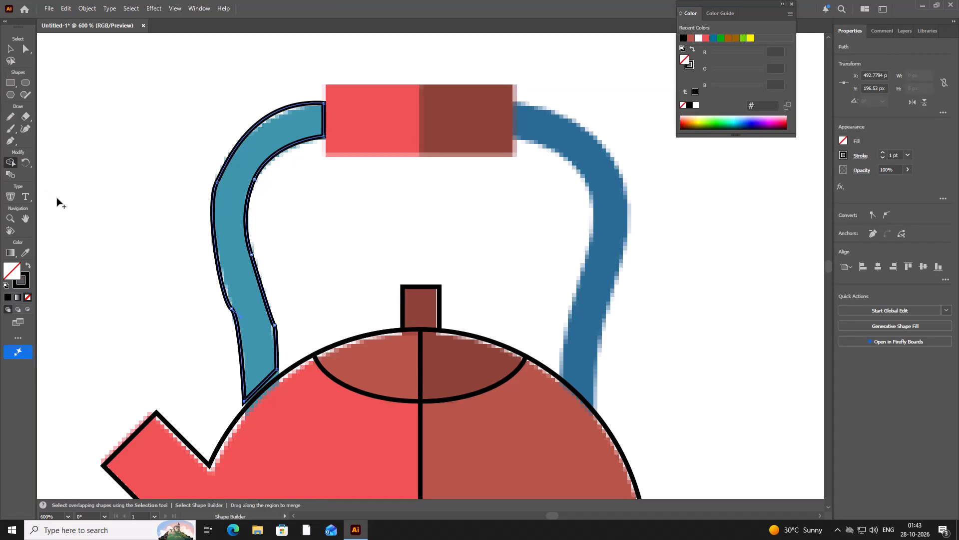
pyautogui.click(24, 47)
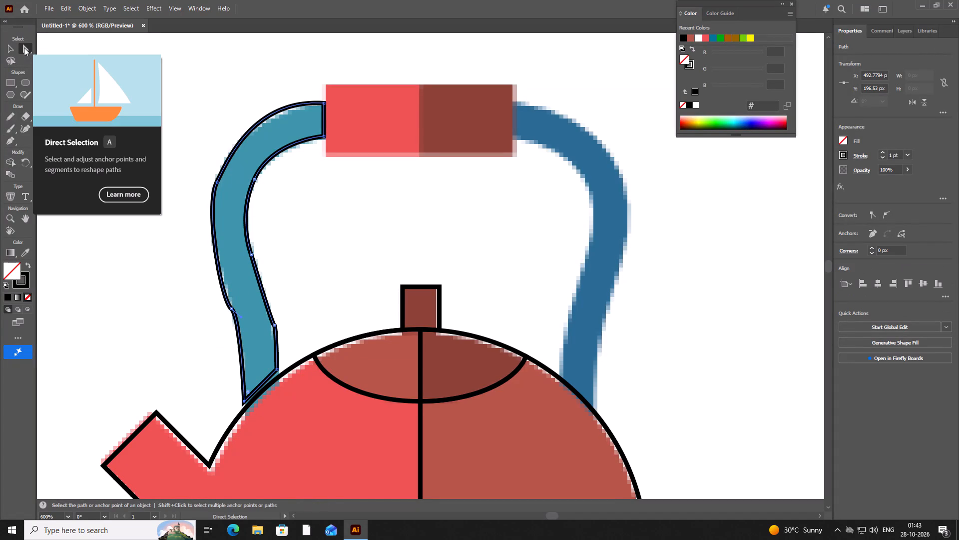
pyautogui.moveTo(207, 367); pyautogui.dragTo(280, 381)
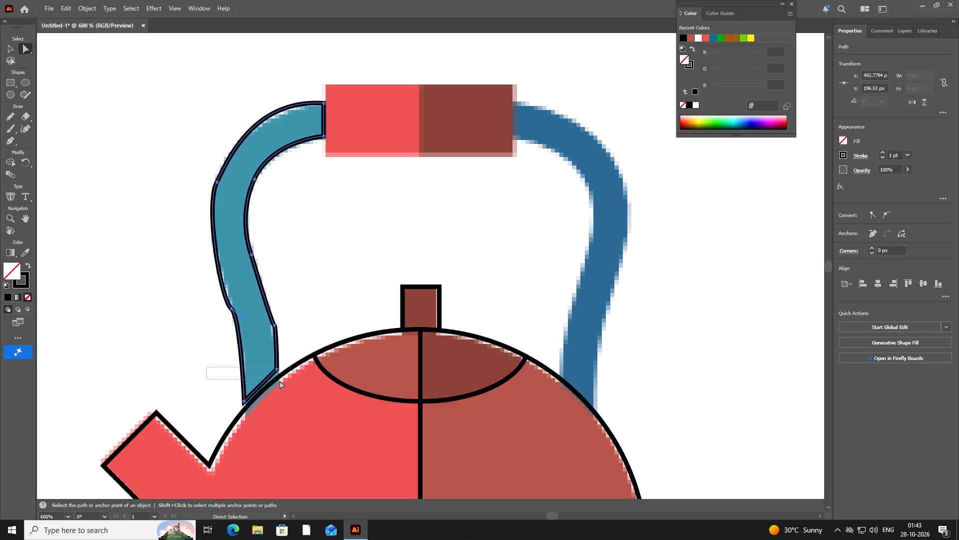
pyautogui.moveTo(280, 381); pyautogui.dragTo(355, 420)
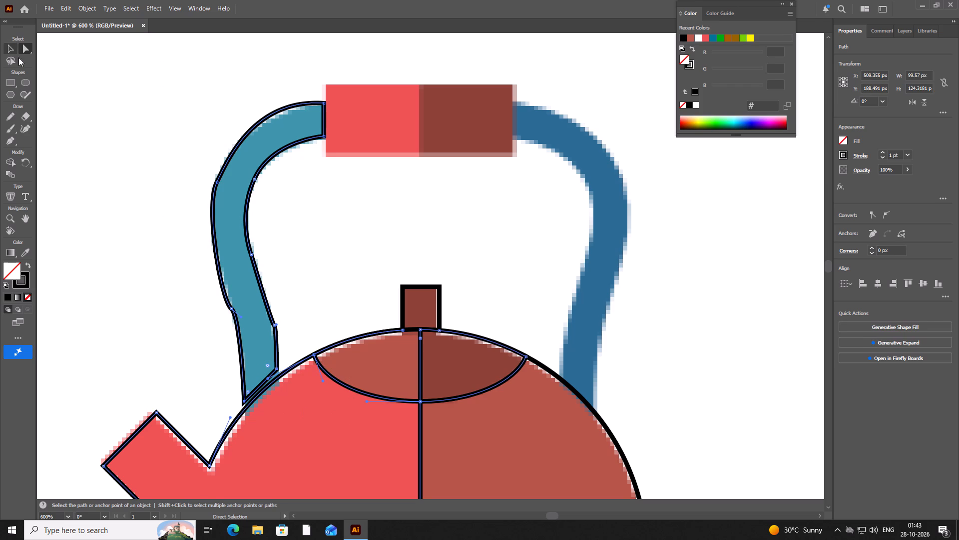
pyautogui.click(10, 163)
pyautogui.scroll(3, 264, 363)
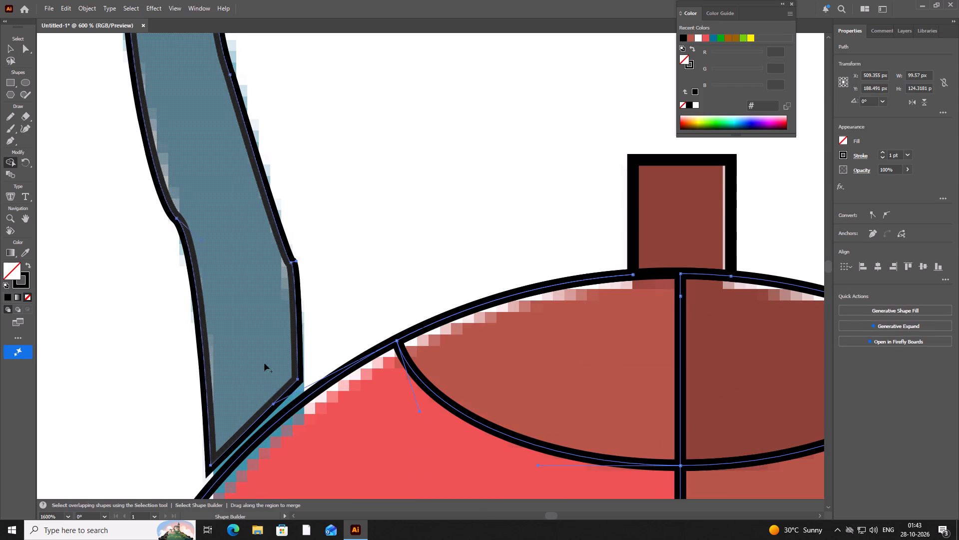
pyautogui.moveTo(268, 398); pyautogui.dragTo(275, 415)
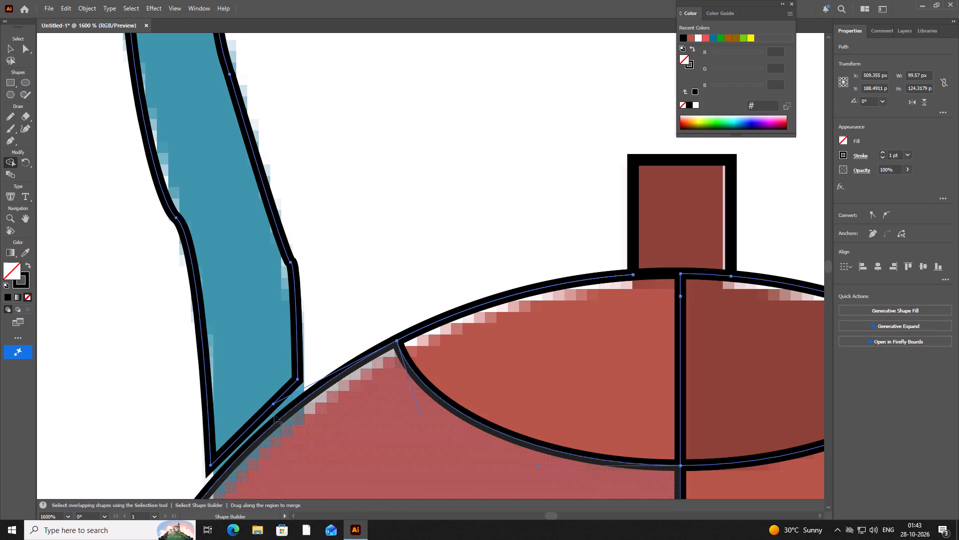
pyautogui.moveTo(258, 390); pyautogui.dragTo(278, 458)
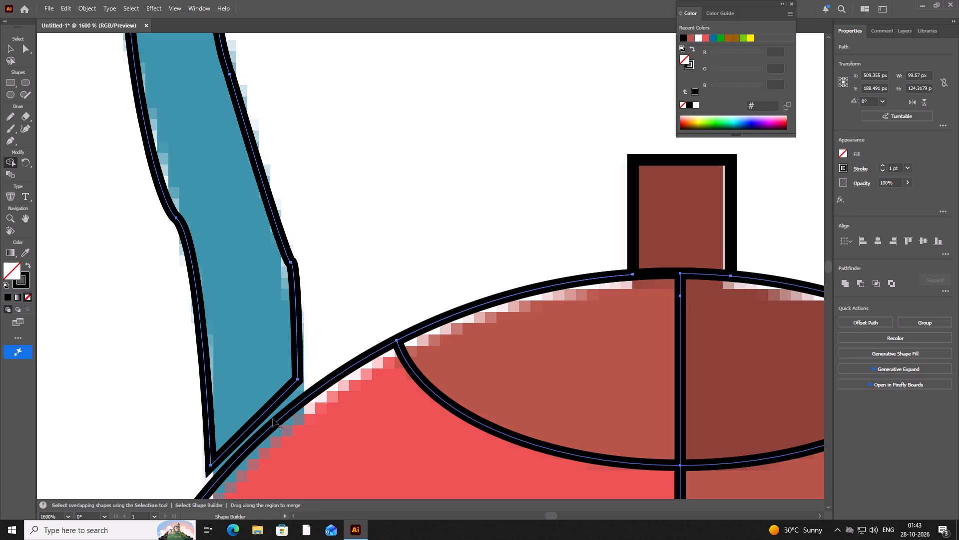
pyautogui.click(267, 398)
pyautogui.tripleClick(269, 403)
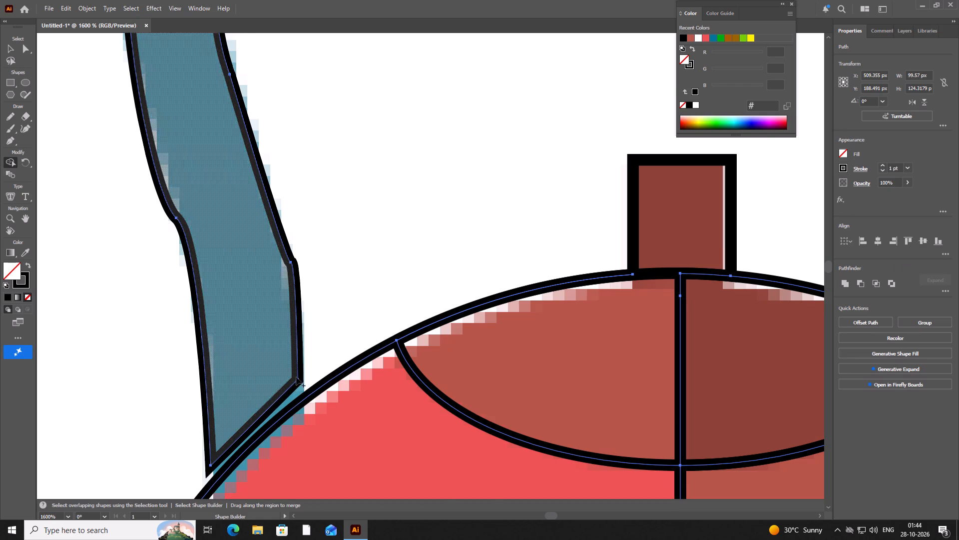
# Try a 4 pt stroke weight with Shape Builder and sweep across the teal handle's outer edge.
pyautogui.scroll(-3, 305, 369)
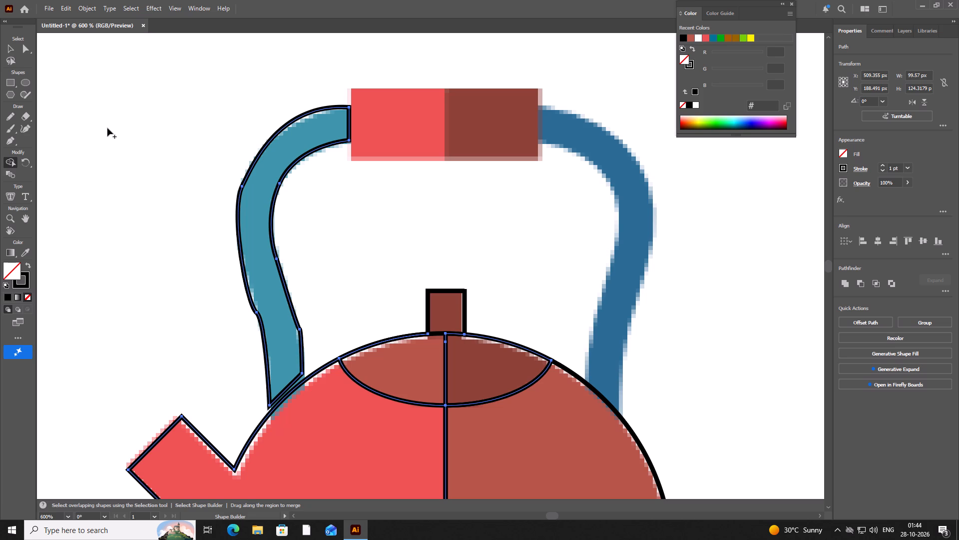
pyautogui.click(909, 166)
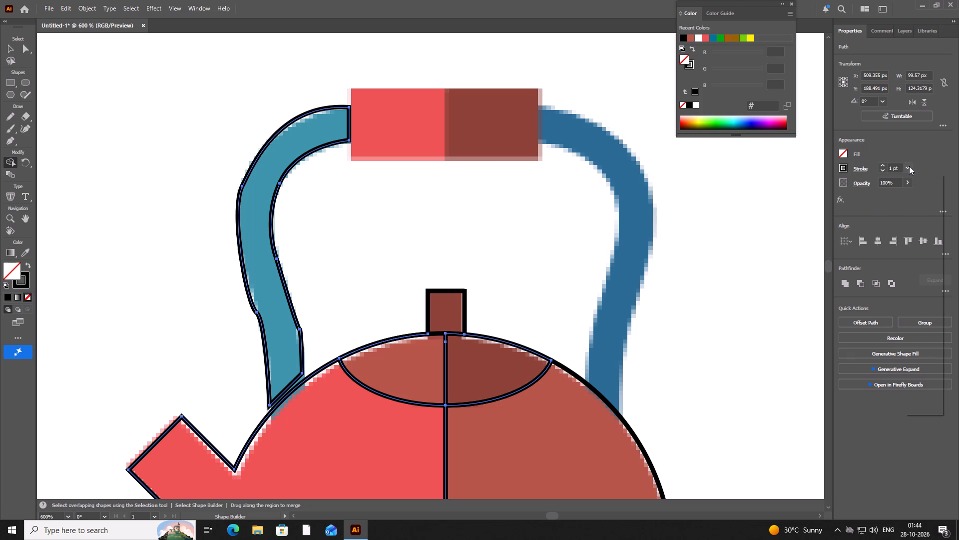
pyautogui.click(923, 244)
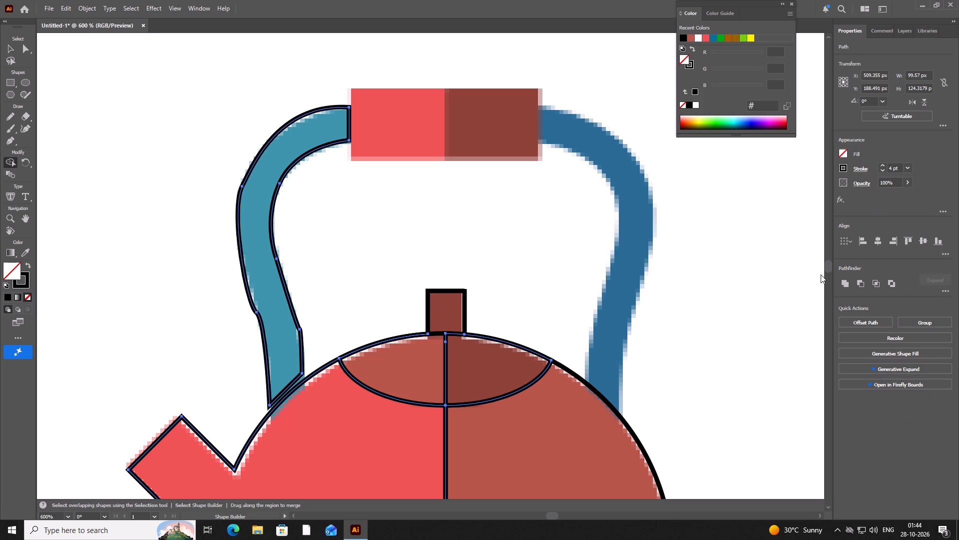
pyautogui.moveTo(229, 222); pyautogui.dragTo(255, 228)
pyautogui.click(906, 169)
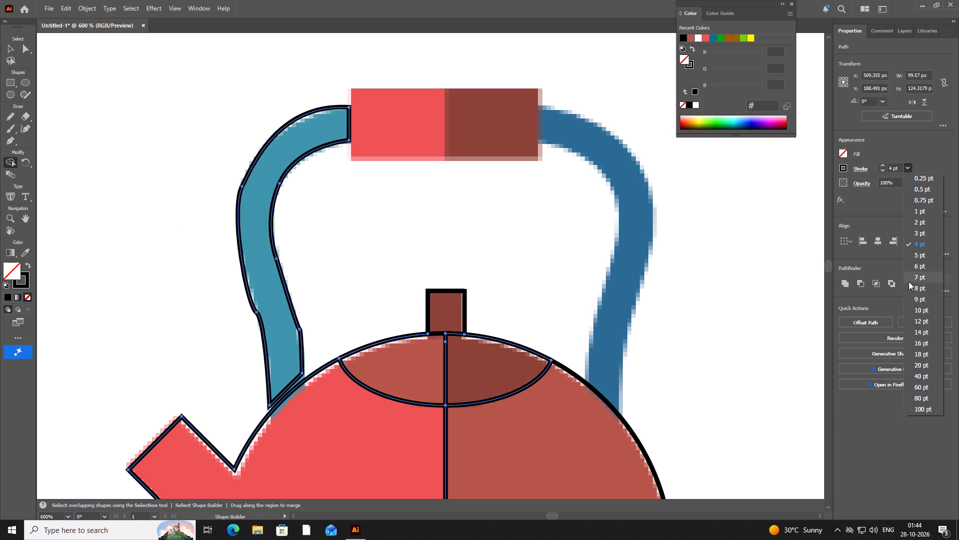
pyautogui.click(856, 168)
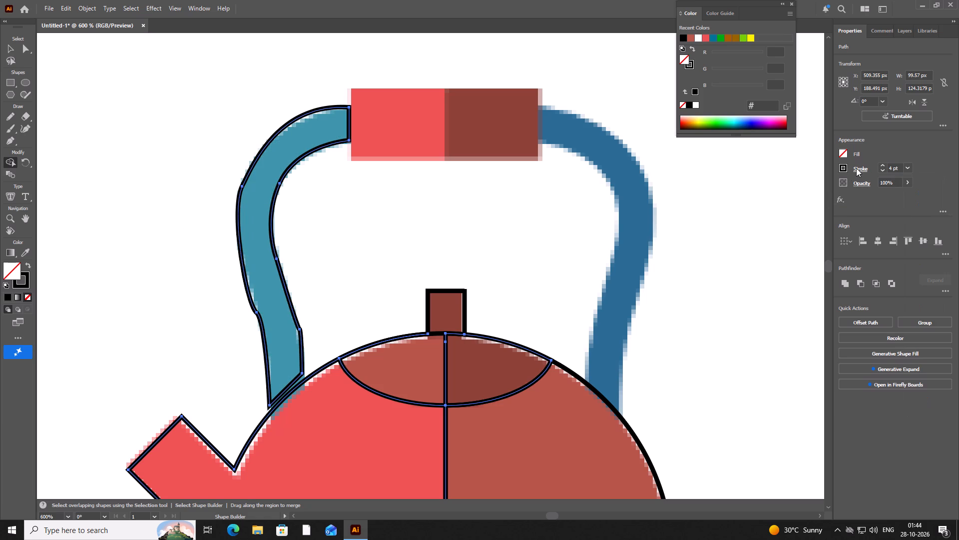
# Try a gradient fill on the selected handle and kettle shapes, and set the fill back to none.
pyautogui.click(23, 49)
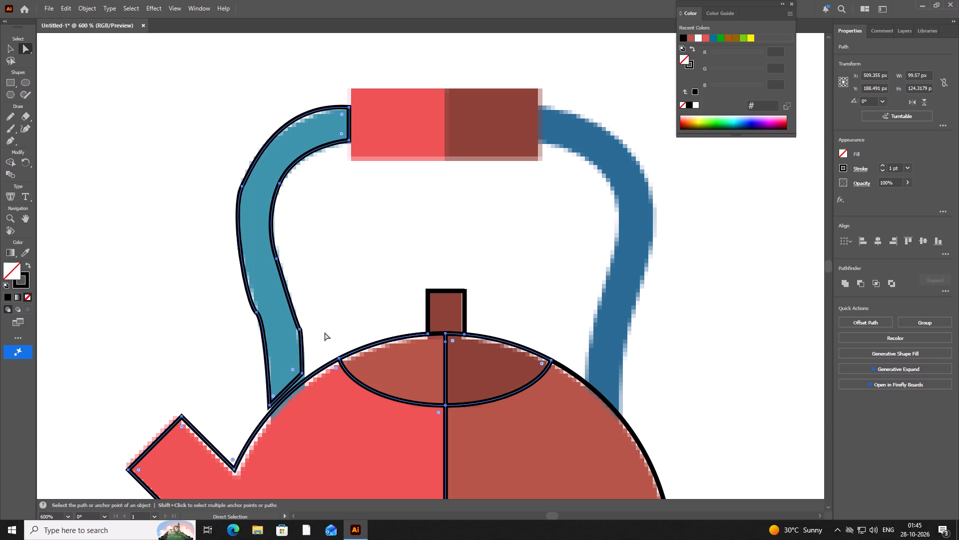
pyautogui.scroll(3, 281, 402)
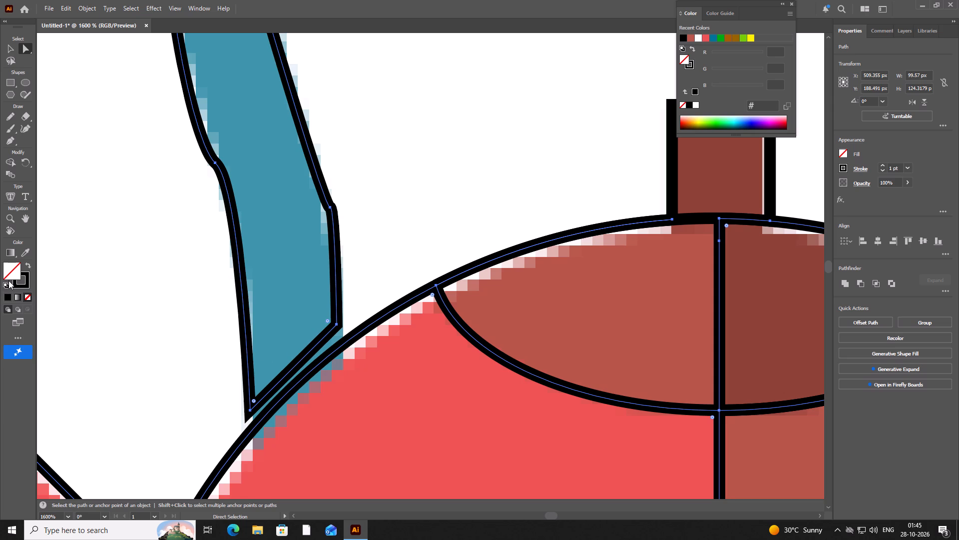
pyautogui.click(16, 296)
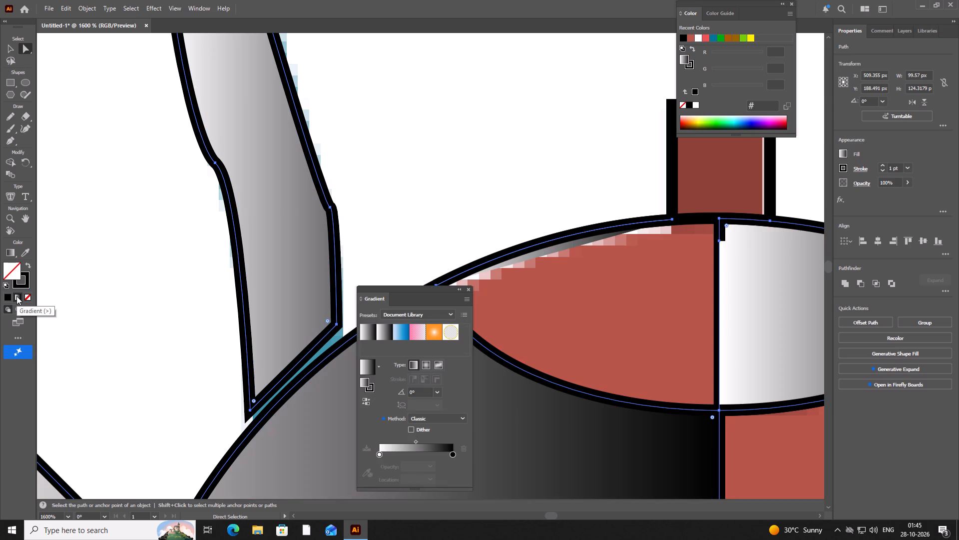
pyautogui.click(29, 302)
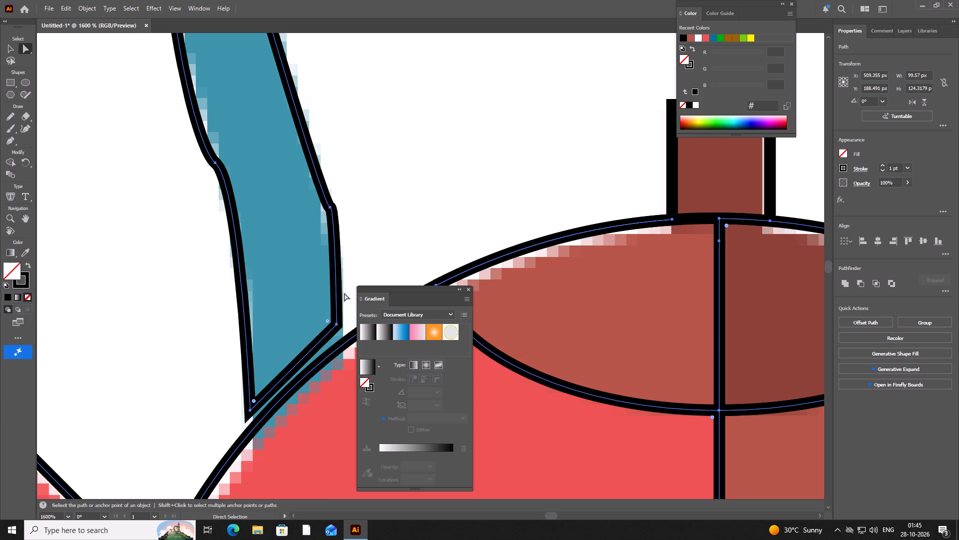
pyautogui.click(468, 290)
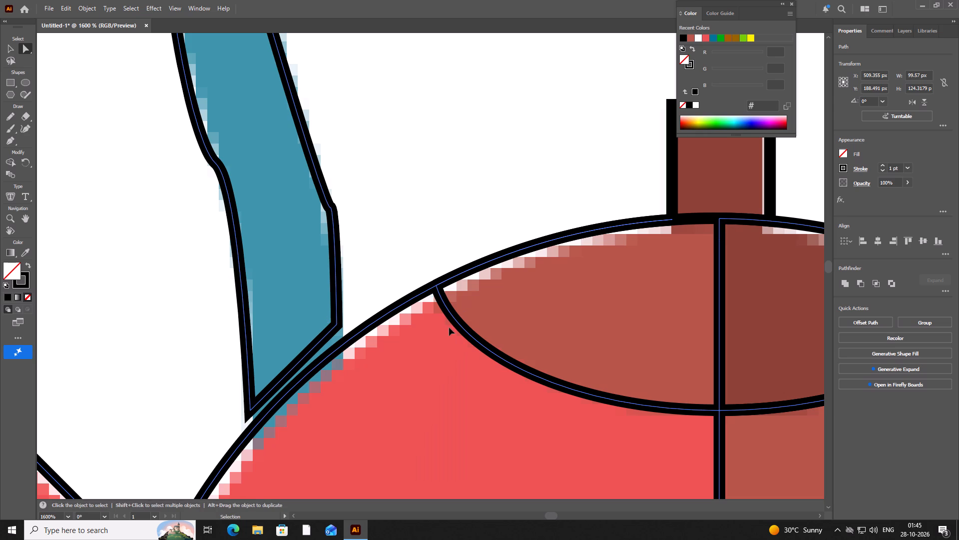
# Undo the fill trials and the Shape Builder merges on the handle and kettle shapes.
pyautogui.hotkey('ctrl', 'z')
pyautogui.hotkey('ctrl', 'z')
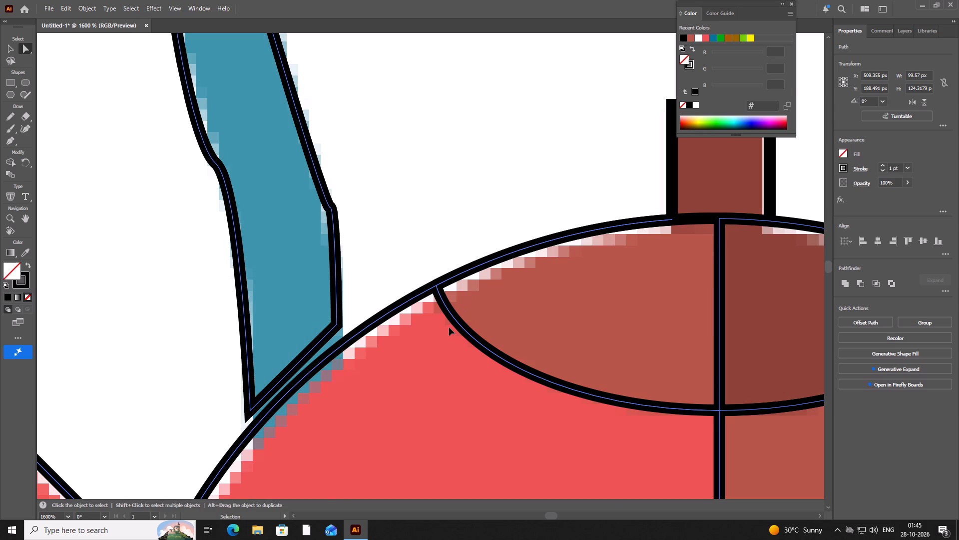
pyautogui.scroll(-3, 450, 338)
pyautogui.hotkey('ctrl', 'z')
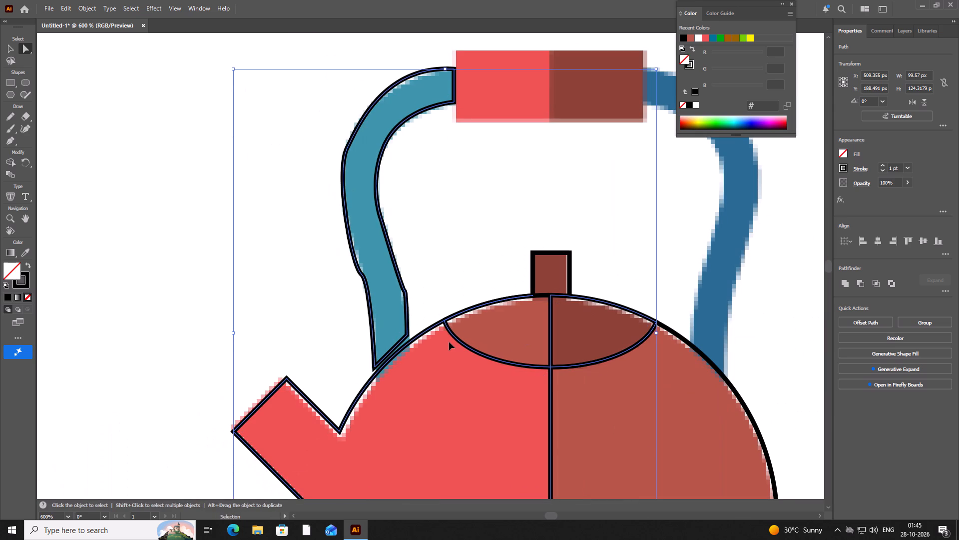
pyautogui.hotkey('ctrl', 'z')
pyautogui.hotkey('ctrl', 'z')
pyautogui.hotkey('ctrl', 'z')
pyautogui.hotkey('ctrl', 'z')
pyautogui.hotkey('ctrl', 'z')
# Undo the teal handle's Pen tracing segment by segment, back to its starting anchor at the kettle body.
pyautogui.click(399, 106)
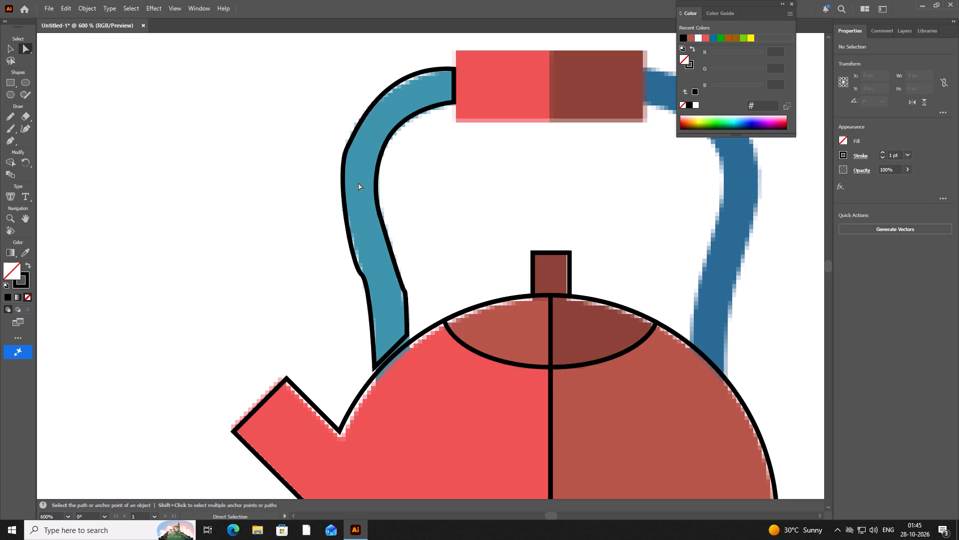
pyautogui.rightClick(358, 182)
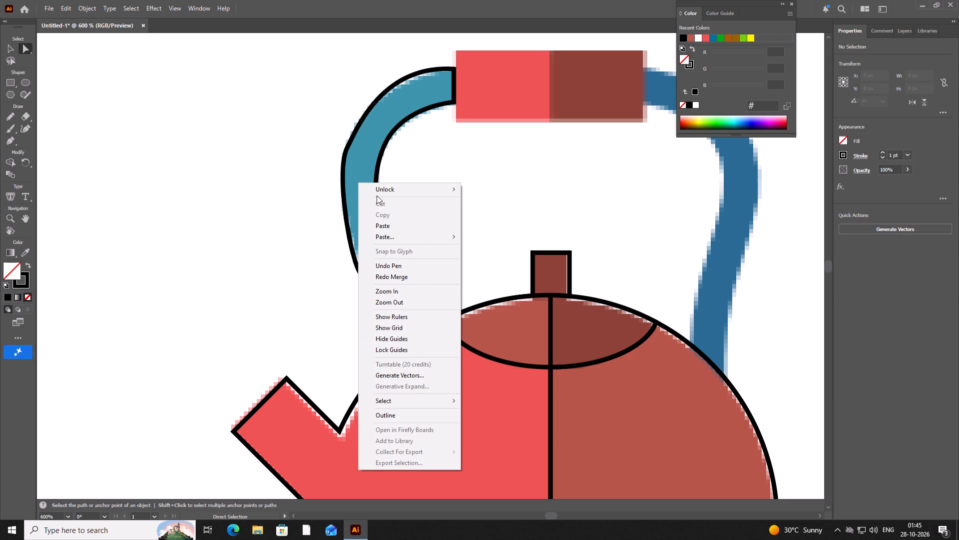
pyautogui.click(393, 266)
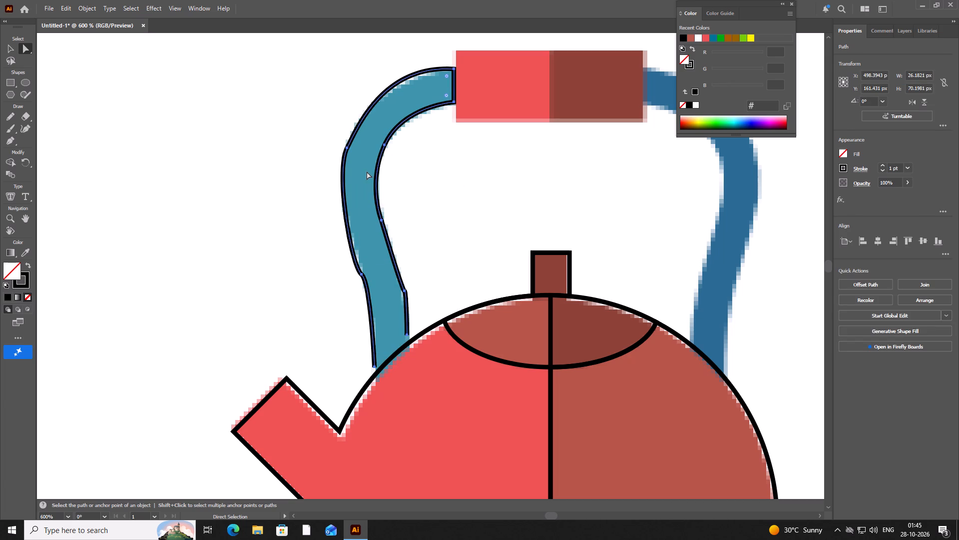
pyautogui.hotkey('ctrl', 'z')
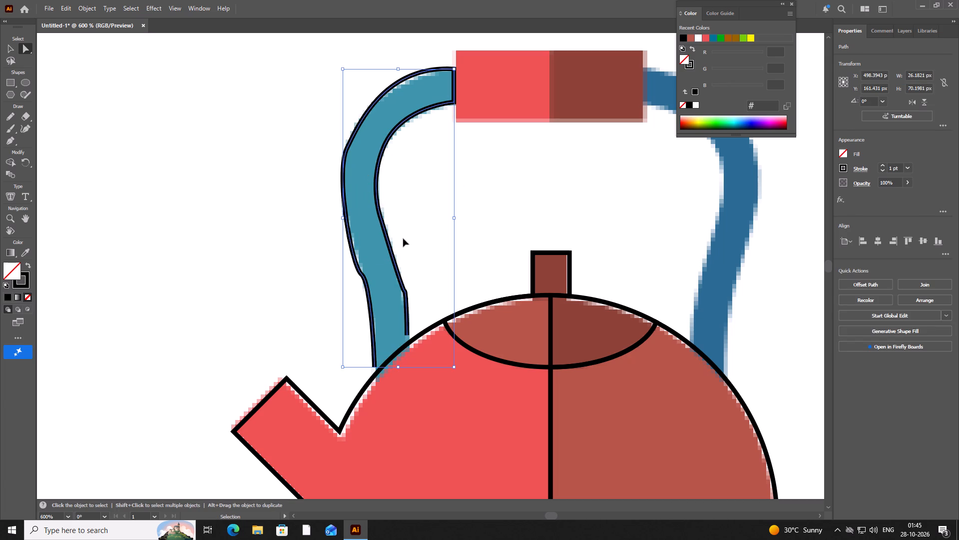
pyautogui.hotkey('ctrl', 'z')
pyautogui.hotkey('ctrl', 'z')
pyautogui.hotkey('ctrl', 'z')
pyautogui.hotkey('ctrl', 'z')
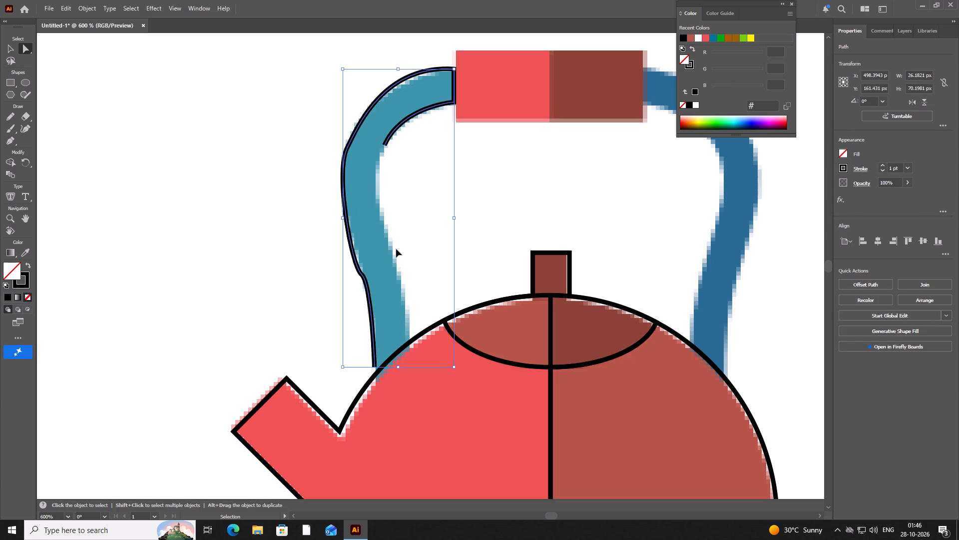
pyautogui.hotkey('ctrl', 'z')
pyautogui.hotkey('ctrl', 'z')
pyautogui.hotkey('ctrl', 'z')
pyautogui.hotkey('ctrl', 'z')
pyautogui.hotkey('ctrl', 'z')
pyautogui.hotkey('ctrl', 'z')
pyautogui.hotkey('ctrl', 'z')
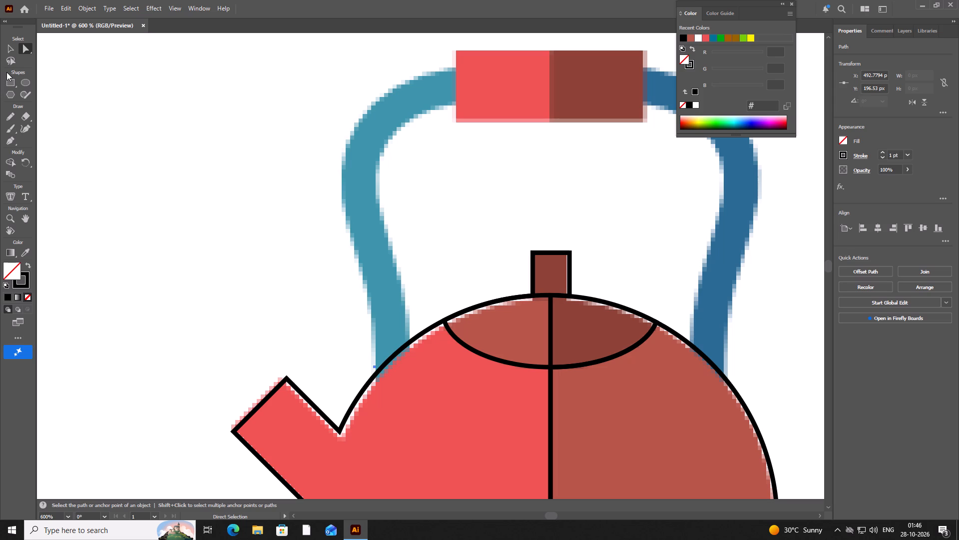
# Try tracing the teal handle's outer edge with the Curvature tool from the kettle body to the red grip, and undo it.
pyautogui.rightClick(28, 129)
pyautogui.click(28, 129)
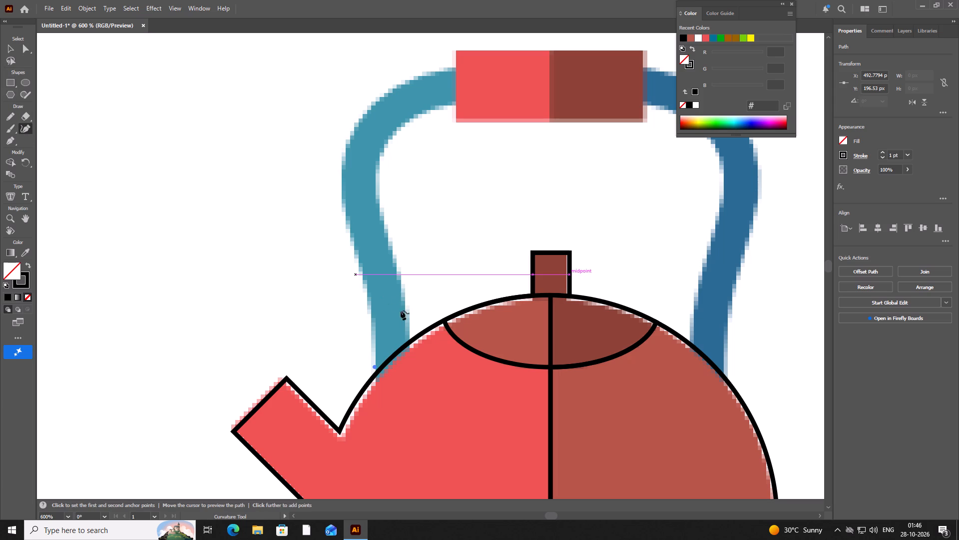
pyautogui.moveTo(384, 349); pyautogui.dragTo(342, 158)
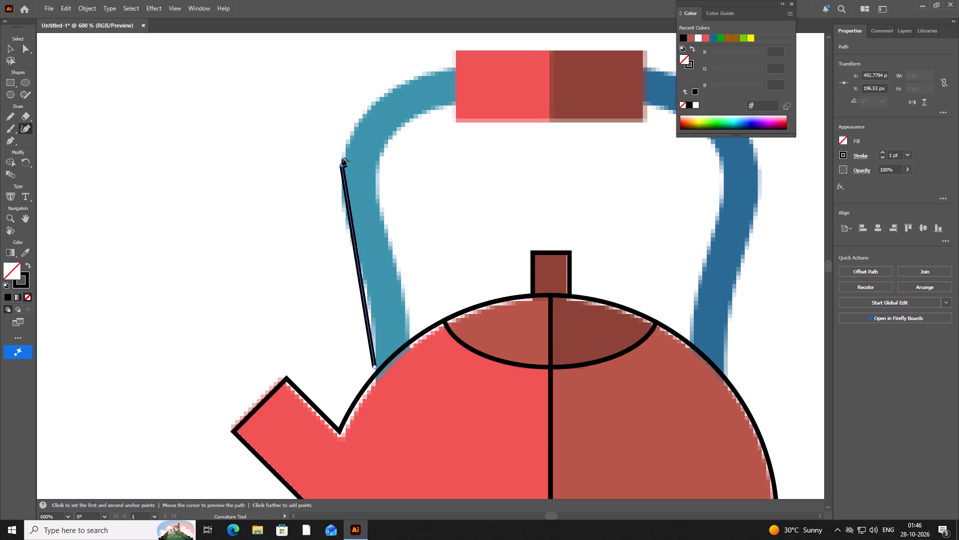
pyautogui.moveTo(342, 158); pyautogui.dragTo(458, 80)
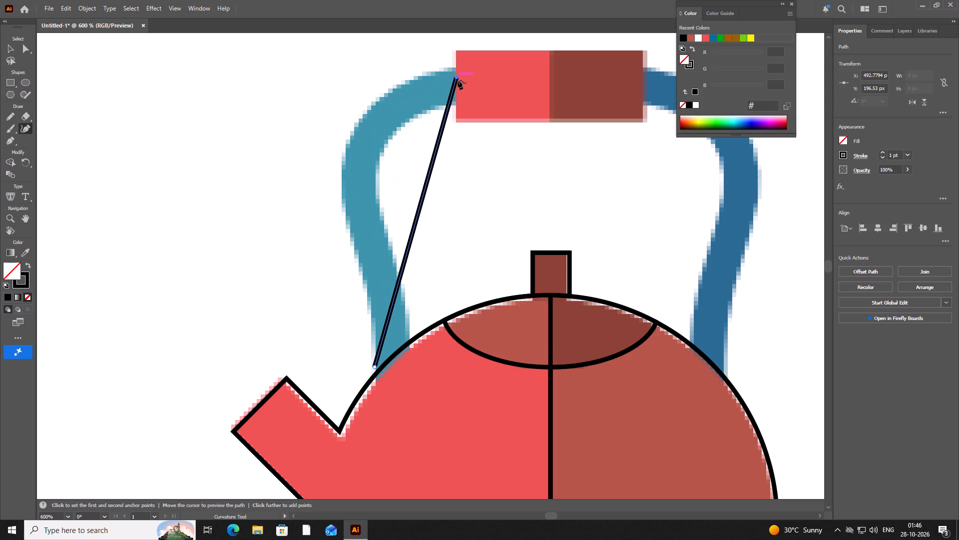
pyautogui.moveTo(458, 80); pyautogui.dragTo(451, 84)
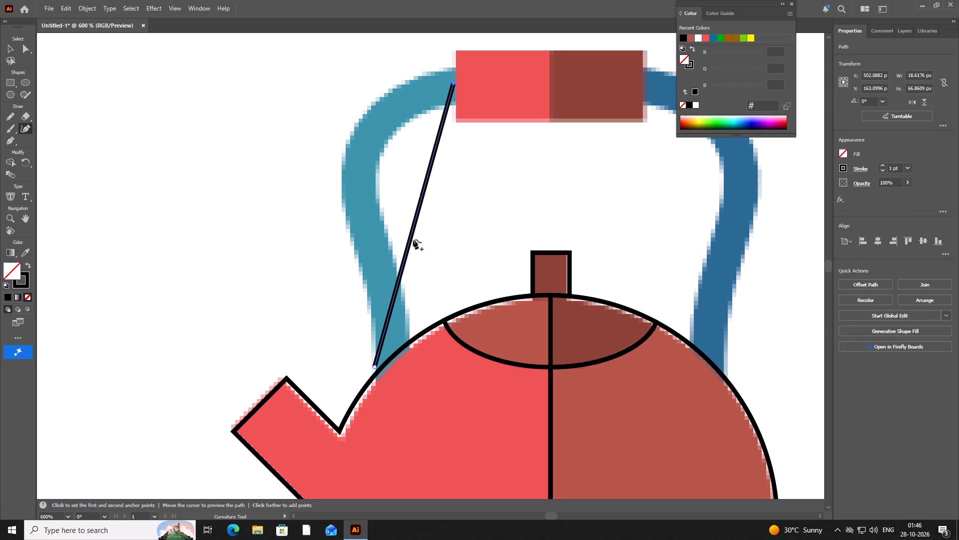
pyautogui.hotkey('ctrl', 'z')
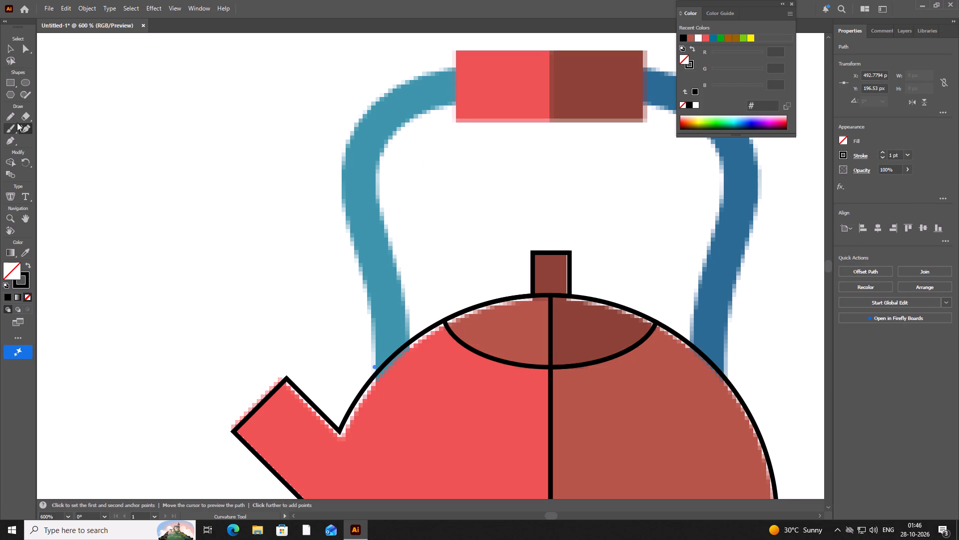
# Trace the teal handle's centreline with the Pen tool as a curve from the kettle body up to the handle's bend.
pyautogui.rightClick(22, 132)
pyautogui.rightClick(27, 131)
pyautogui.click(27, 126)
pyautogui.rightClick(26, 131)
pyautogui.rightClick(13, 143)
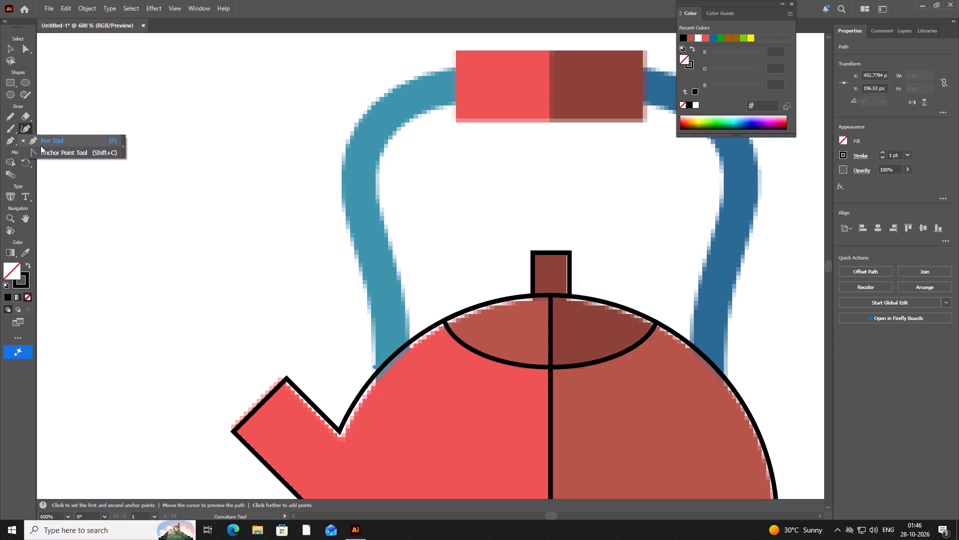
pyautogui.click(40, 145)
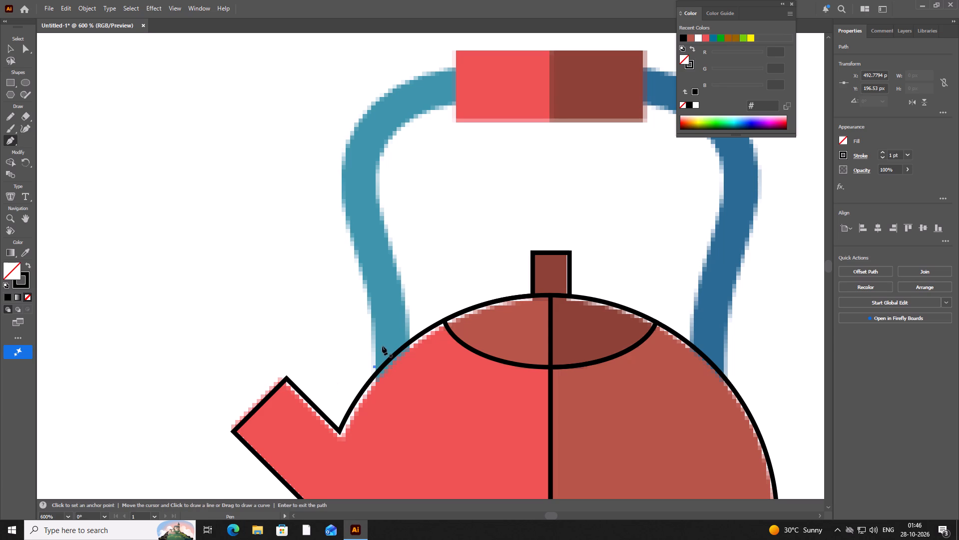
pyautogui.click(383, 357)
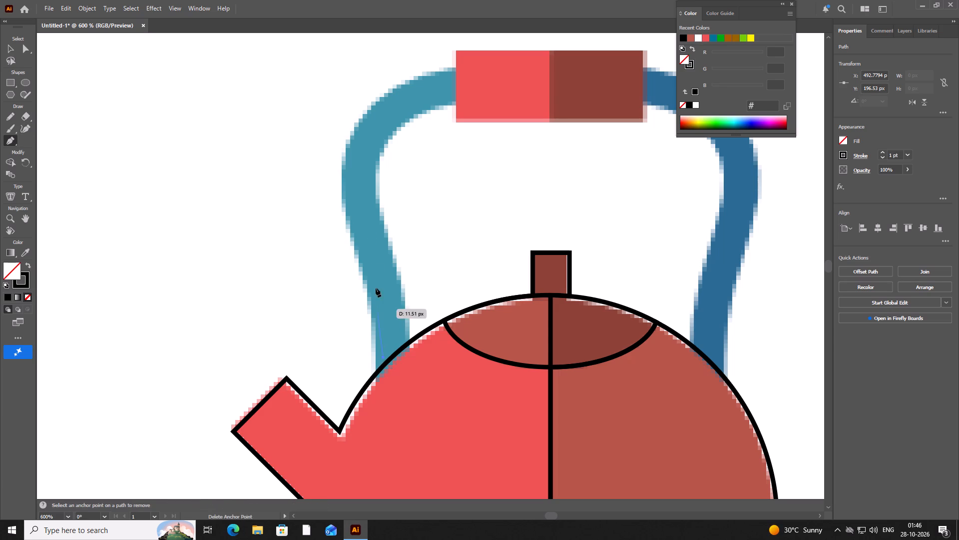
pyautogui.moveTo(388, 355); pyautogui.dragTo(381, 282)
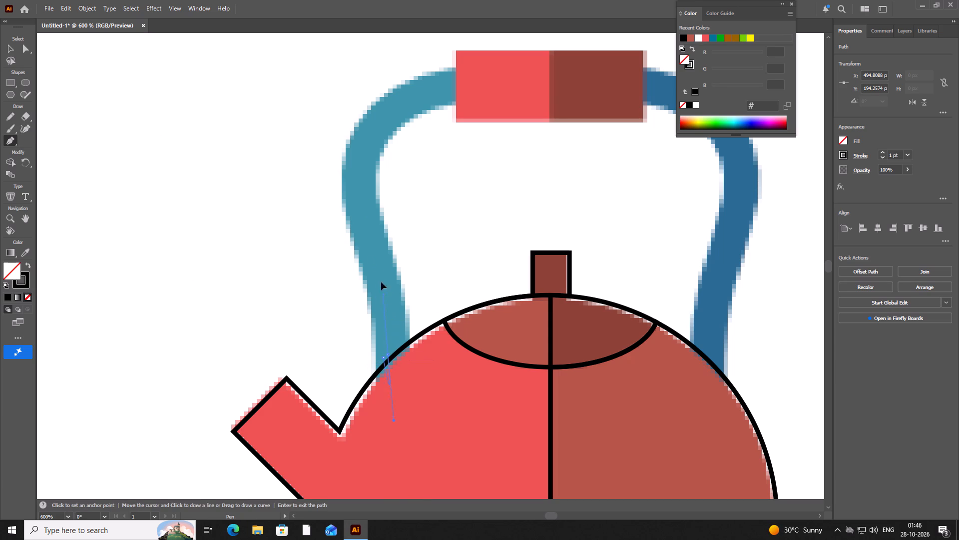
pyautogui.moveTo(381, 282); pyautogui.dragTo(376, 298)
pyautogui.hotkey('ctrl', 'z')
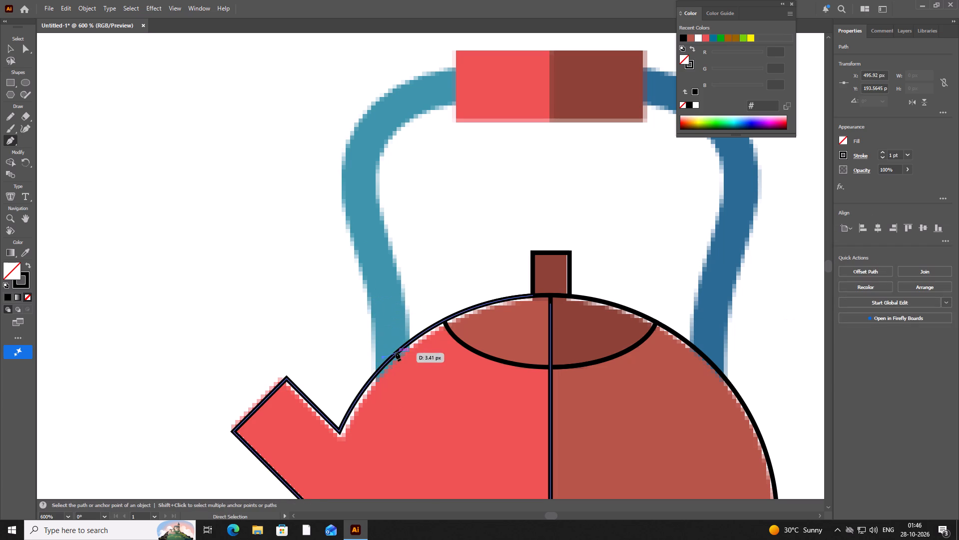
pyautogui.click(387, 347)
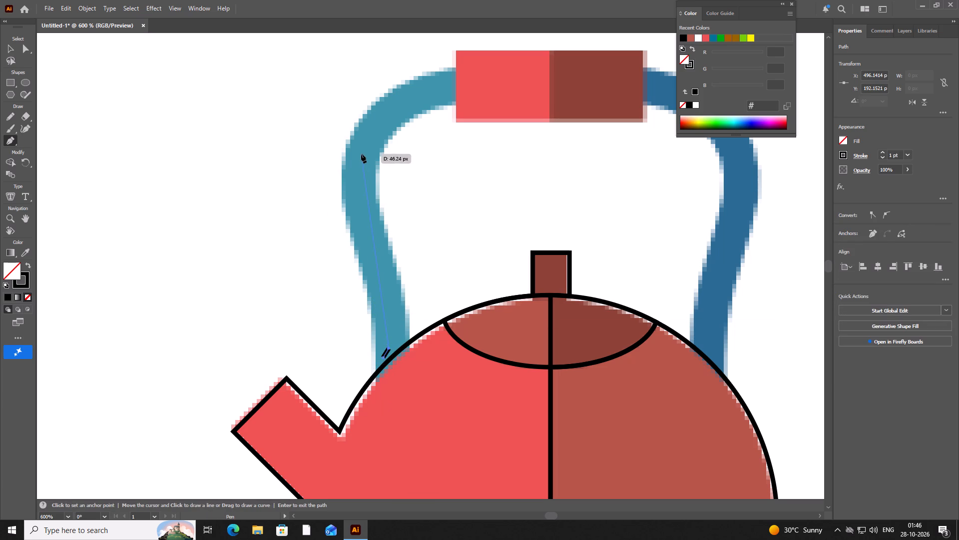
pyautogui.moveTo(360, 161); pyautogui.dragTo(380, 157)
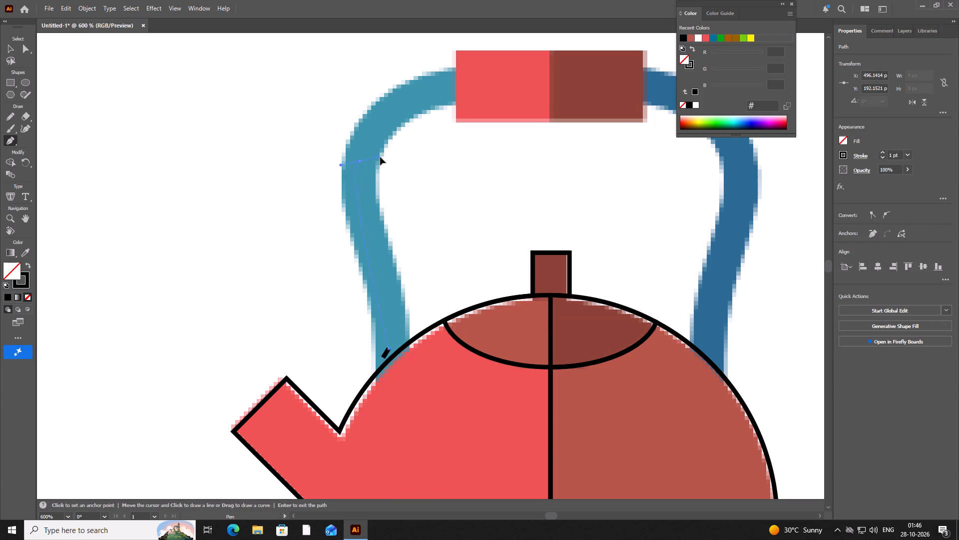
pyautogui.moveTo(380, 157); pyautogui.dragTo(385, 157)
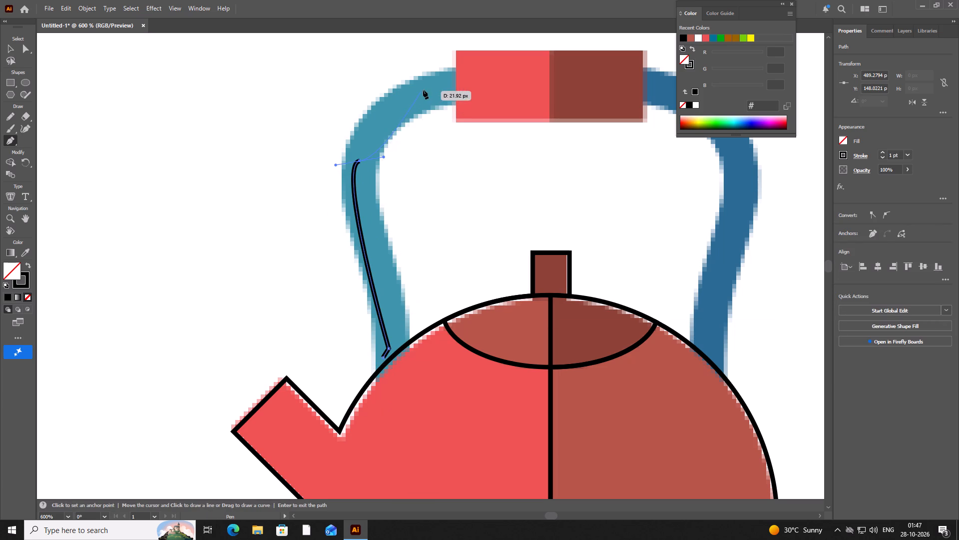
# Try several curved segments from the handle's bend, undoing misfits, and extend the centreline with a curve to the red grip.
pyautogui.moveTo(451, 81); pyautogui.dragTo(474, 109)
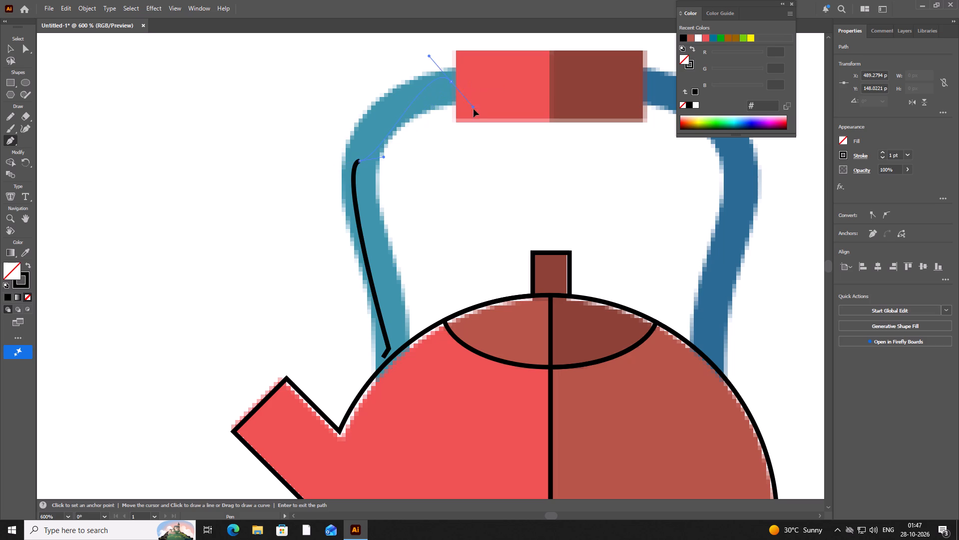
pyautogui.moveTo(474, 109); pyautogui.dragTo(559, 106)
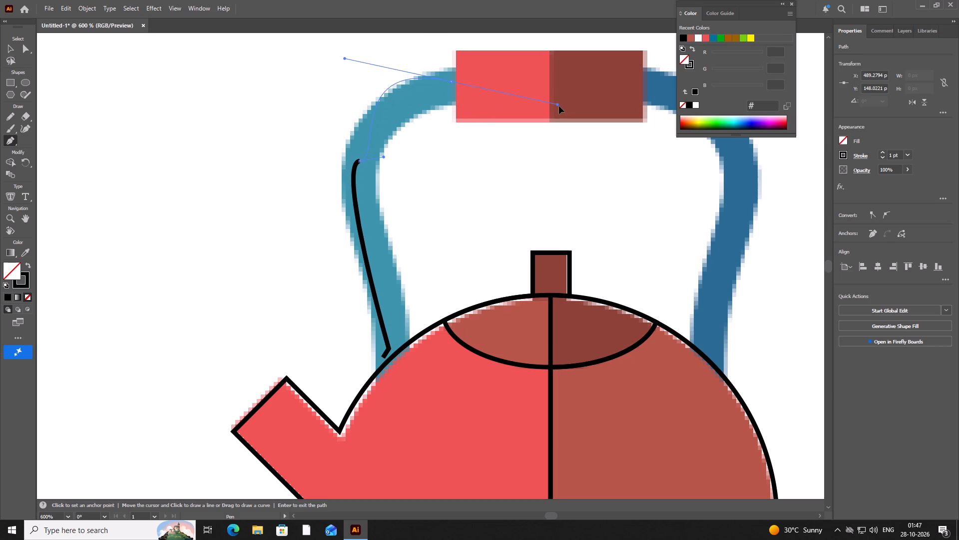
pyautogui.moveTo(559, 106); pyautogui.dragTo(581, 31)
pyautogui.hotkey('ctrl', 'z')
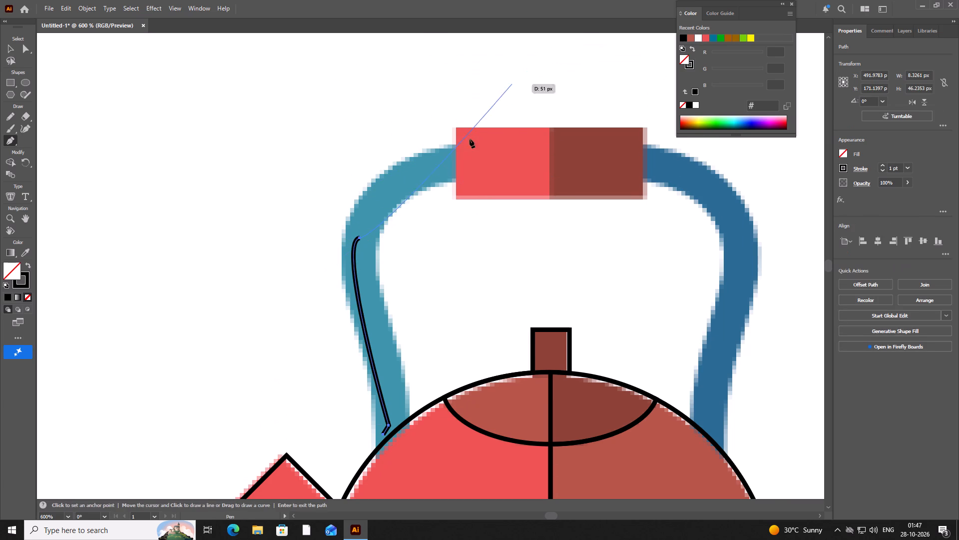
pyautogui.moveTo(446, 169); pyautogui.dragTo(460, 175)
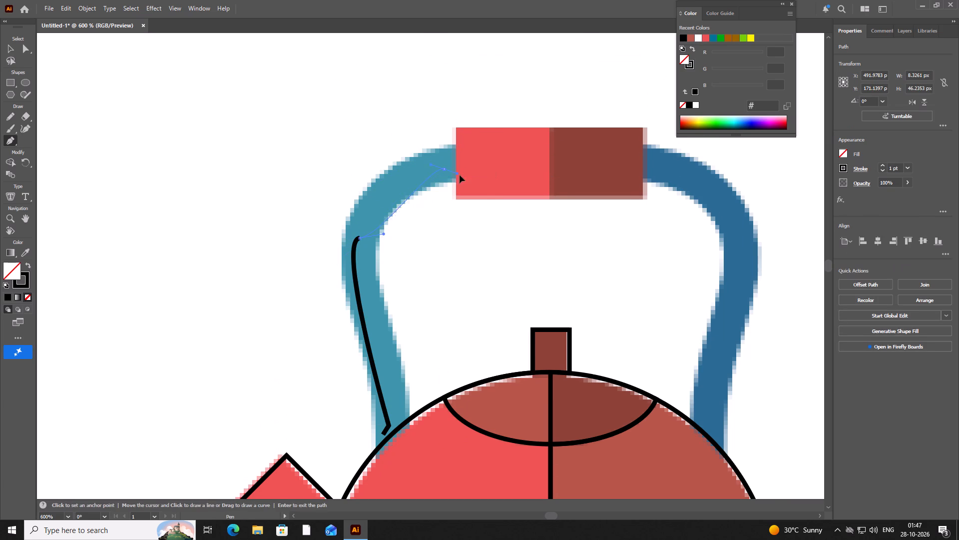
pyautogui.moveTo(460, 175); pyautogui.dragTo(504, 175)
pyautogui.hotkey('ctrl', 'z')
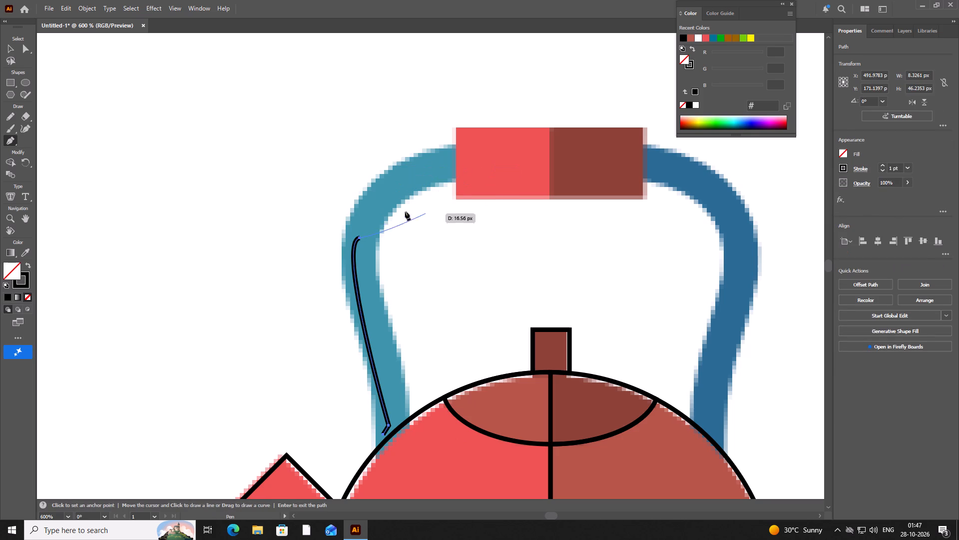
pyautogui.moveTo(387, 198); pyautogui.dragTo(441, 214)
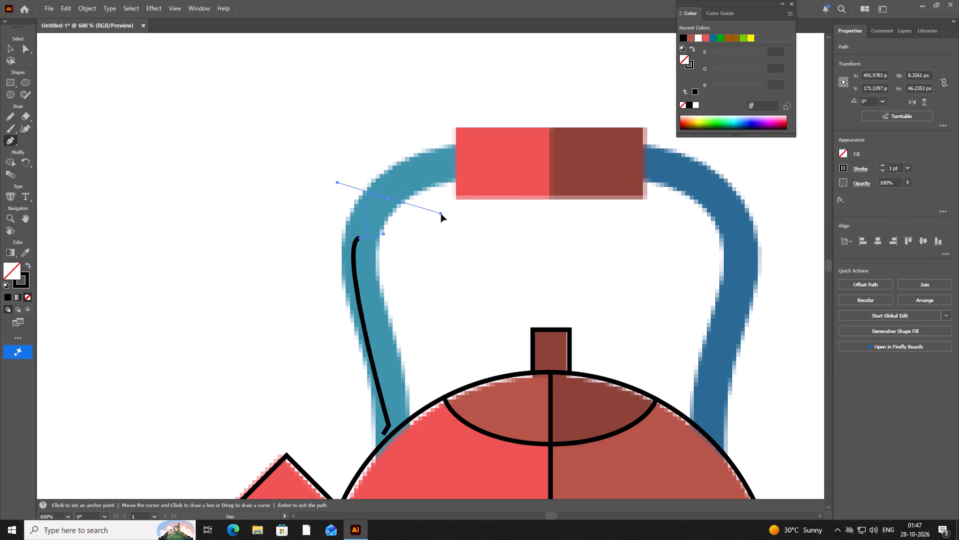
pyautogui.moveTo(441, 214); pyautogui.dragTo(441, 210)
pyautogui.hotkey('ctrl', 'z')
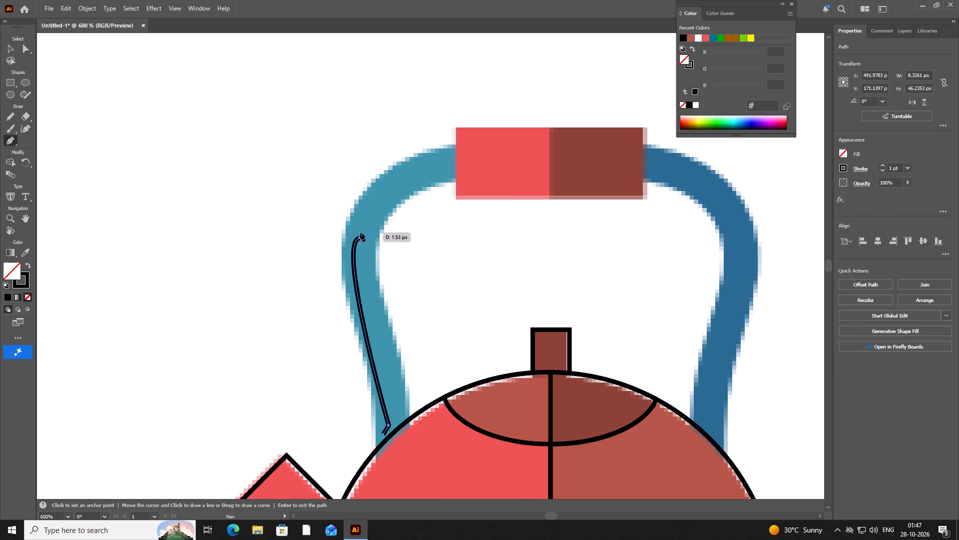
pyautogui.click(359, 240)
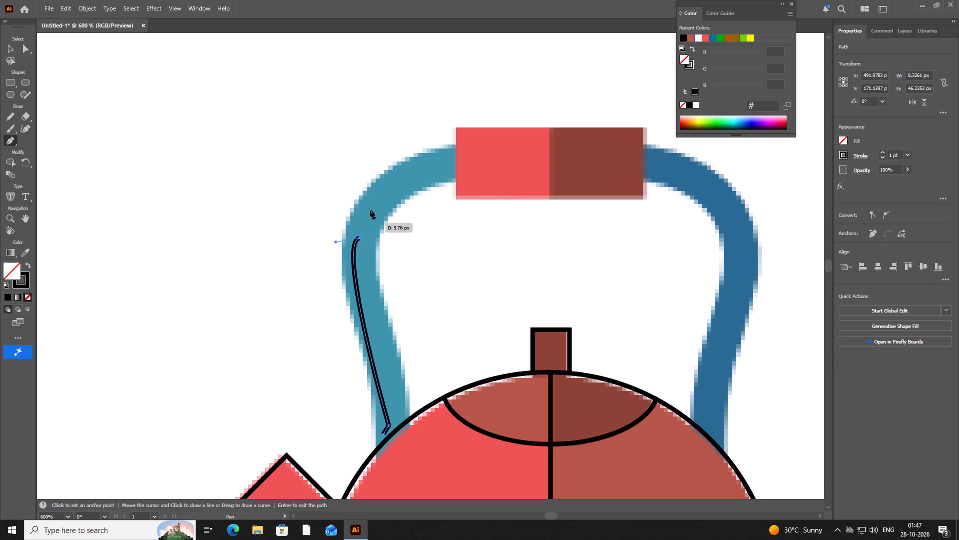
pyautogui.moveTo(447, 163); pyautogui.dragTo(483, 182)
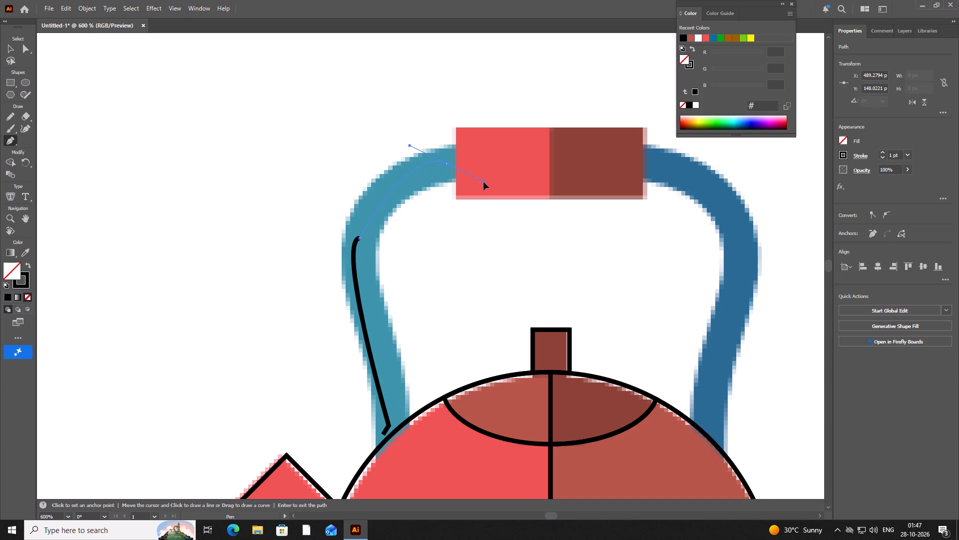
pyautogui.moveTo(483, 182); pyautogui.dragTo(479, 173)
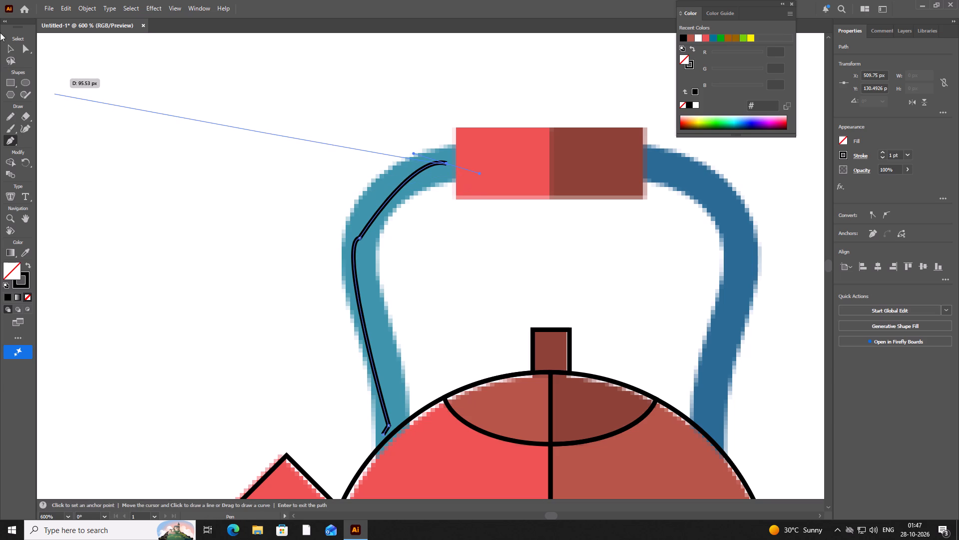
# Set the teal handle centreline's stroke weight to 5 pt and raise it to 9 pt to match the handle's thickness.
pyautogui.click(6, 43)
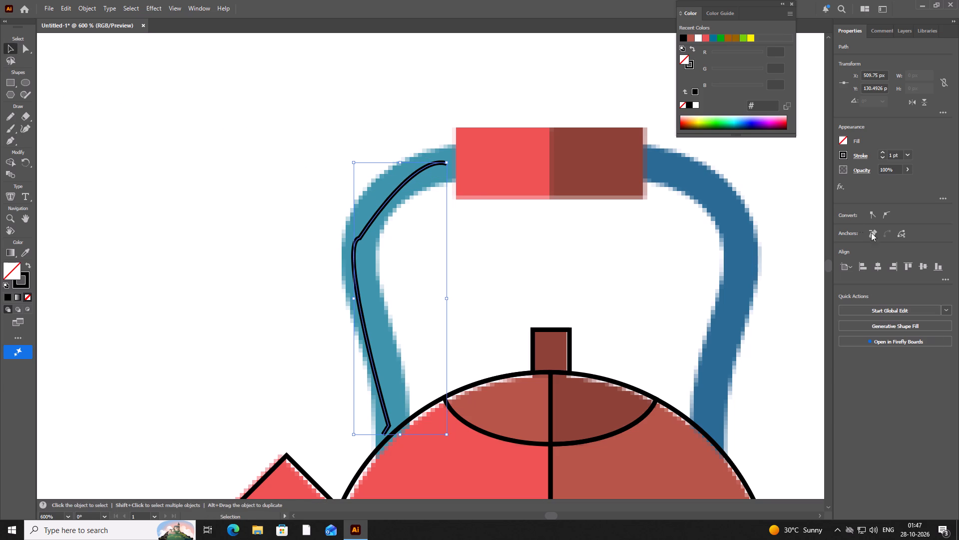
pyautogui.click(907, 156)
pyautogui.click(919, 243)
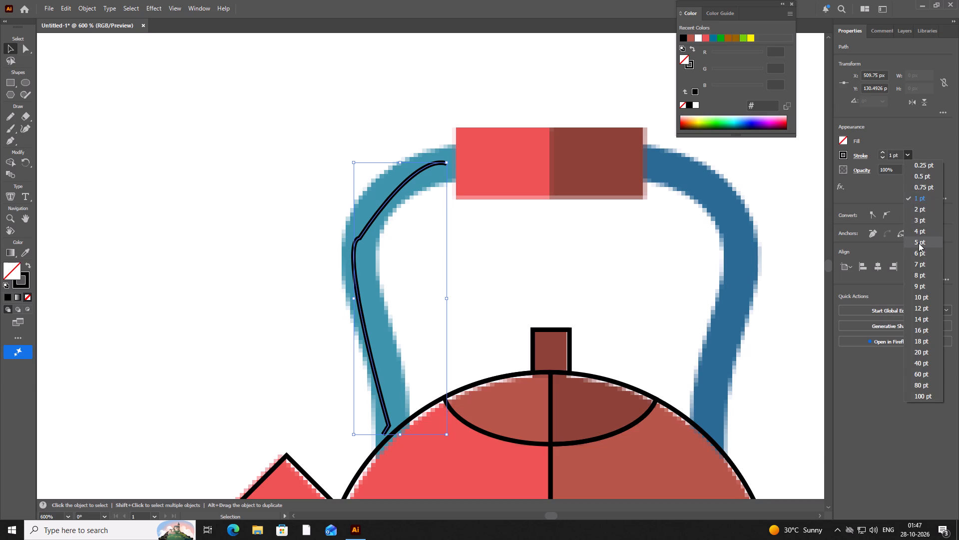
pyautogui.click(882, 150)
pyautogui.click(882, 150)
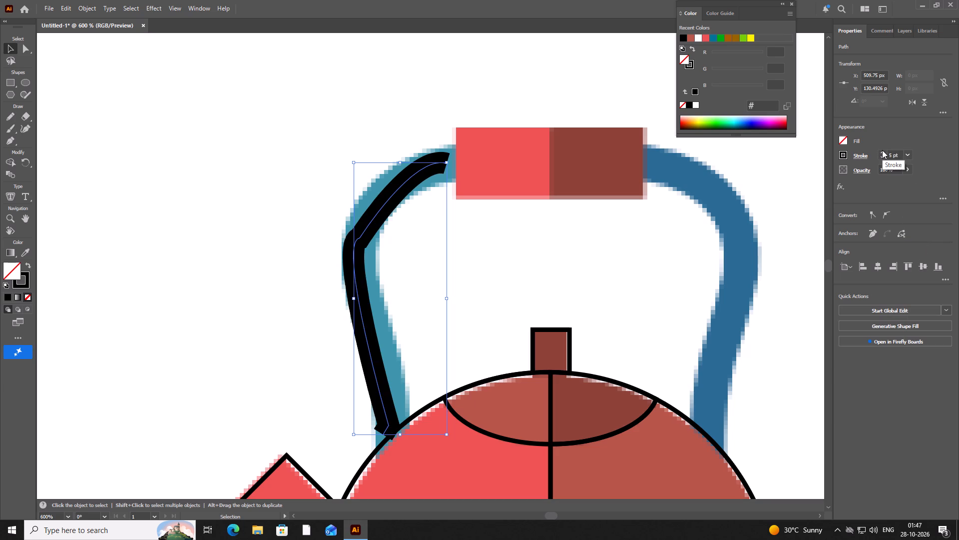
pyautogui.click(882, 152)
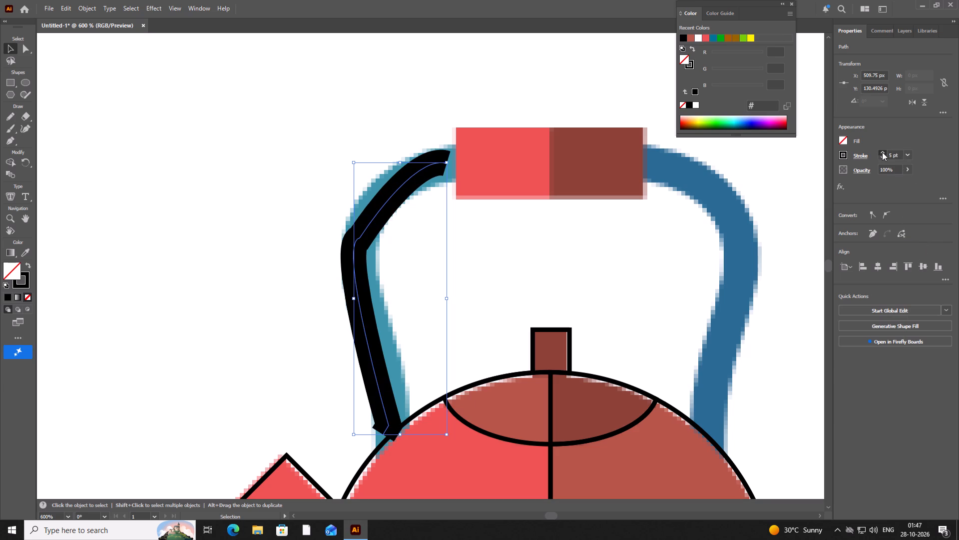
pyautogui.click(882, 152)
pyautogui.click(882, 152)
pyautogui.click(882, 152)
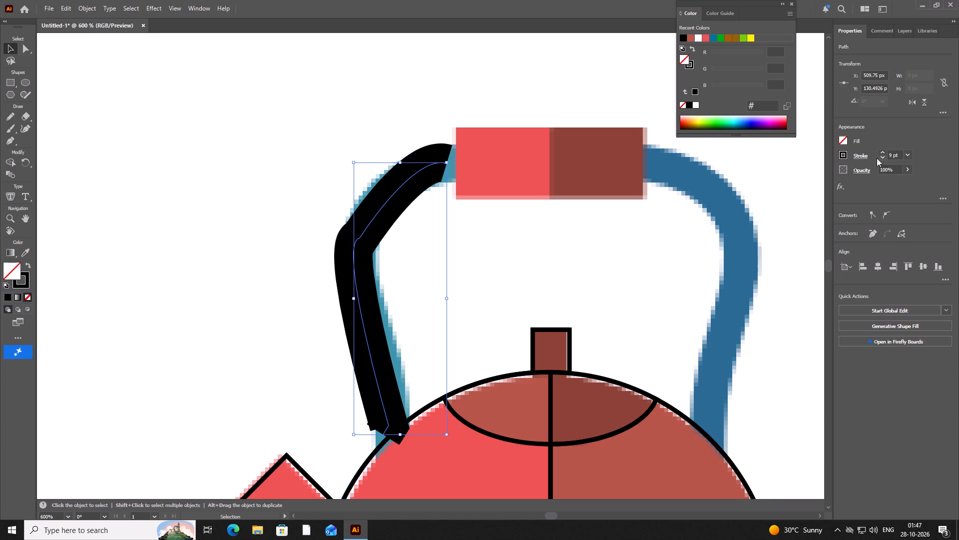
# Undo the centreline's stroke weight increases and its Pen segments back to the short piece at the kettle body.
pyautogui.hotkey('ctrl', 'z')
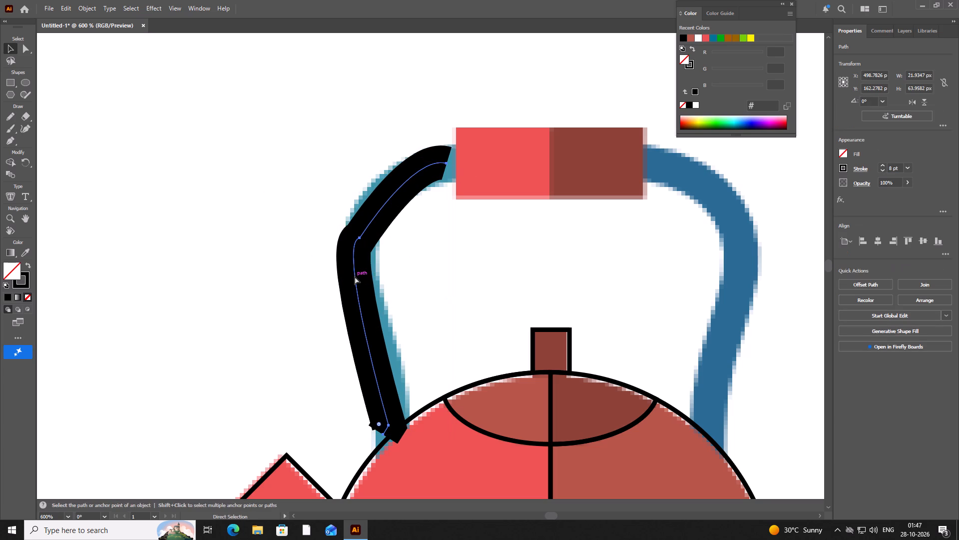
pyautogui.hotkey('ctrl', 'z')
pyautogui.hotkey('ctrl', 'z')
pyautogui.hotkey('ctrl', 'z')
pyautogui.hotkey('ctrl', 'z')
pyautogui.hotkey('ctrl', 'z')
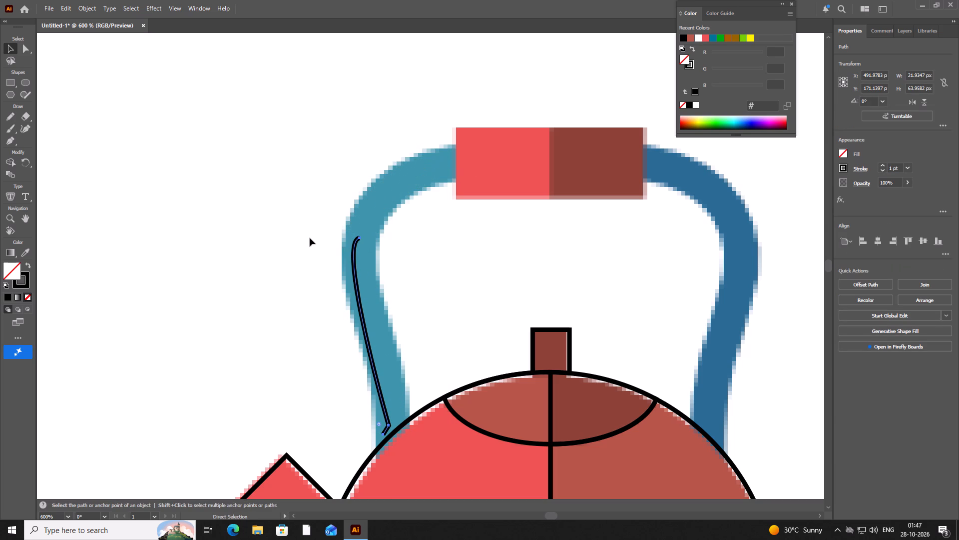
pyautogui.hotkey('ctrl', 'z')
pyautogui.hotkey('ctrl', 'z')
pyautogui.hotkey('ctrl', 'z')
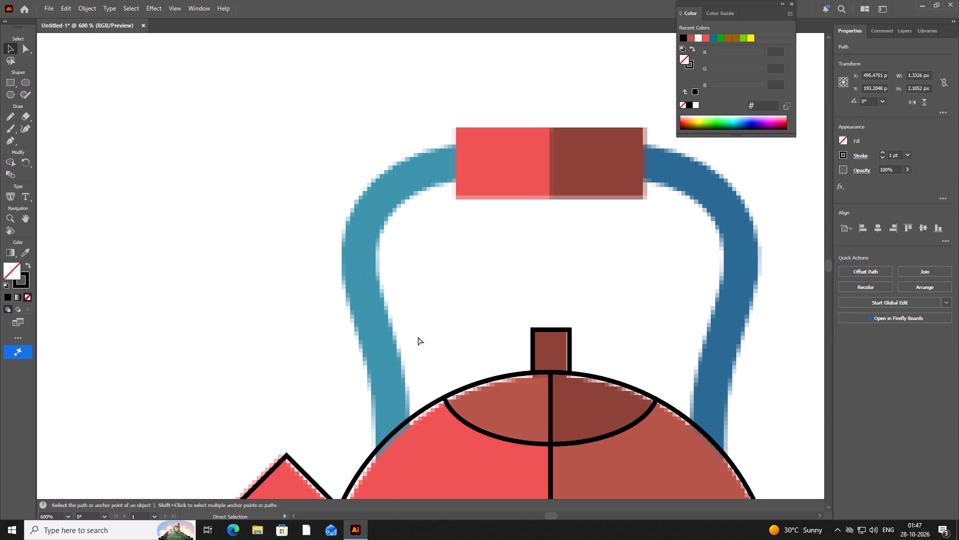
# Draw a new Pen curve about 51 px tall along the teal handle's centreline, from the kettle body up to the handle's bend.
pyautogui.click(390, 428)
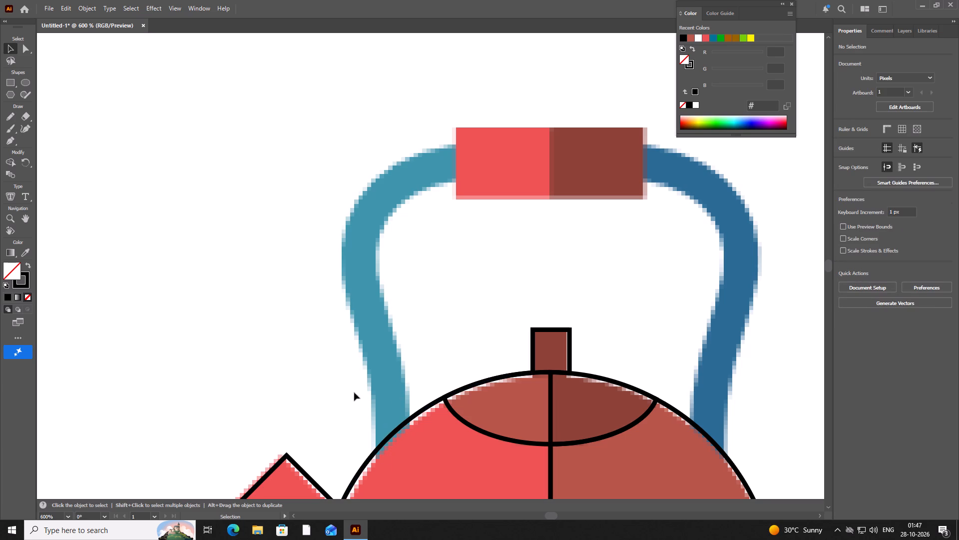
pyautogui.click(27, 129)
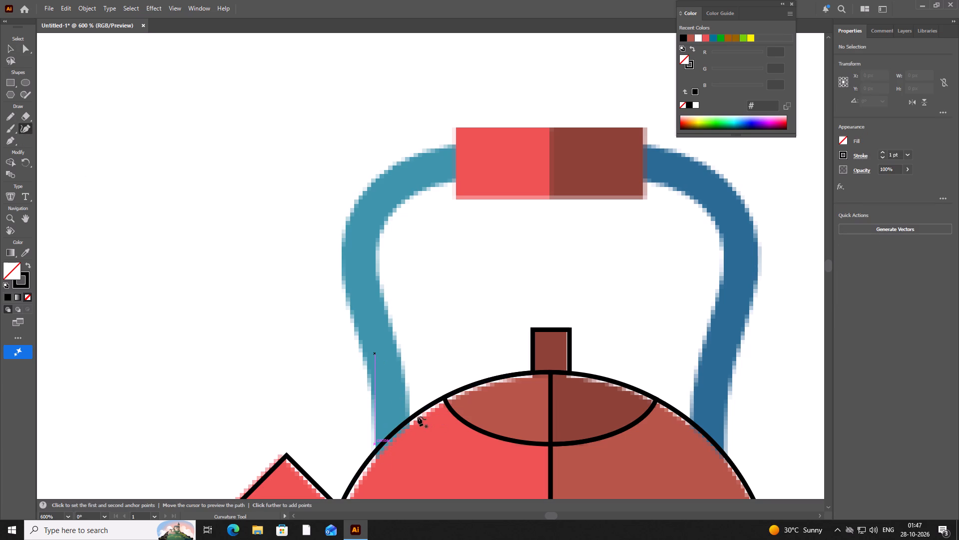
pyautogui.click(6, 139)
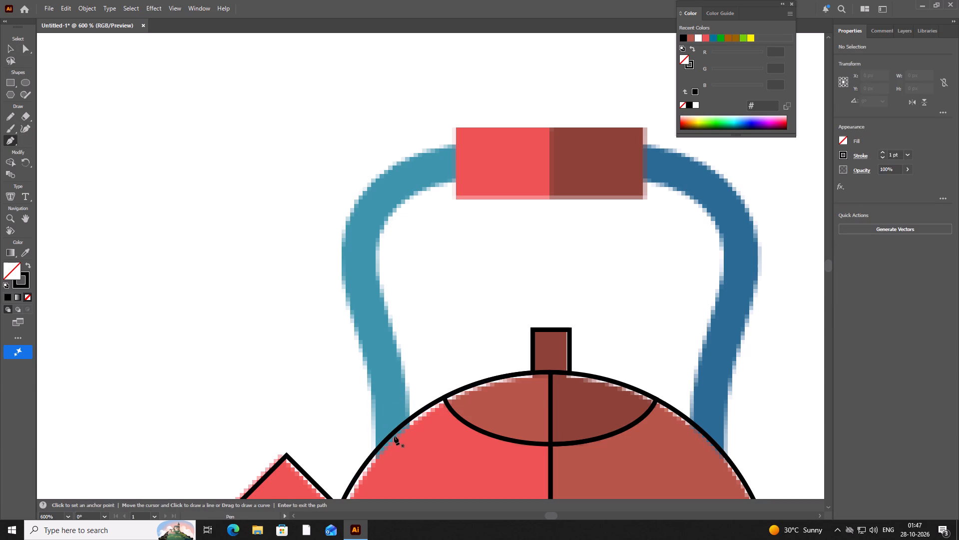
pyautogui.click(389, 428)
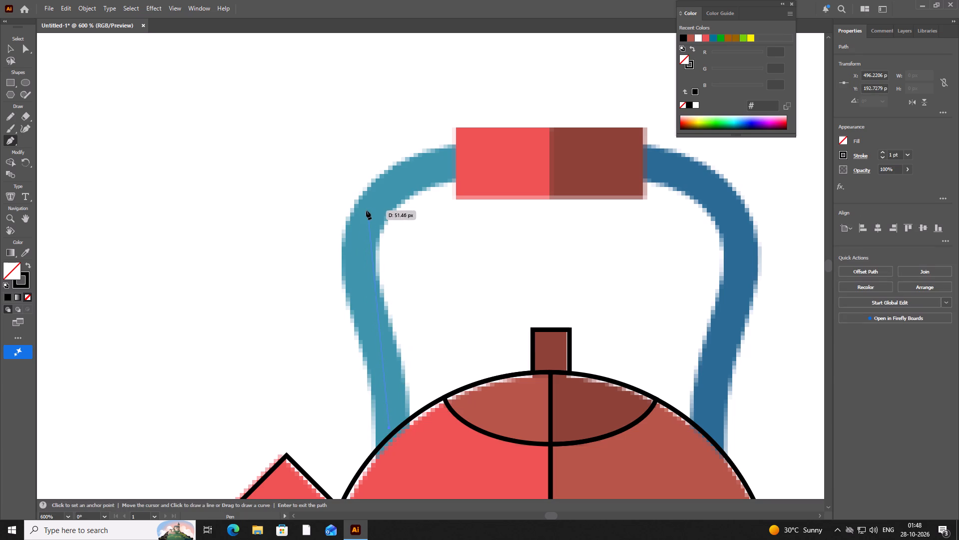
pyautogui.moveTo(366, 210); pyautogui.dragTo(405, 147)
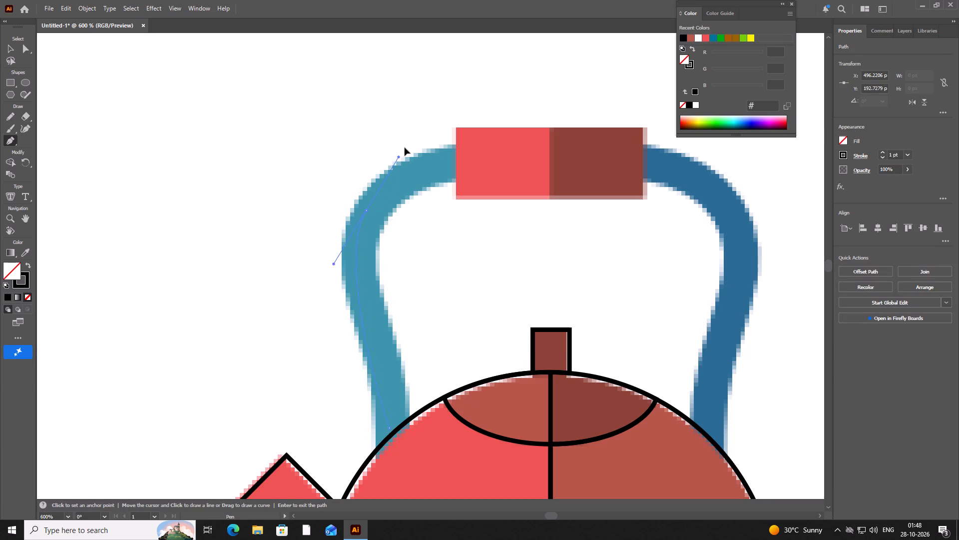
pyautogui.moveTo(405, 147); pyautogui.dragTo(380, 144)
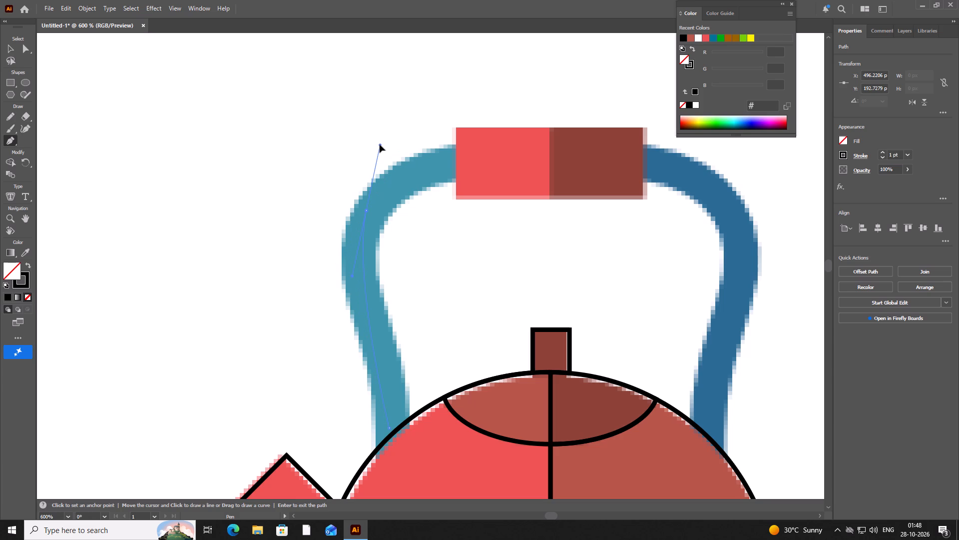
pyautogui.moveTo(380, 144); pyautogui.dragTo(397, 189)
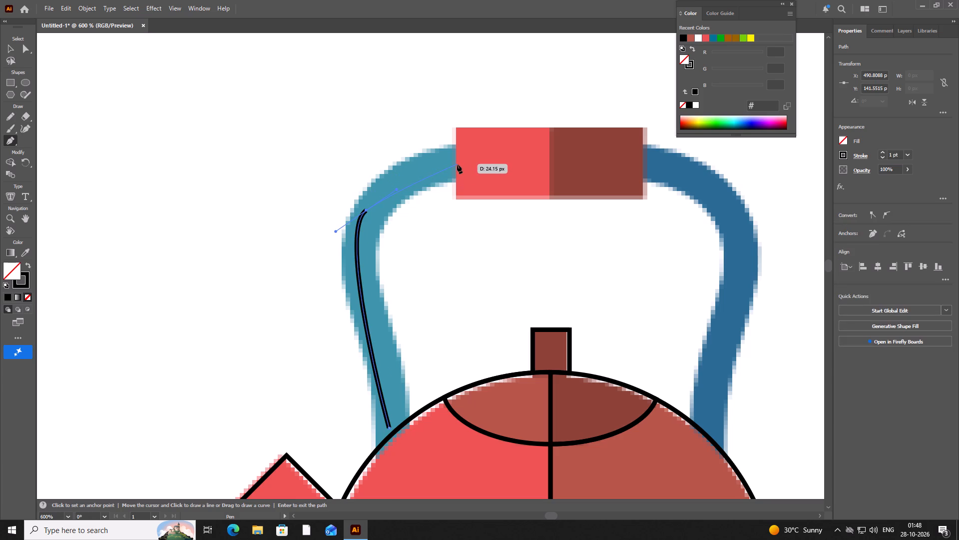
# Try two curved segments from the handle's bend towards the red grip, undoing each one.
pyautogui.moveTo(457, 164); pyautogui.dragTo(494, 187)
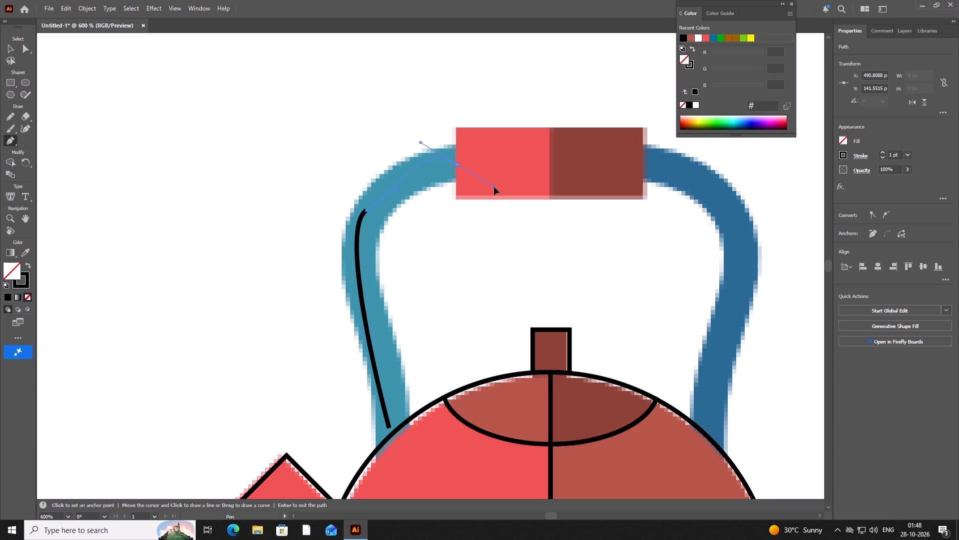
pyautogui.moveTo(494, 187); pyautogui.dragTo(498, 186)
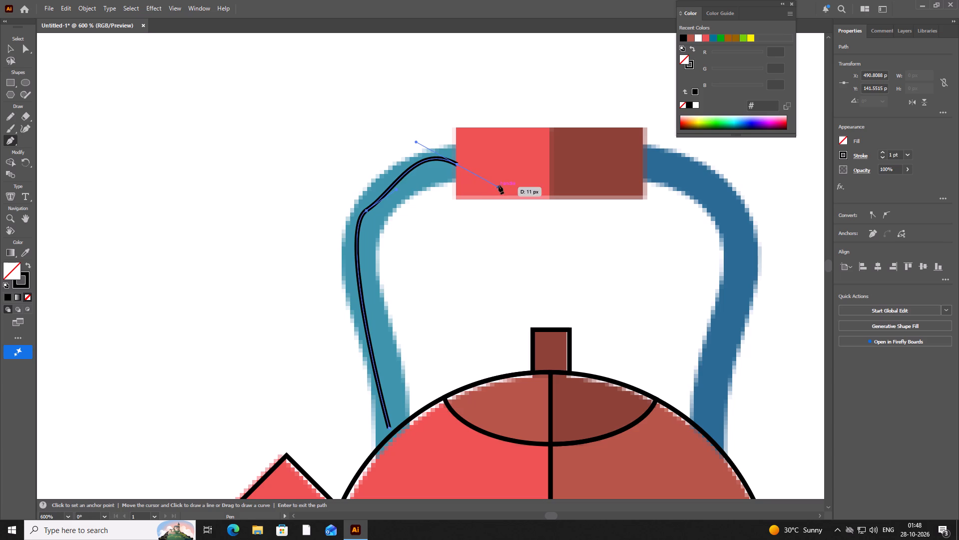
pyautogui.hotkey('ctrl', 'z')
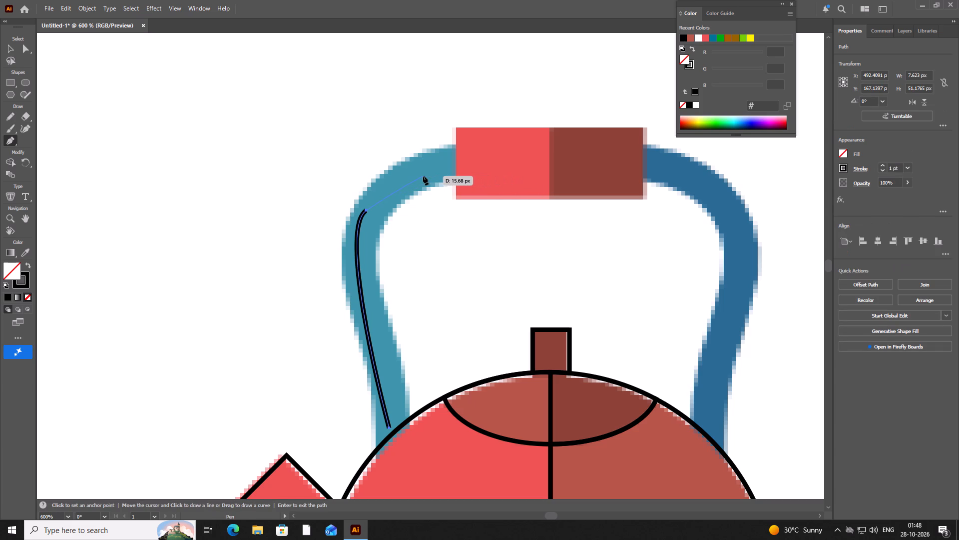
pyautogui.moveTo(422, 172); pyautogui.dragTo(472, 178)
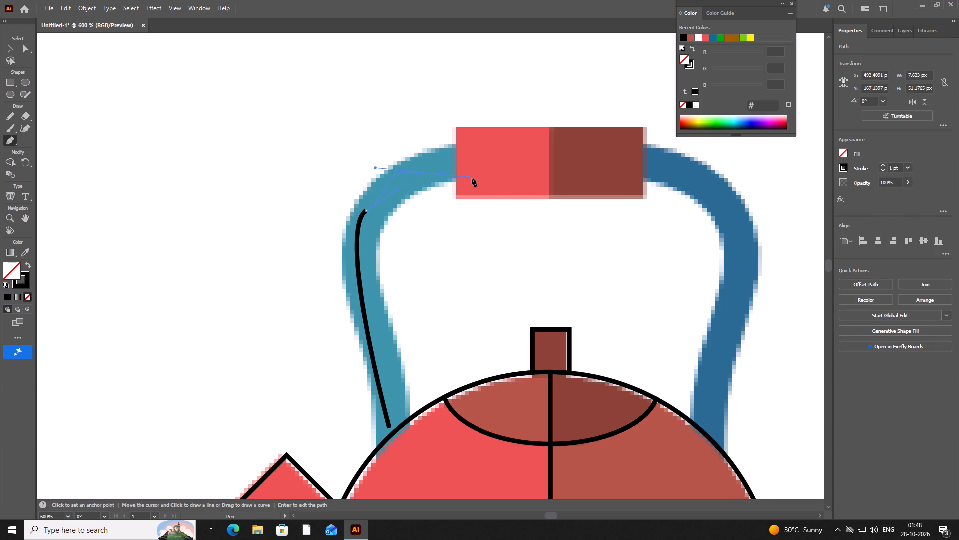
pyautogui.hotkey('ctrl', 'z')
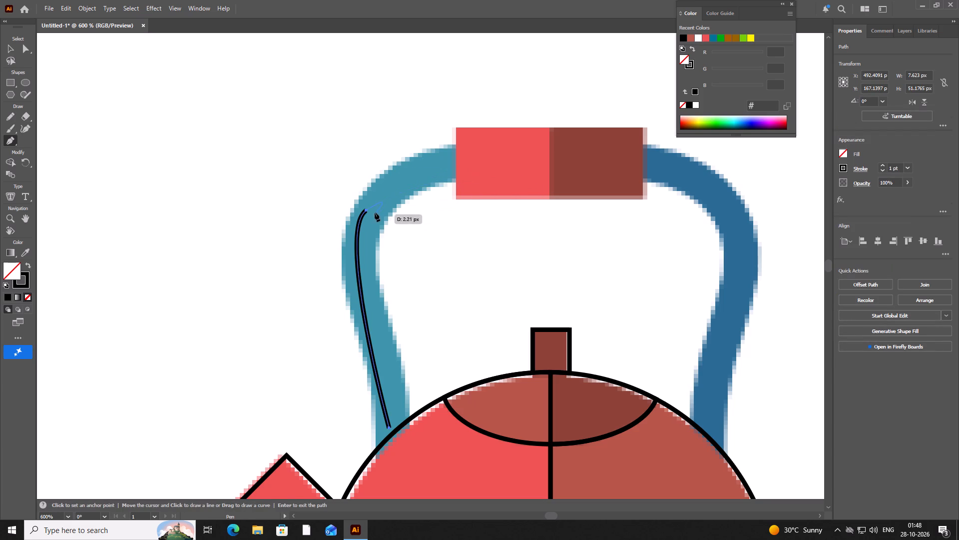
# Retract the outgoing direction handle at the bend's anchor and extend the centreline with a curve to the red grip's edge.
pyautogui.click(367, 210)
pyautogui.moveTo(452, 165); pyautogui.dragTo(489, 177)
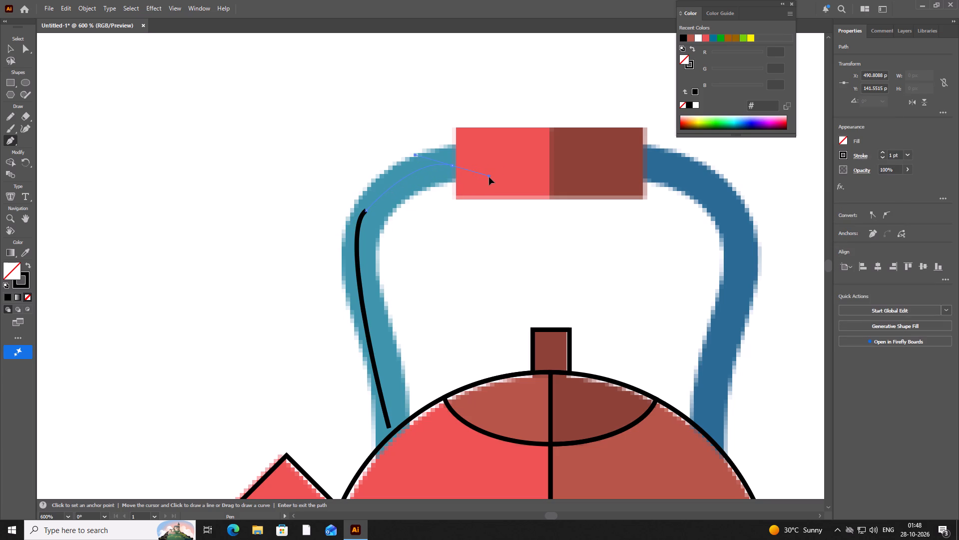
pyautogui.moveTo(489, 177); pyautogui.dragTo(491, 180)
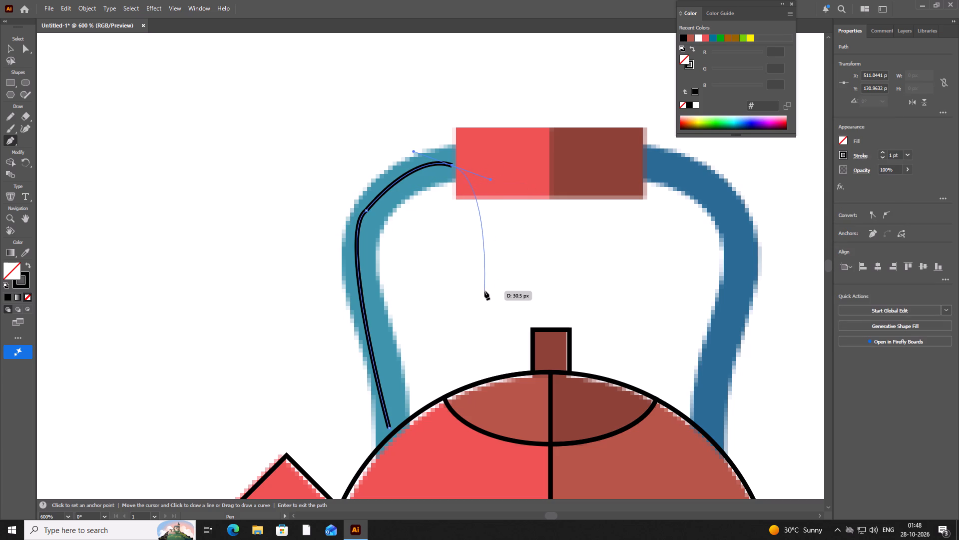
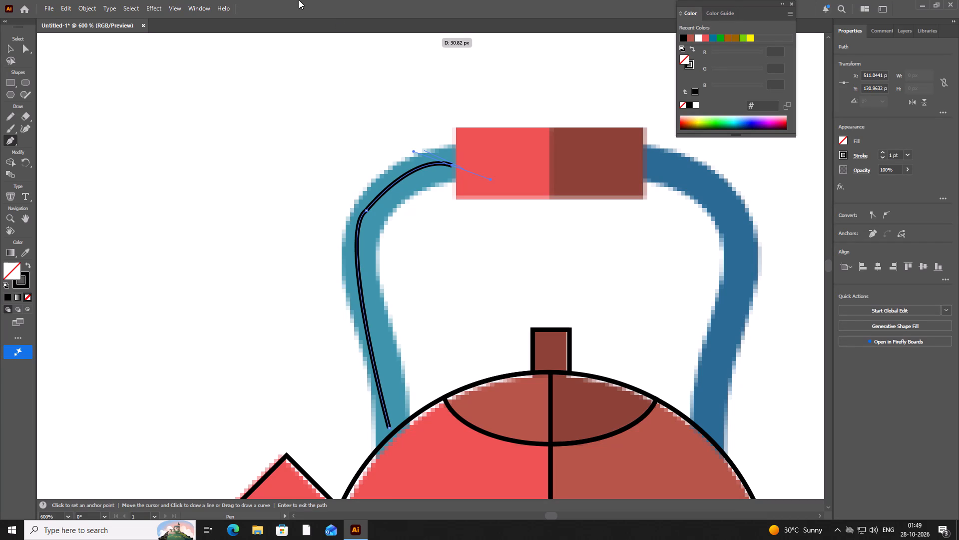
# Undo the teal handle centreline's curved segments back to its starting anchor at the kettle body.
pyautogui.hotkey('ctrl', 'z')
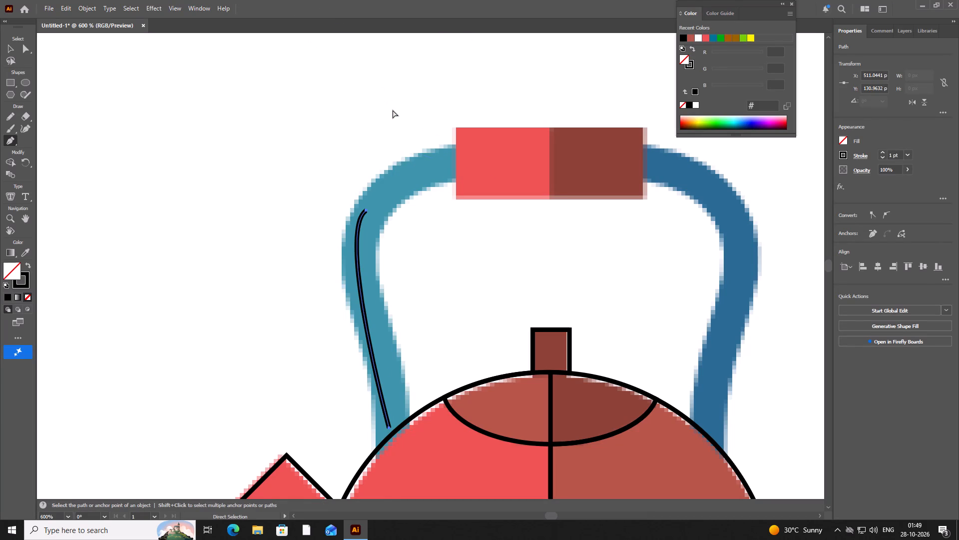
pyautogui.hotkey('ctrl', 'z')
pyautogui.hotkey('ctrl', 'z')
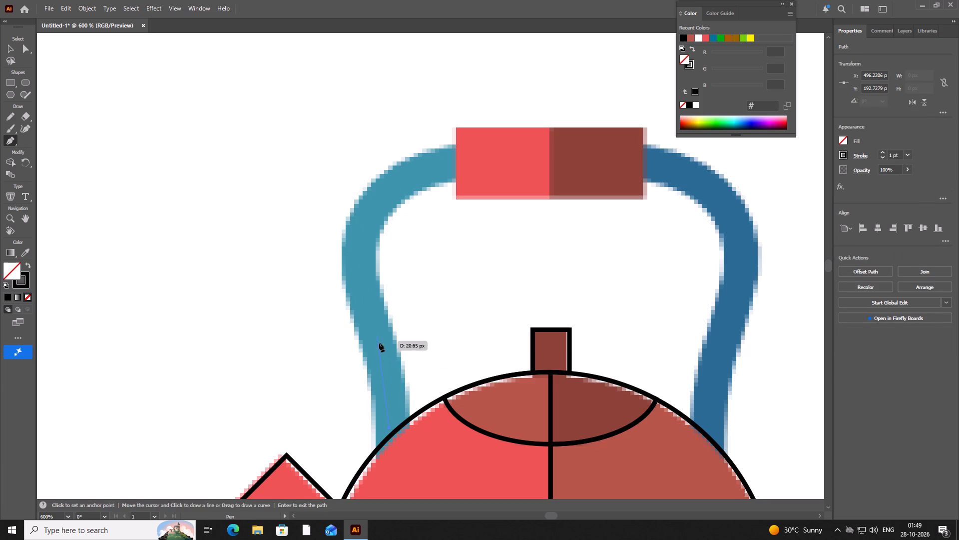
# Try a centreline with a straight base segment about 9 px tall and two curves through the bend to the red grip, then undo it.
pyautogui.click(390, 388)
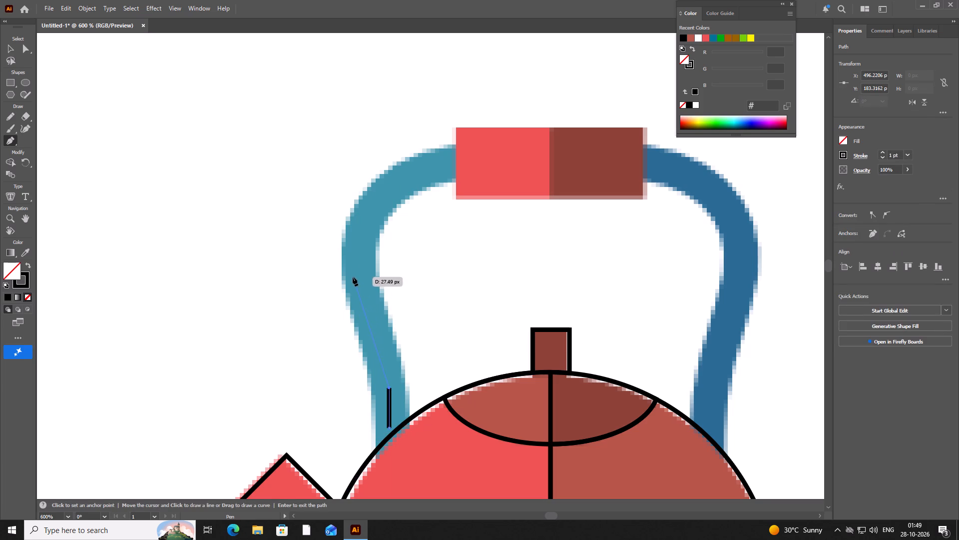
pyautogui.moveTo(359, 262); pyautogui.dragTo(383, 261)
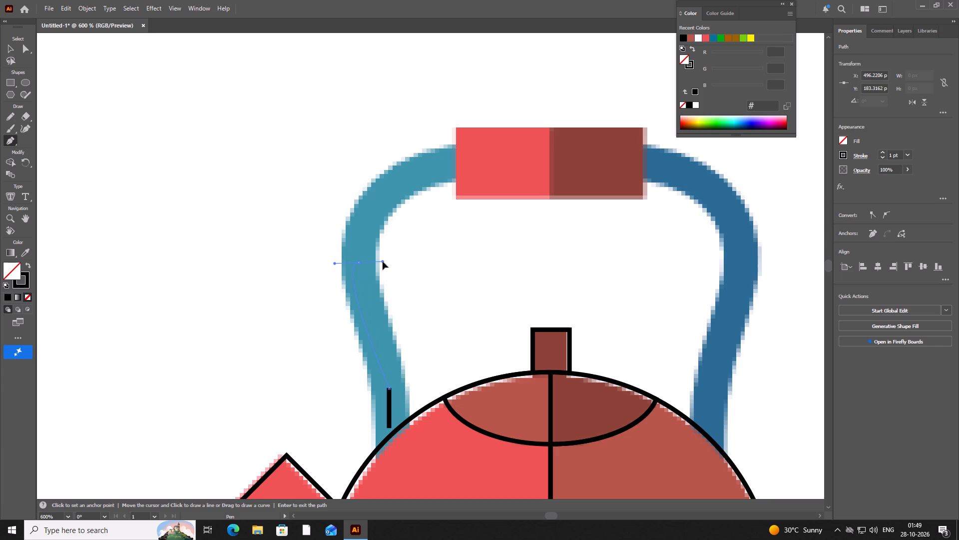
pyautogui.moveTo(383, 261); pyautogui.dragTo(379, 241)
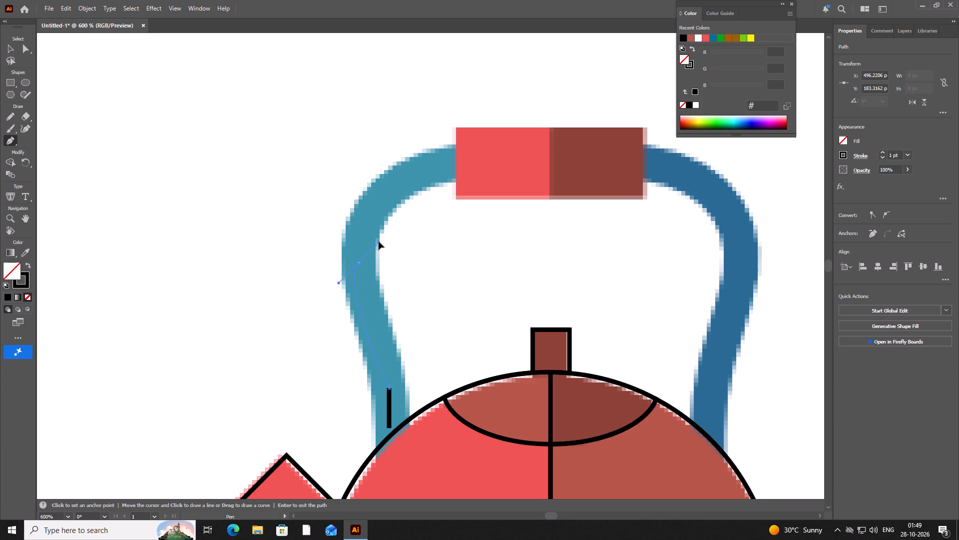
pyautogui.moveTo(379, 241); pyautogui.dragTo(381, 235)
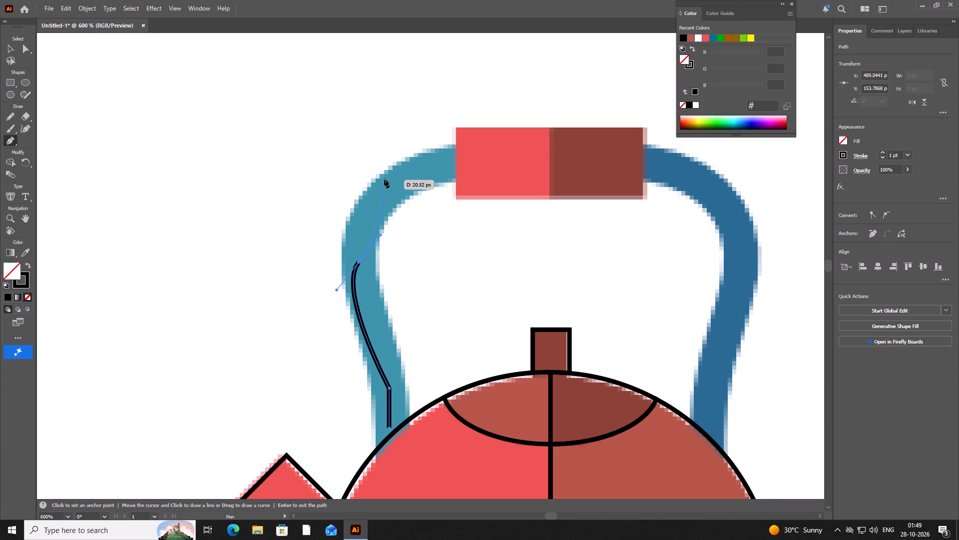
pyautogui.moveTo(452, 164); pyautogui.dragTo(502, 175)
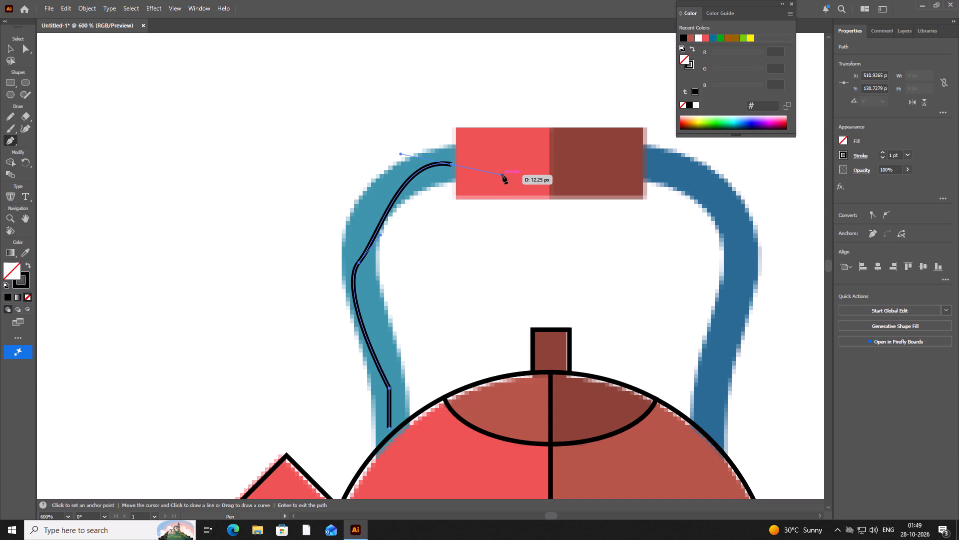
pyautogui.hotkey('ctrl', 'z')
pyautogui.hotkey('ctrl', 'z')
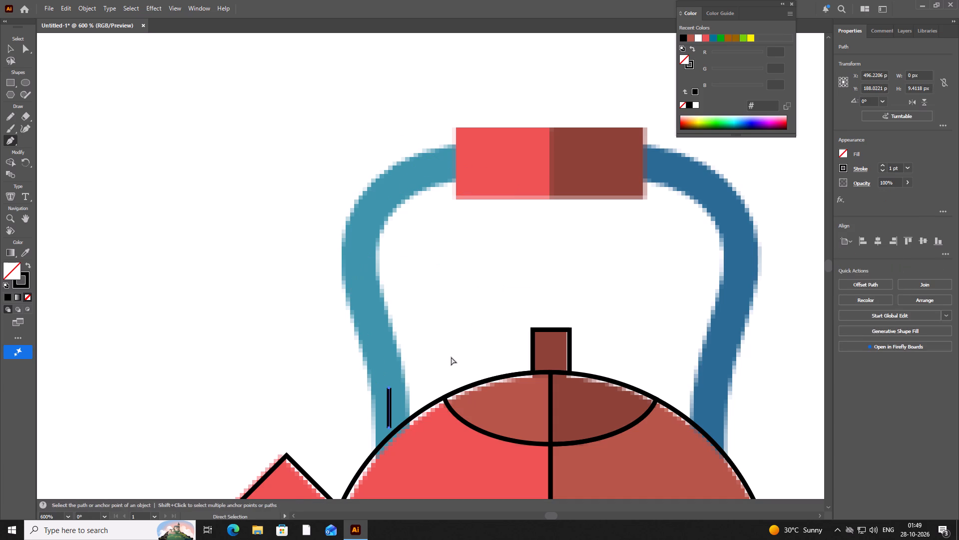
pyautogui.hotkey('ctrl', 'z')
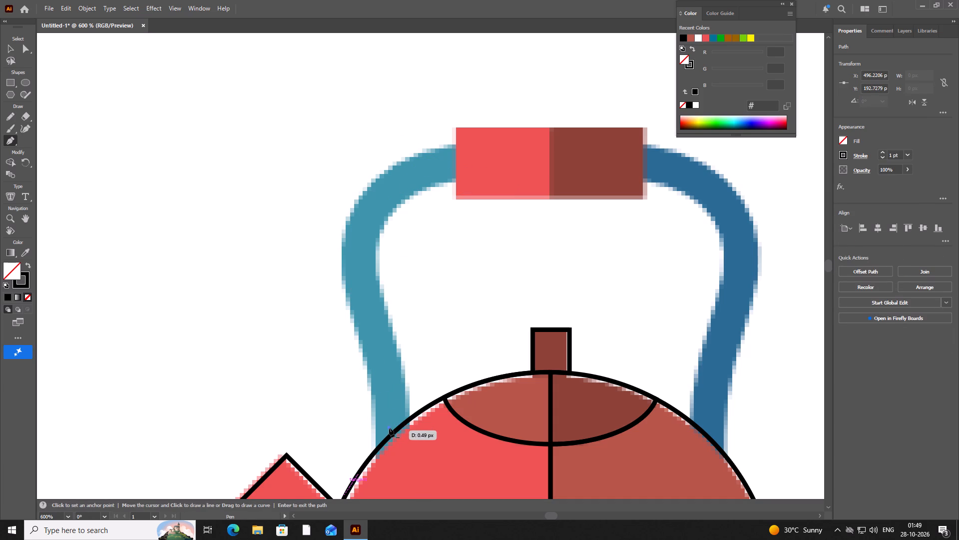
# Restart the centreline with a new Pen anchor at the base of the teal handle, where it meets the kettle body.
pyautogui.moveTo(389, 428); pyautogui.dragTo(397, 378)
pyautogui.click(388, 424)
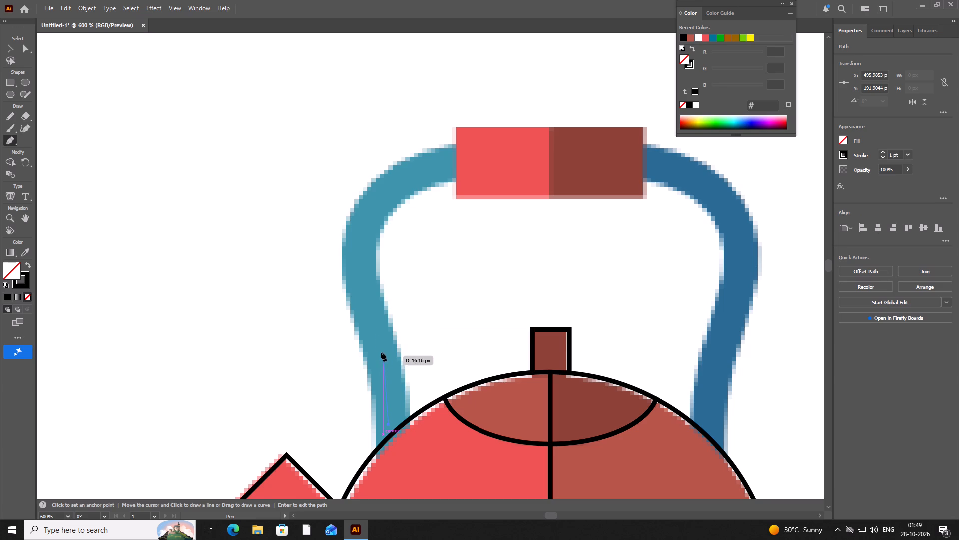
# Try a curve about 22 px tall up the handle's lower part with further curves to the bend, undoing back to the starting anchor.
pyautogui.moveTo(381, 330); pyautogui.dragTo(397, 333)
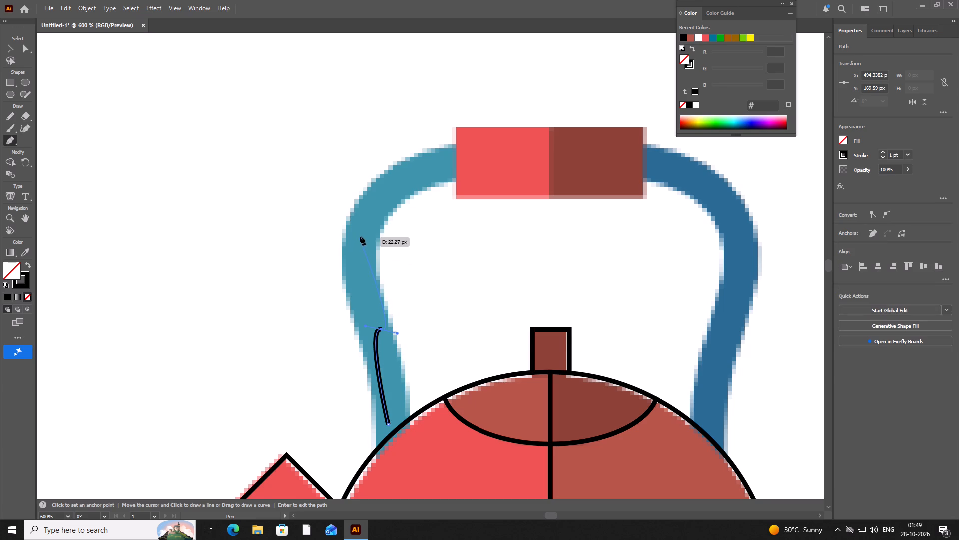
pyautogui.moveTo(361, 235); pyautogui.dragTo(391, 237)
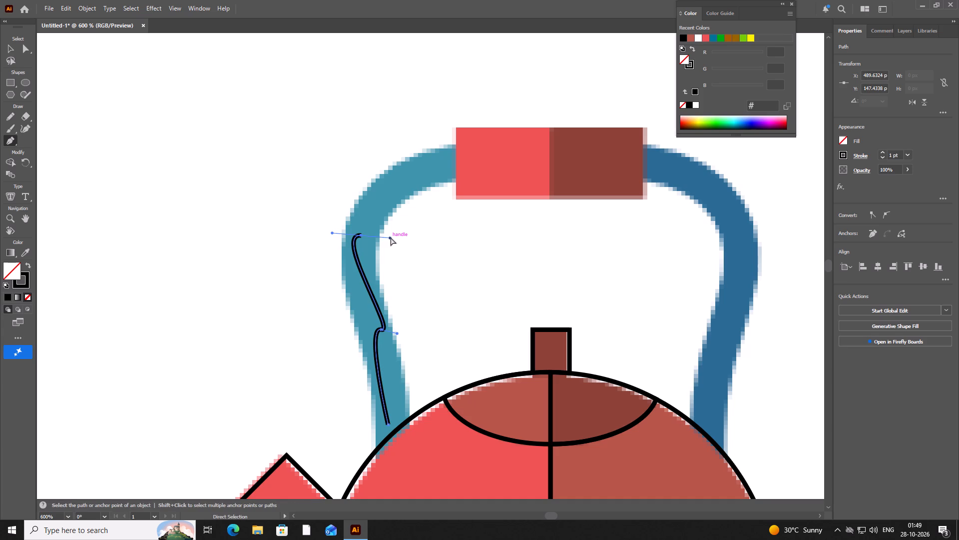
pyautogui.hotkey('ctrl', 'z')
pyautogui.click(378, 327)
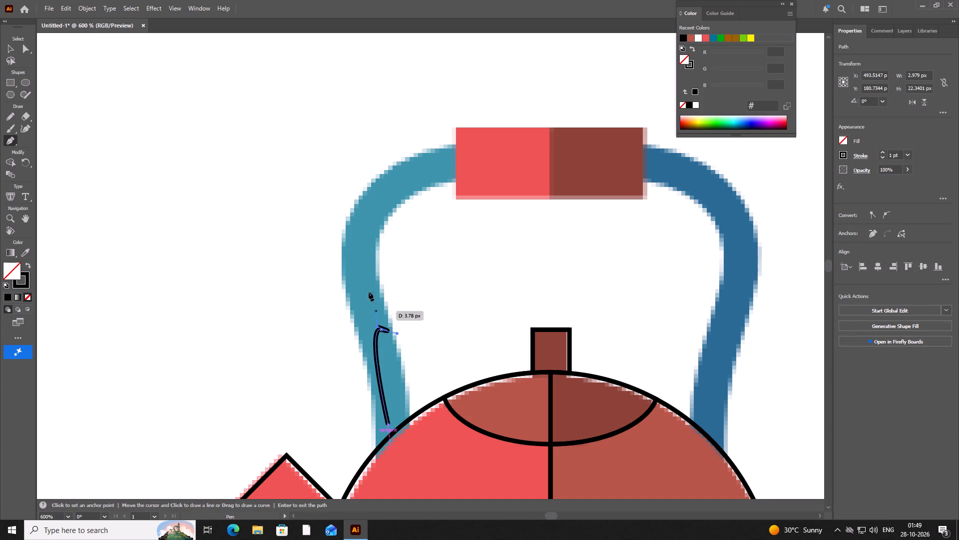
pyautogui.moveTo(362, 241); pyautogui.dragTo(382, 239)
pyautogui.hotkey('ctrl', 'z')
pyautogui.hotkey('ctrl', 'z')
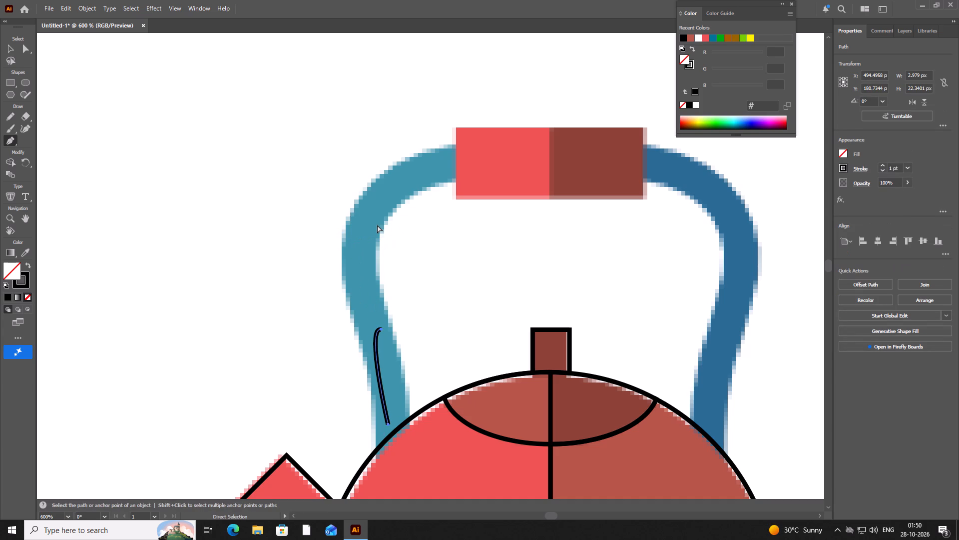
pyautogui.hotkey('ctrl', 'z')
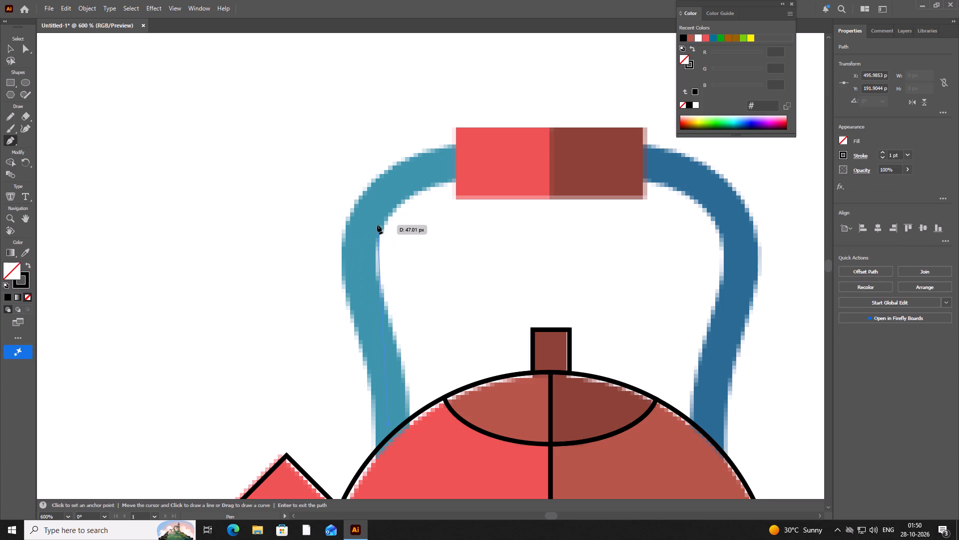
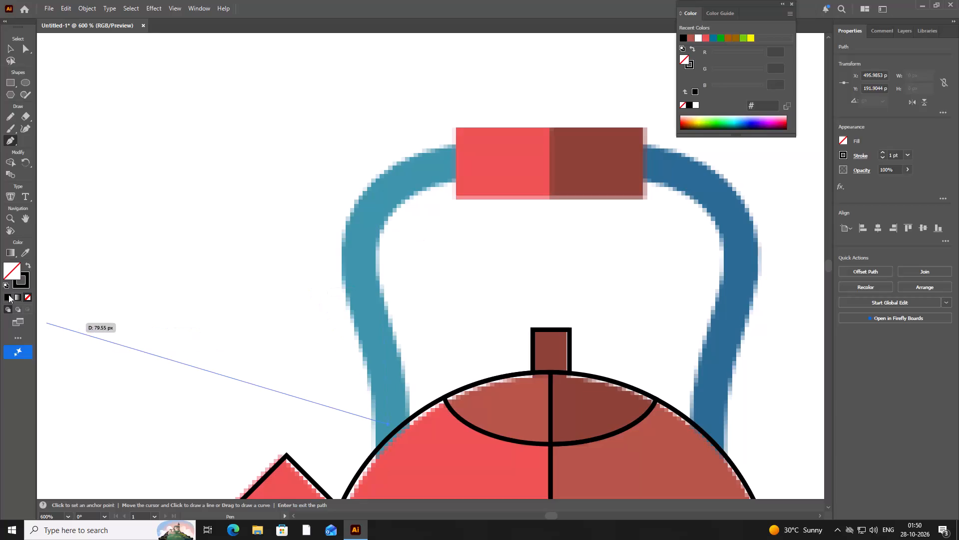
# Draw a short segment at the handle base and a curve about 48 px tall up to the teal handle's bend.
pyautogui.click(381, 429)
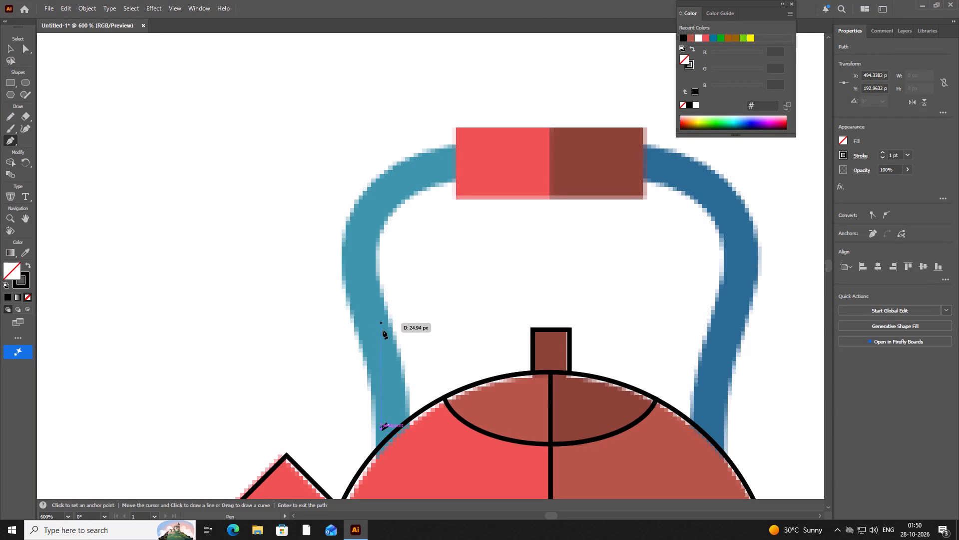
pyautogui.moveTo(380, 333); pyautogui.dragTo(393, 337)
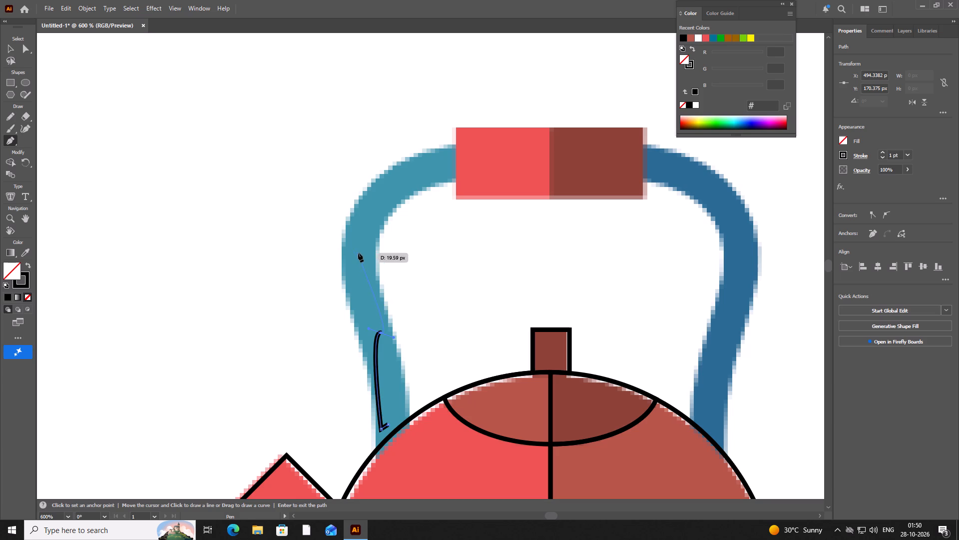
pyautogui.hotkey('ctrl', 'z')
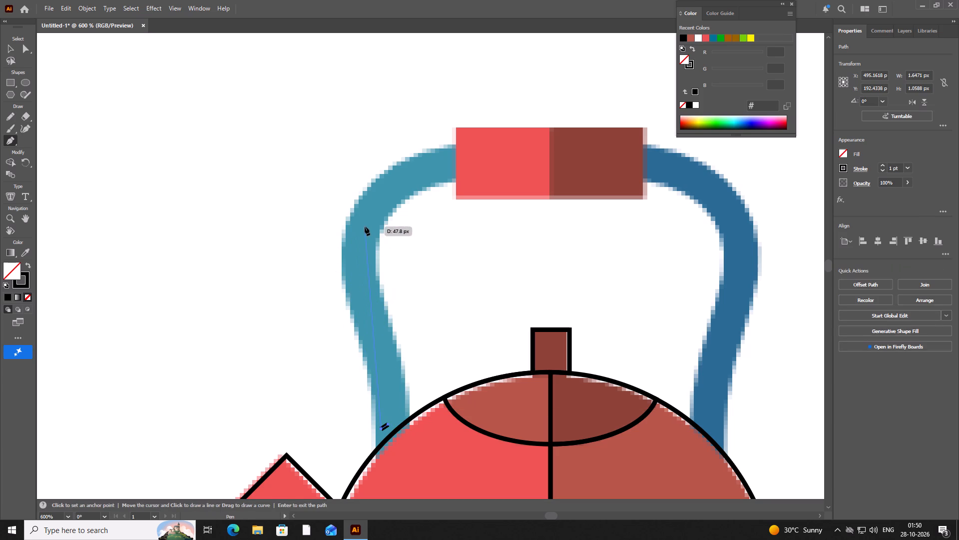
pyautogui.moveTo(365, 226); pyautogui.dragTo(384, 230)
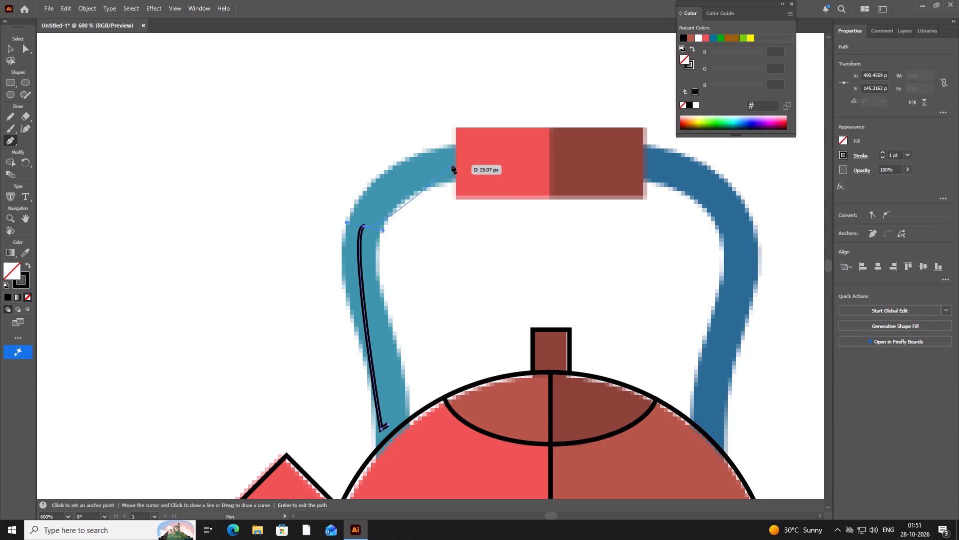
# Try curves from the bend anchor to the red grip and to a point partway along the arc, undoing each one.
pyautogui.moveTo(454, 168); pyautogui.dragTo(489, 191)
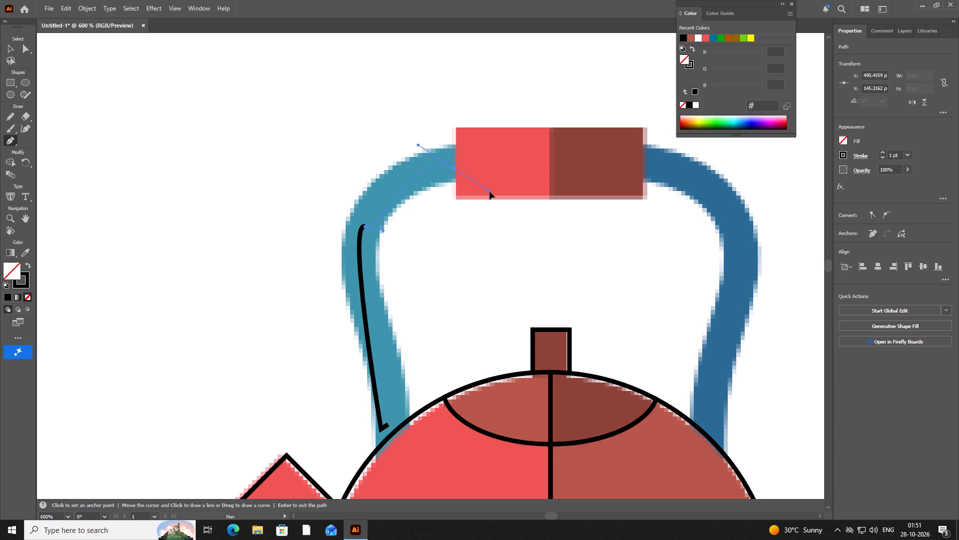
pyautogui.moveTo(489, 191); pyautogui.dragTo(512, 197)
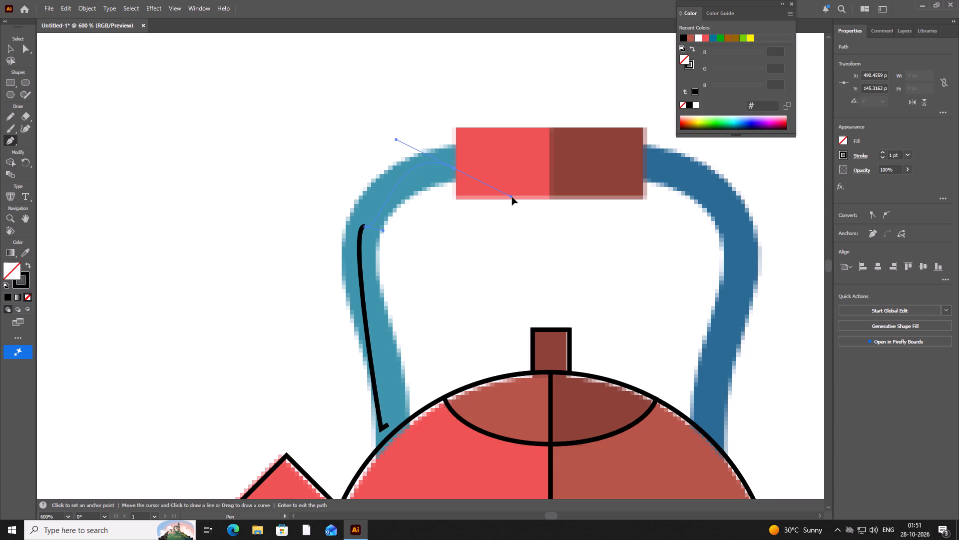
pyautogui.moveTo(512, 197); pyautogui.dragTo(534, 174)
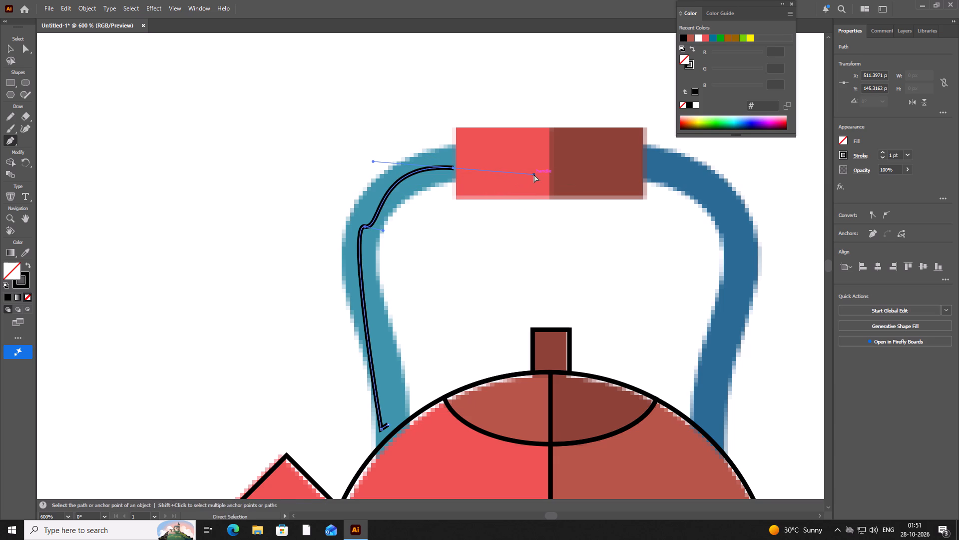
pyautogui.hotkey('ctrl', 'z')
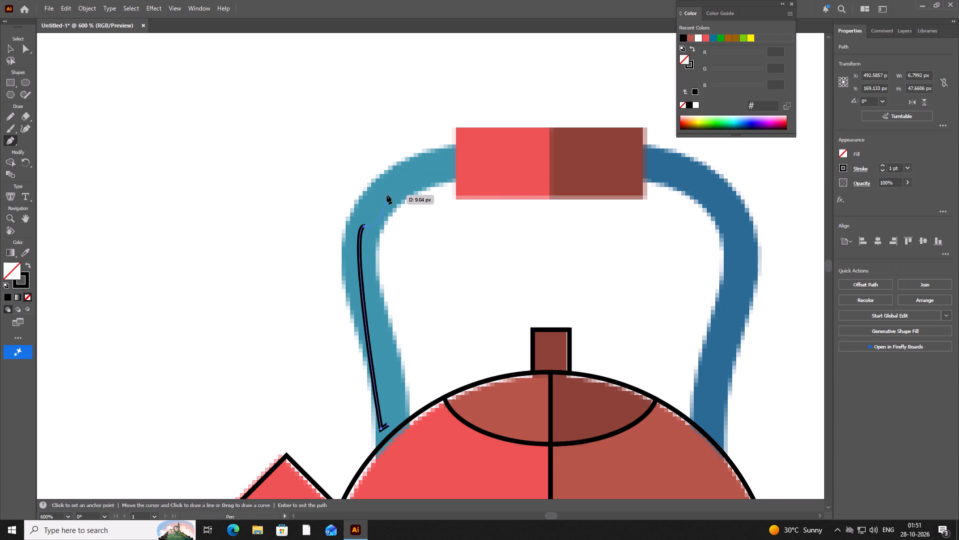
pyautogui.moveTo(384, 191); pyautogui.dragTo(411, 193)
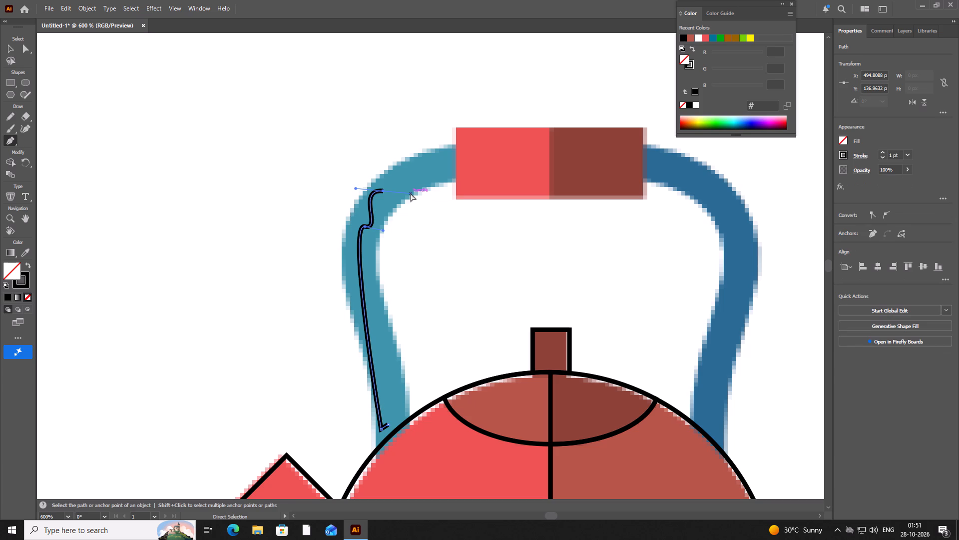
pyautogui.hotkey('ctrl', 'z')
# Make the bend anchor a corner and draw a curve about 19 px wide, ending with a short straight segment at the red grip.
pyautogui.click(363, 225)
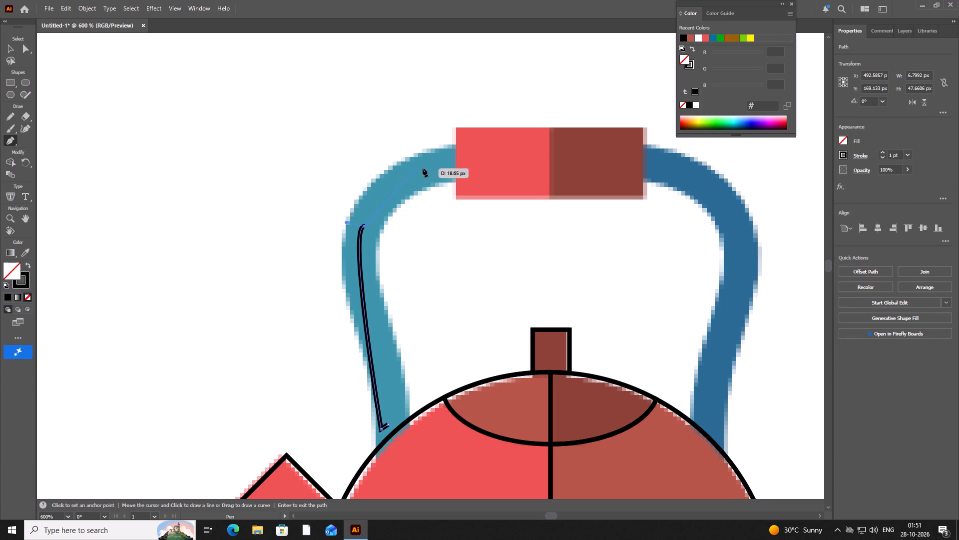
pyautogui.moveTo(445, 163); pyautogui.dragTo(447, 162)
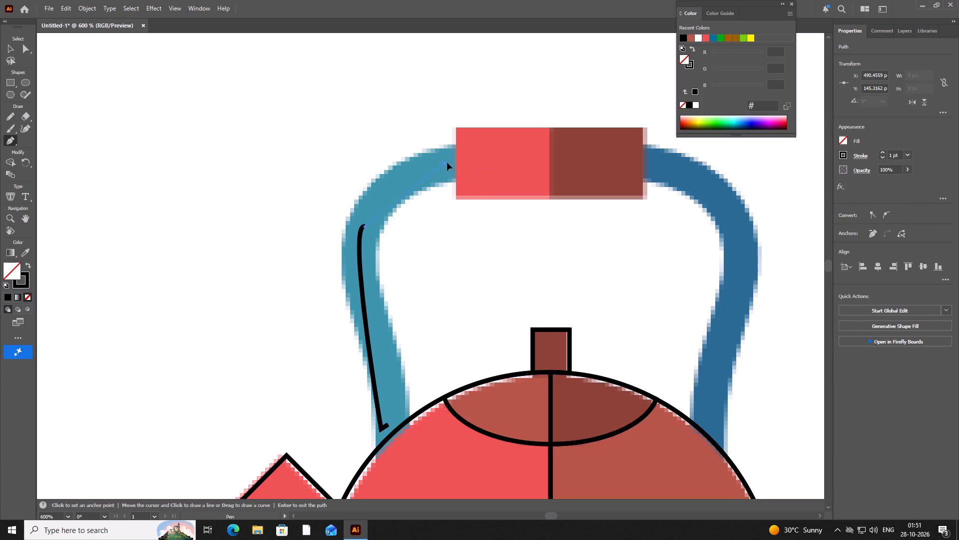
pyautogui.moveTo(447, 162); pyautogui.dragTo(490, 178)
pyautogui.moveTo(490, 178); pyautogui.dragTo(499, 173)
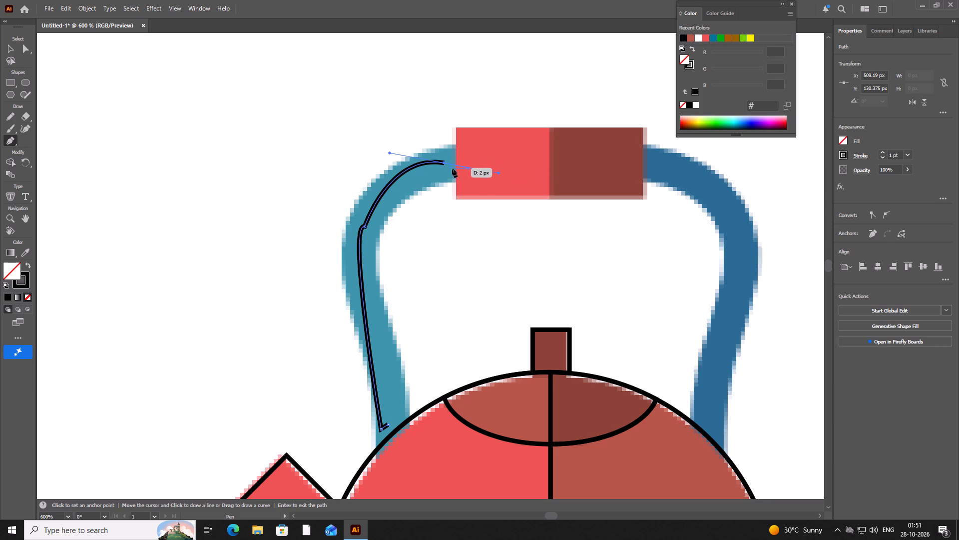
pyautogui.click(454, 163)
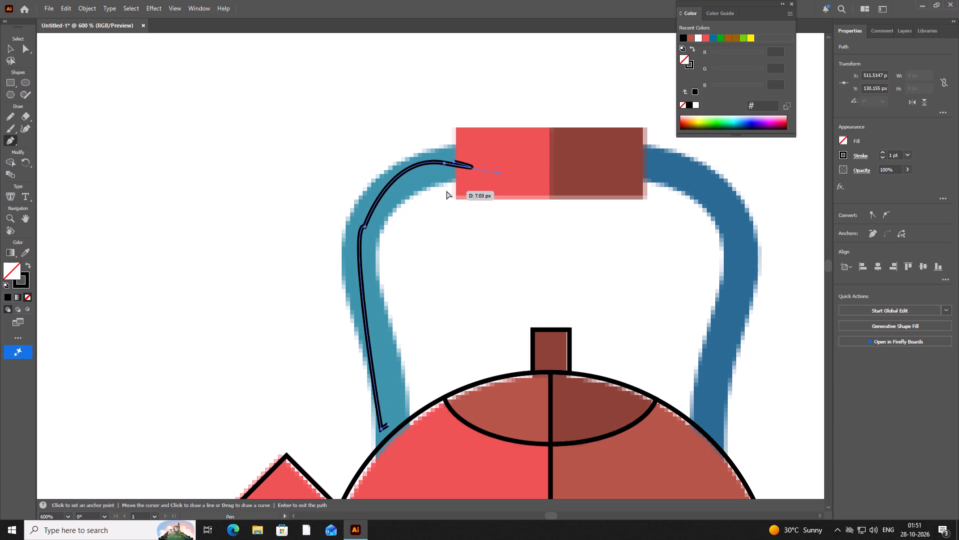
pyautogui.hotkey('ctrl', 'z')
pyautogui.click(443, 161)
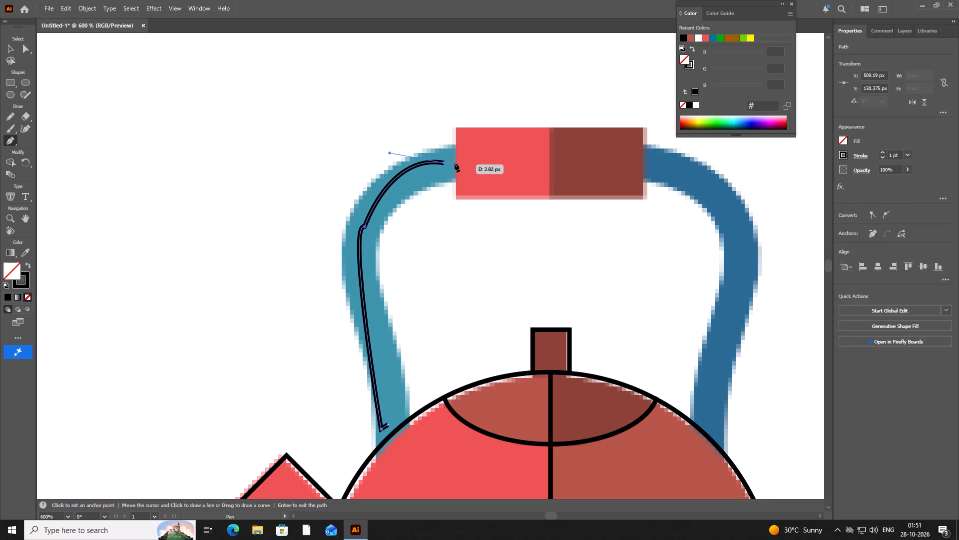
pyautogui.click(455, 163)
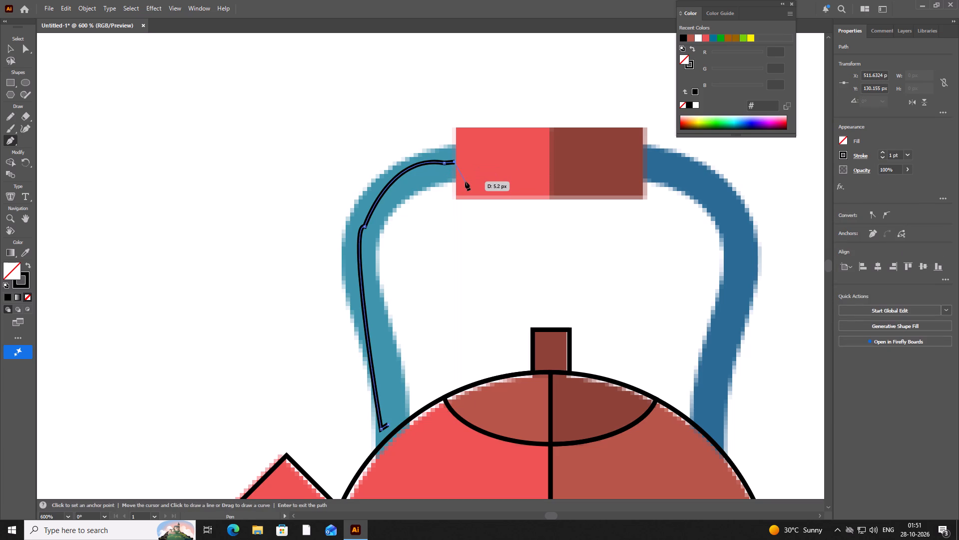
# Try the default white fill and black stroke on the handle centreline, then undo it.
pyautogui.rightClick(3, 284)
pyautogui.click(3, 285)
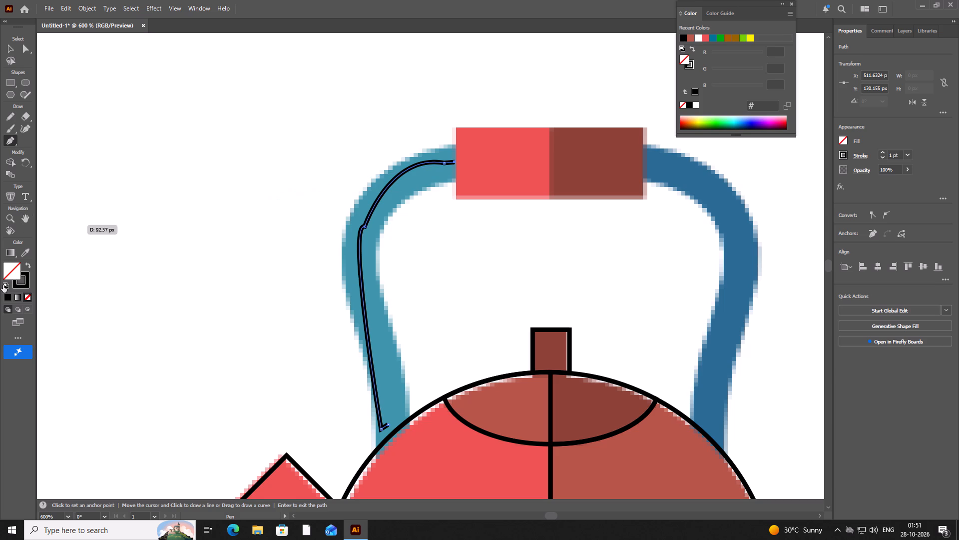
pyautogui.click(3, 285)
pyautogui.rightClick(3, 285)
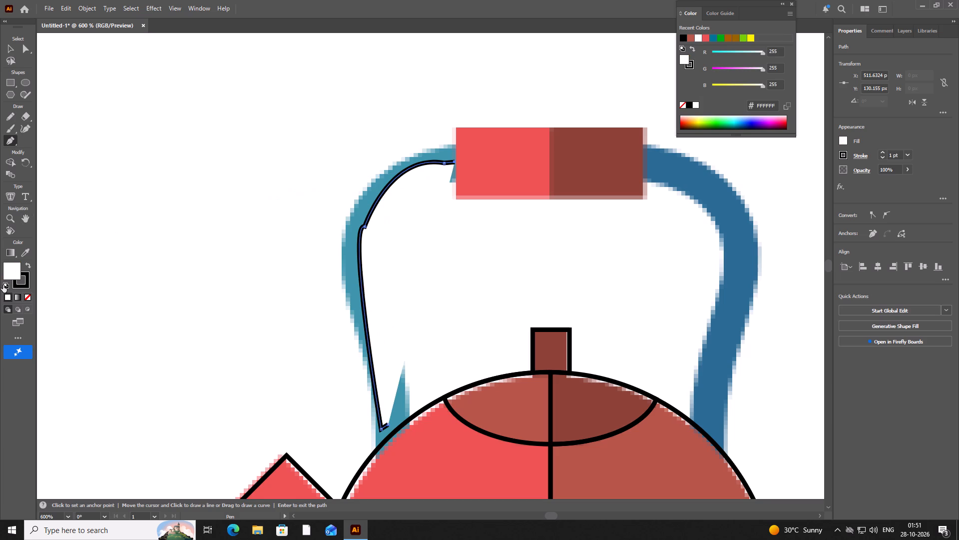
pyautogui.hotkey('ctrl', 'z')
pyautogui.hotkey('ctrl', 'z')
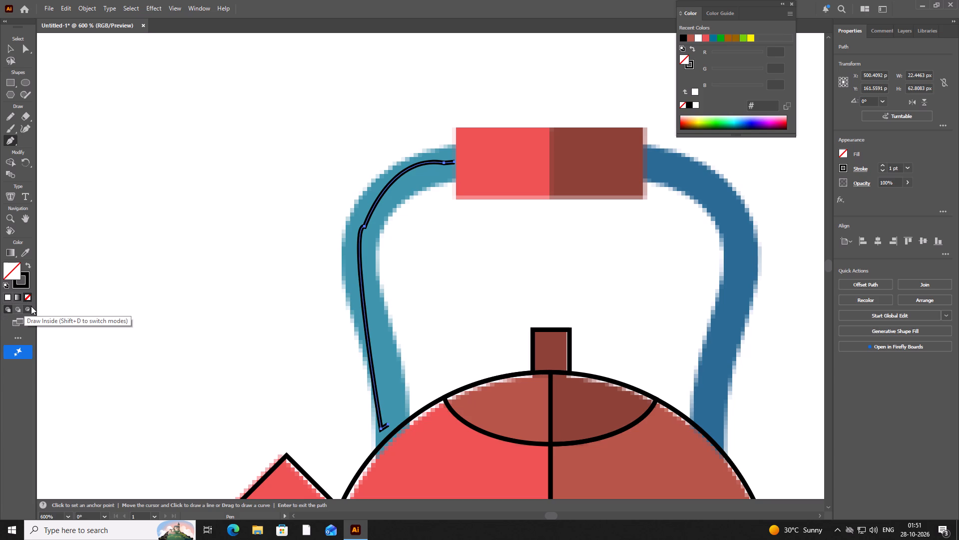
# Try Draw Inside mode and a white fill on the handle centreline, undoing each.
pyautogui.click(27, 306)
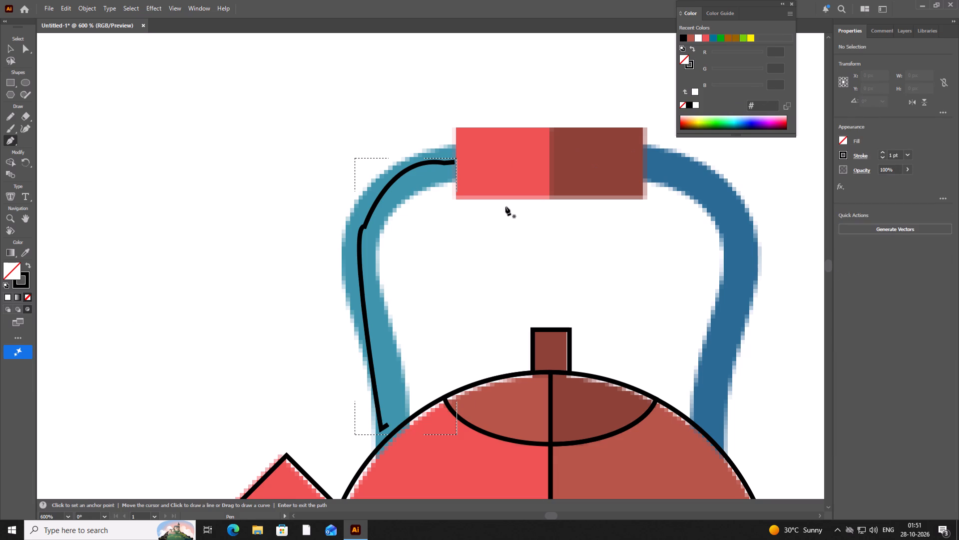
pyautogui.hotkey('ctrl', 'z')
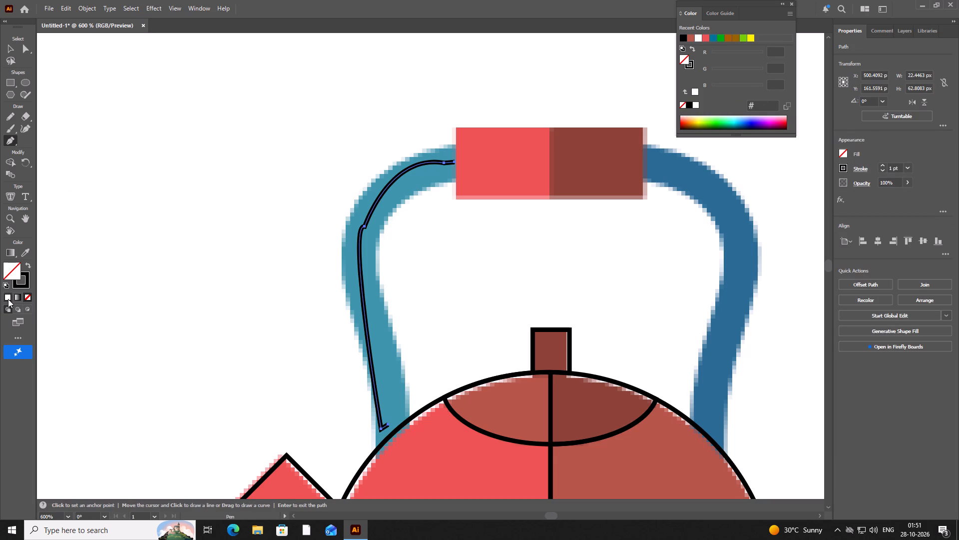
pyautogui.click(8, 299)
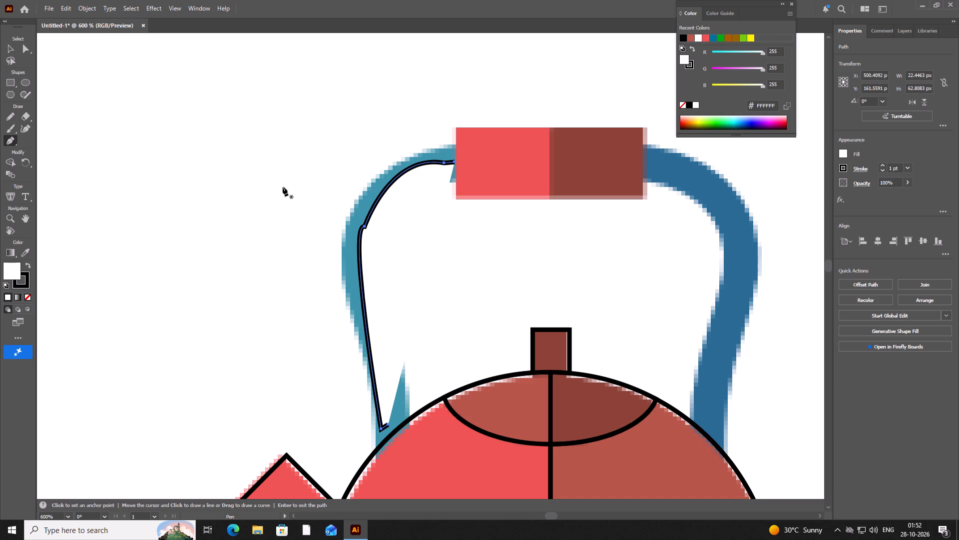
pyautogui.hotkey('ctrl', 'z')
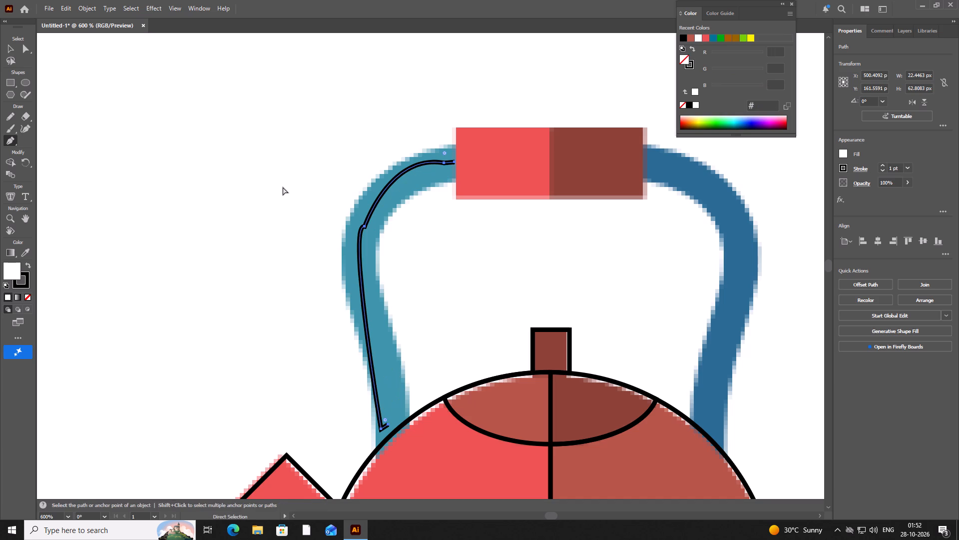
# Set the handle centreline's stroke weight to 8 pt.
pyautogui.click(905, 172)
pyautogui.click(930, 285)
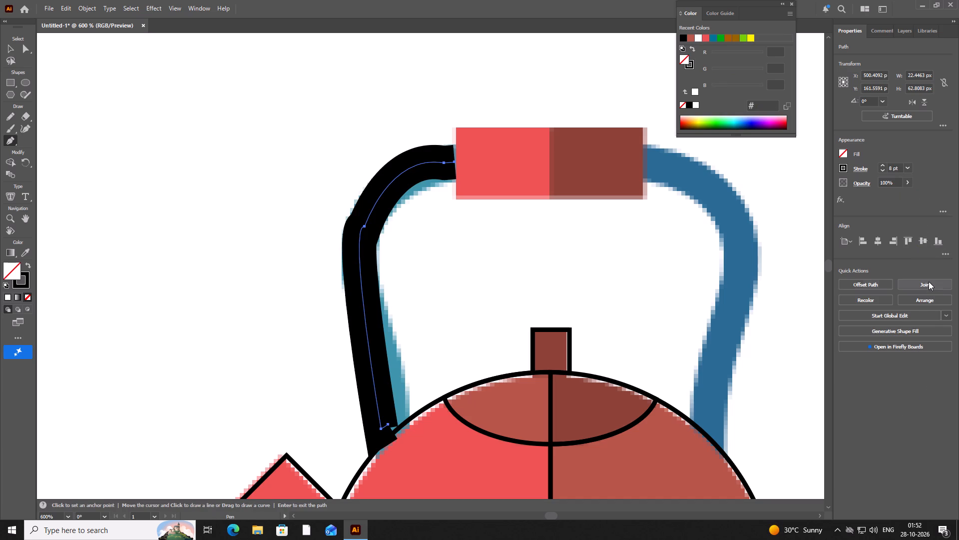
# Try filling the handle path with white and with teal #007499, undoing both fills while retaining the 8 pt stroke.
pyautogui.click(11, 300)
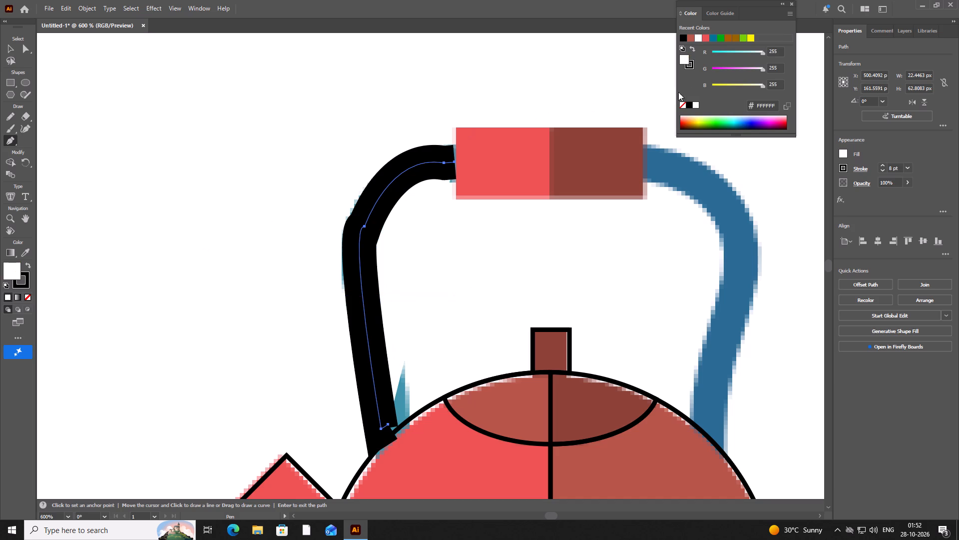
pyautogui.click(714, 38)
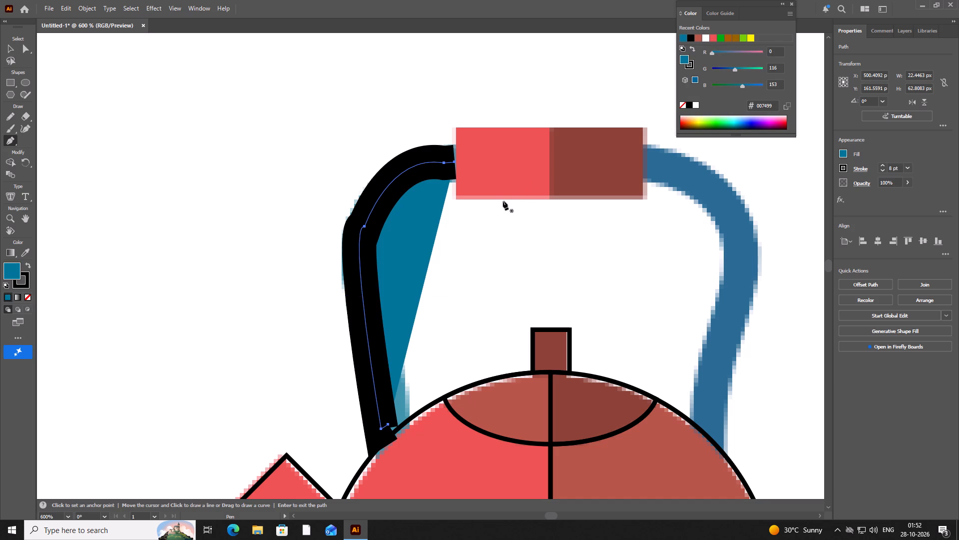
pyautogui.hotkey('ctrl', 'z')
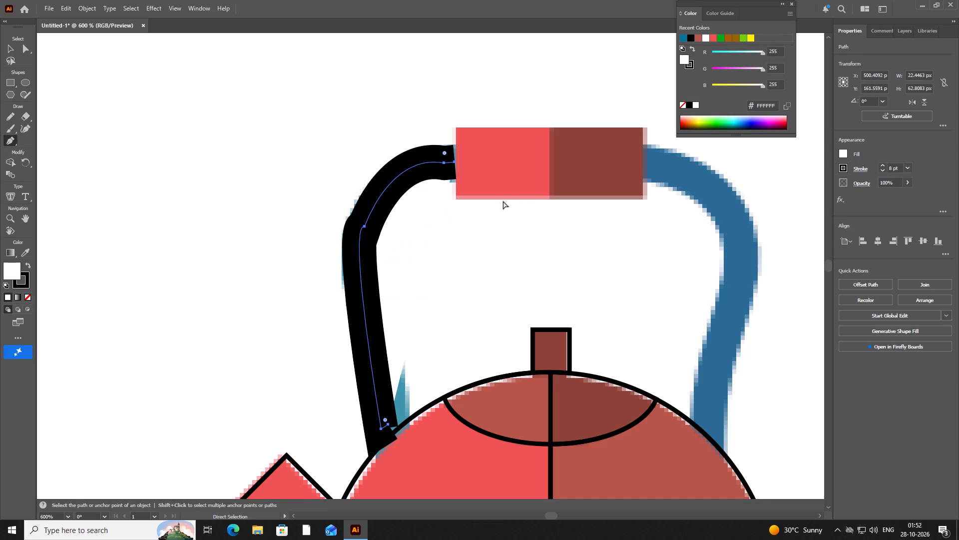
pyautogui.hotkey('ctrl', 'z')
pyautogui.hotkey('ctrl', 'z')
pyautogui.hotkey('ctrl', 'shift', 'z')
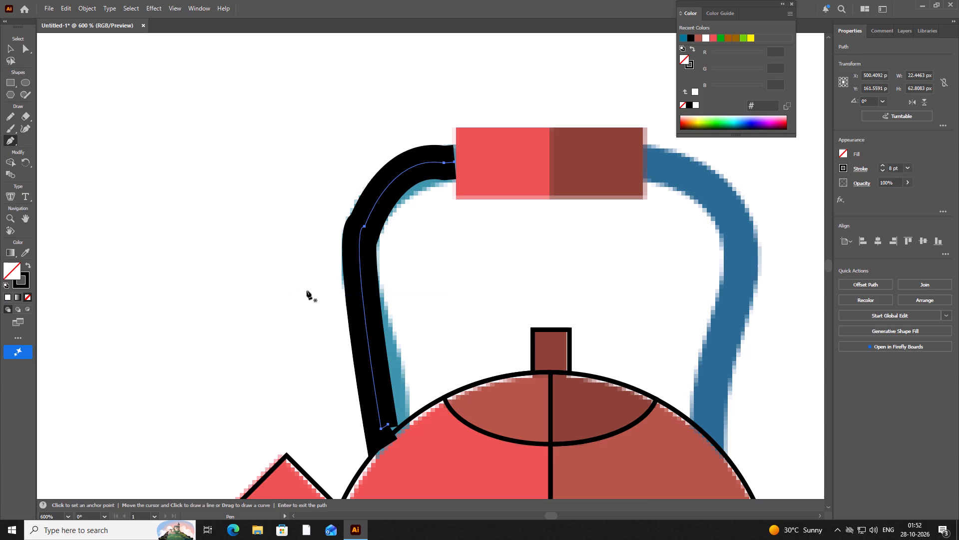
# Colour the handle path's stroke teal #007499, close the colour settings and deselect the path.
pyautogui.click(14, 284)
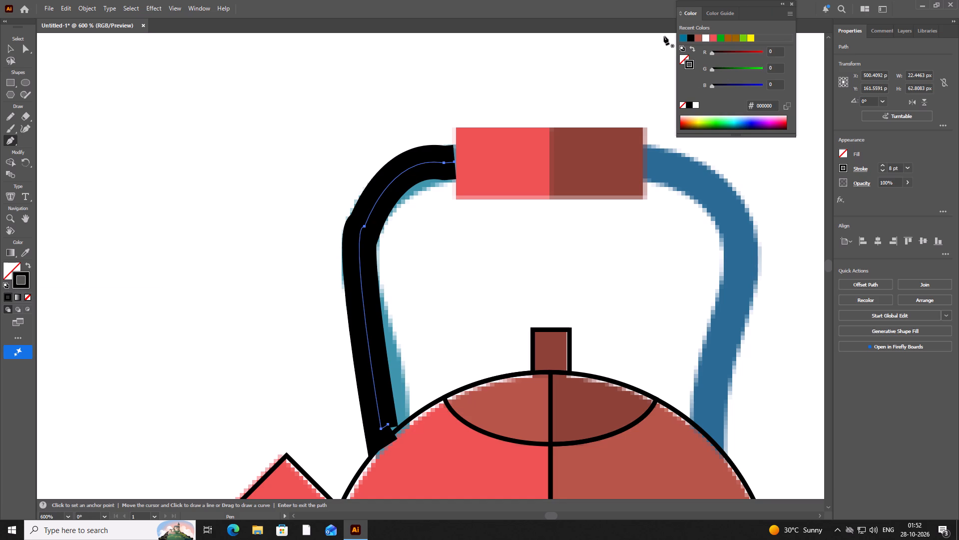
pyautogui.click(682, 35)
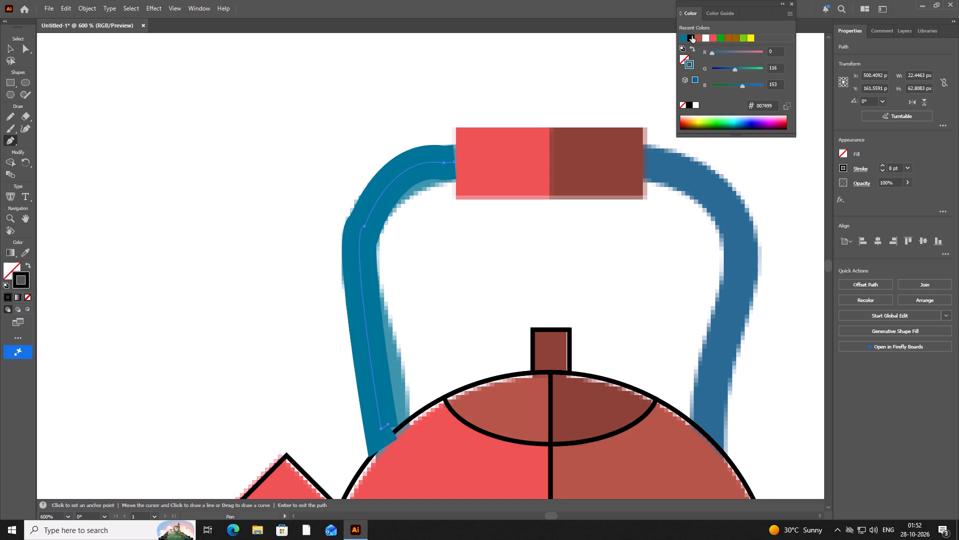
pyautogui.click(791, 2)
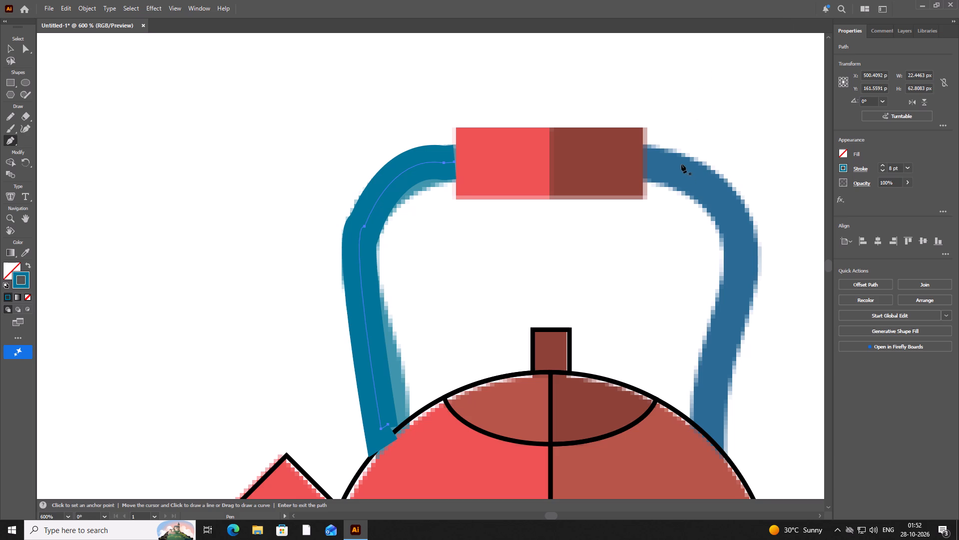
pyautogui.click(10, 49)
pyautogui.click(326, 121)
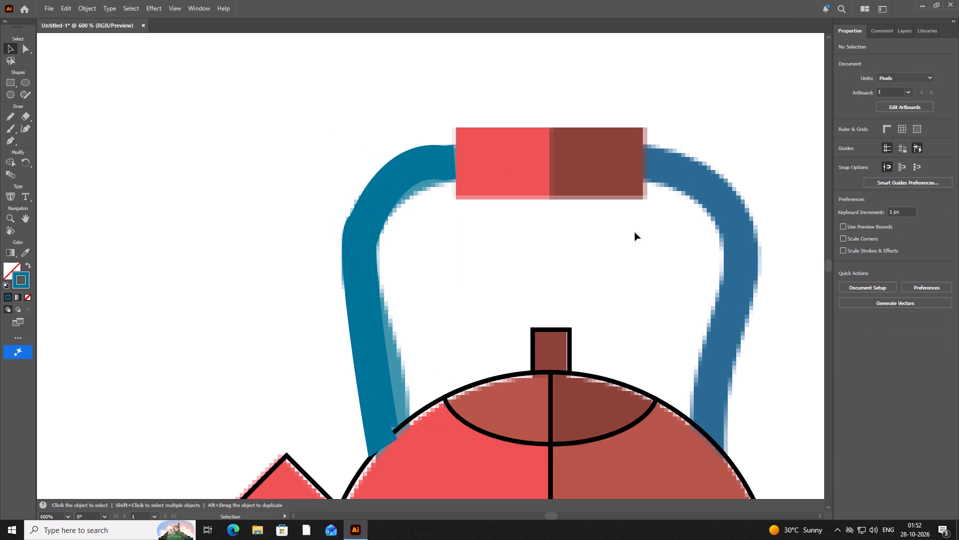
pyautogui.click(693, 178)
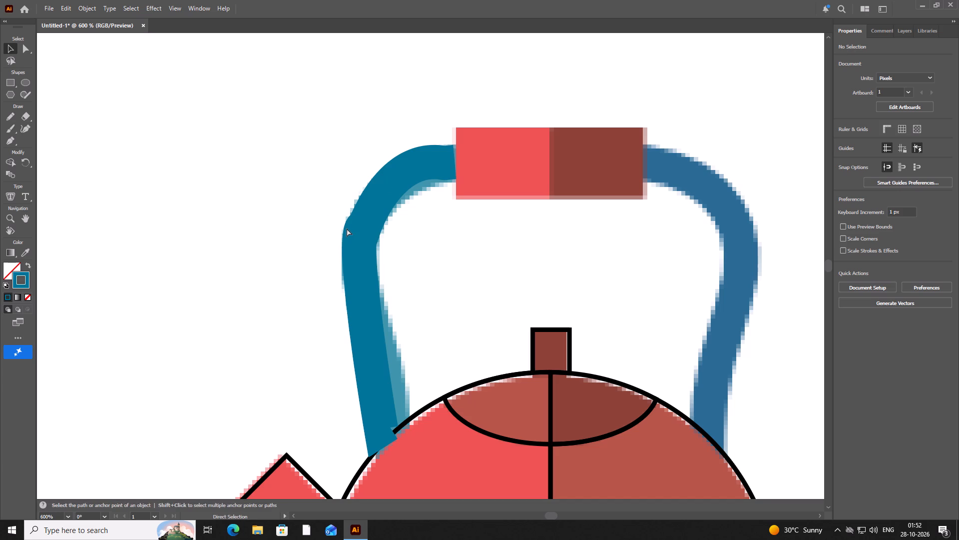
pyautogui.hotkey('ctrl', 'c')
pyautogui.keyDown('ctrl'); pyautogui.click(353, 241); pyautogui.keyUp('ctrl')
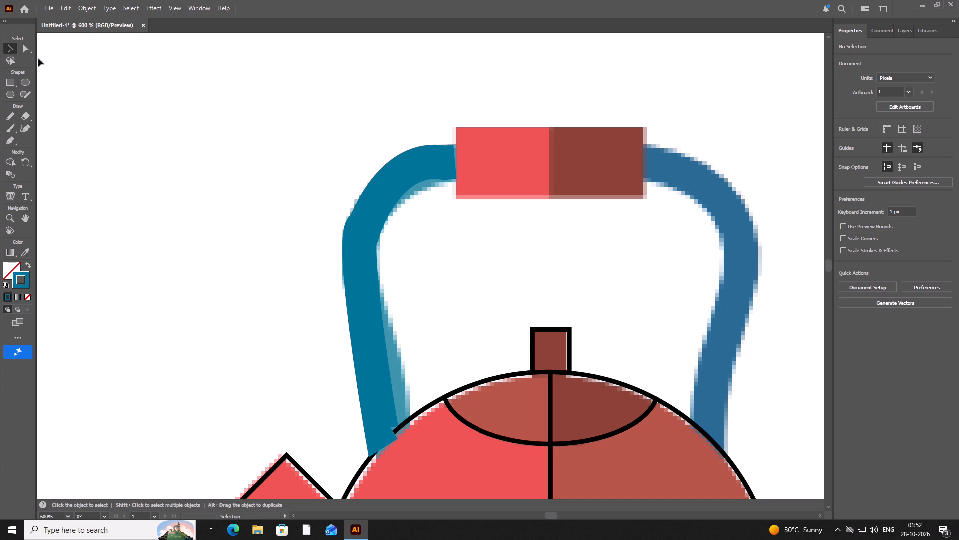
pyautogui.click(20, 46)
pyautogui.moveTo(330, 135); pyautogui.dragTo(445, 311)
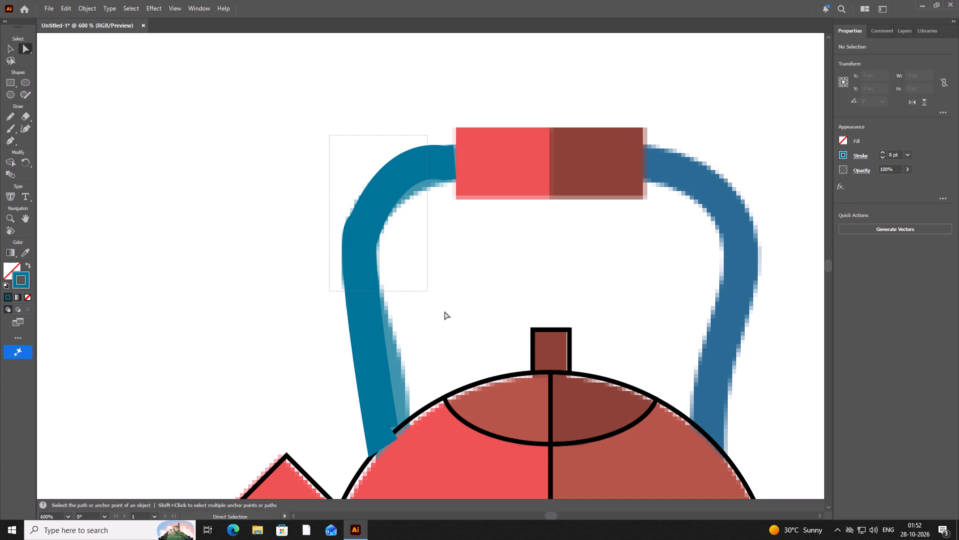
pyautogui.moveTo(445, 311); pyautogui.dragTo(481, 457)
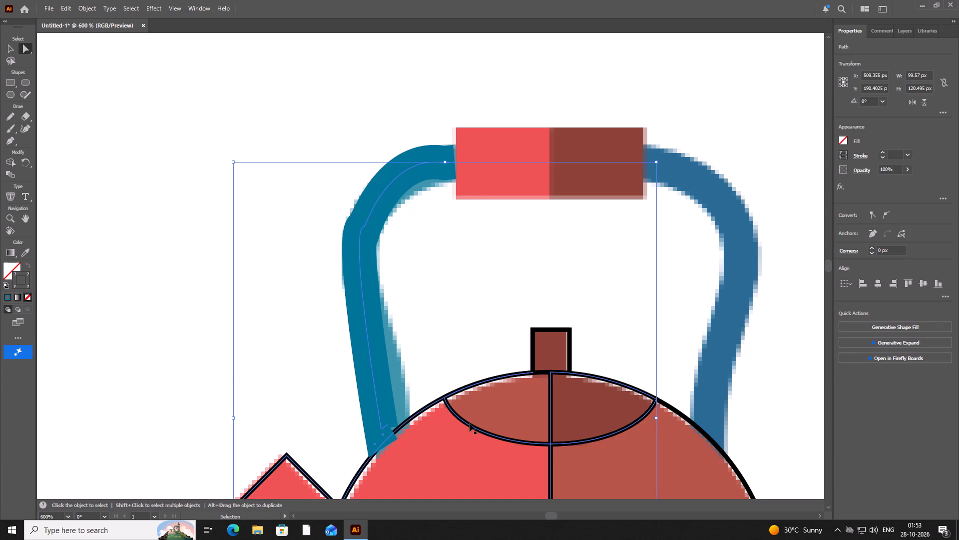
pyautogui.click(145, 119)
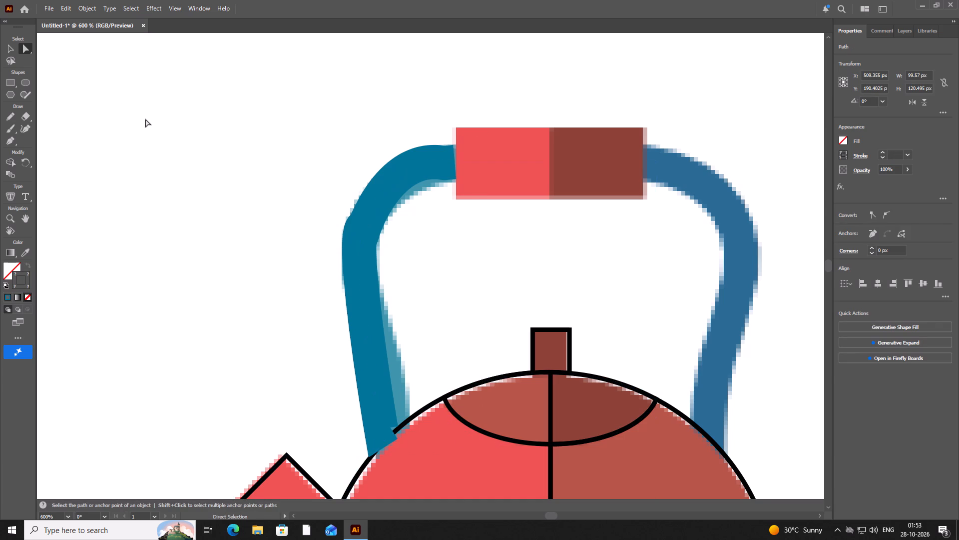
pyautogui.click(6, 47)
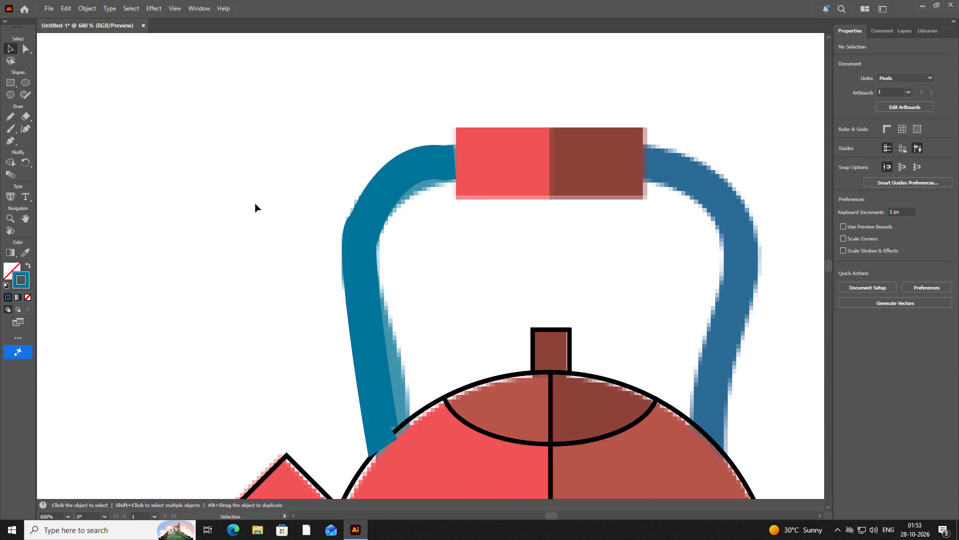
# Copy the teal path of the kettle's left handle and paste a duplicate of it.
pyautogui.click(359, 248)
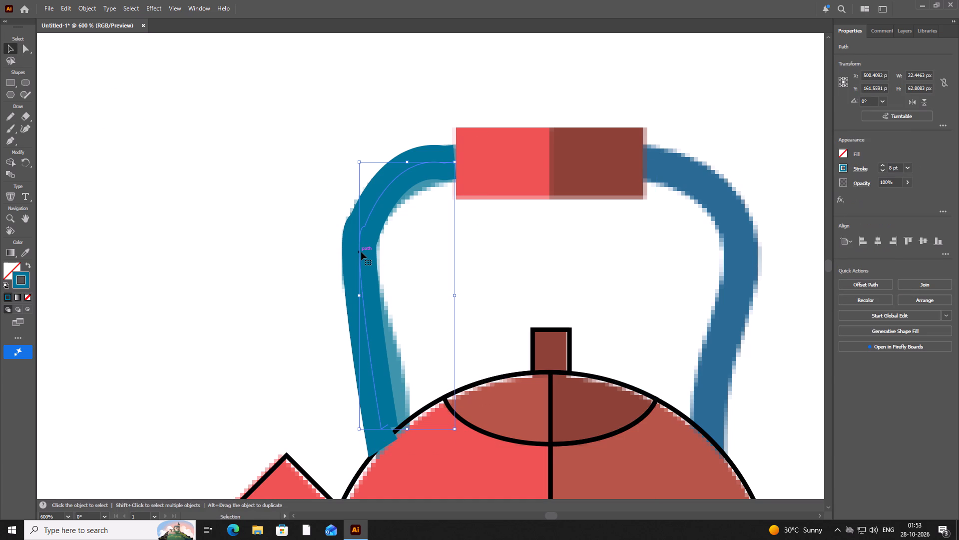
pyautogui.click(24, 46)
pyautogui.click(361, 258)
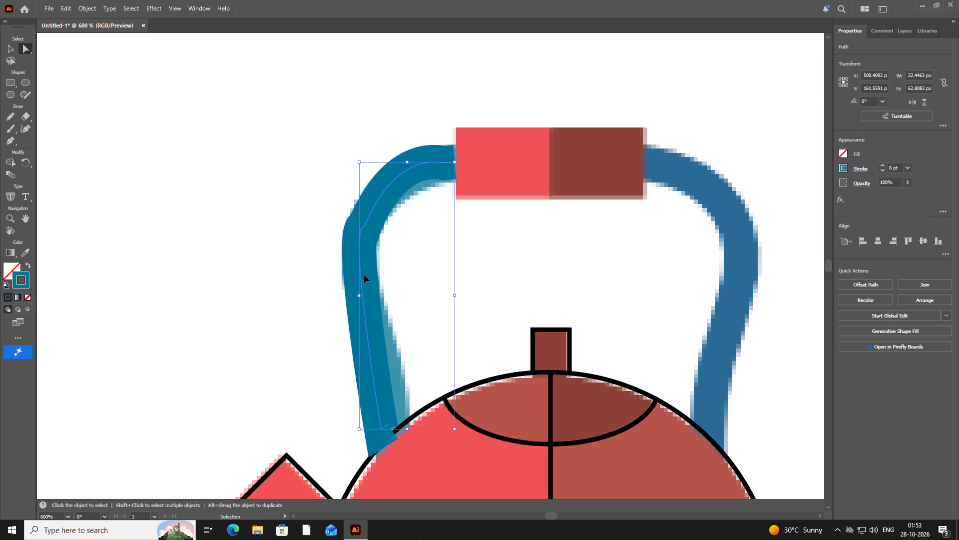
pyautogui.hotkey('ctrl', 'c')
pyautogui.hotkey('ctrl', 'c')
pyautogui.keyDown('ctrl'); pyautogui.click(372, 115); pyautogui.keyUp('ctrl')
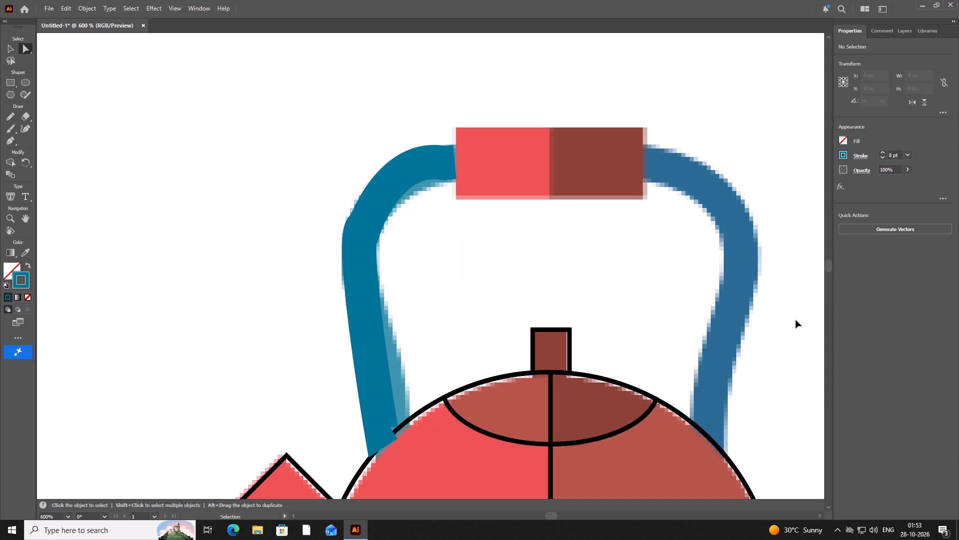
pyautogui.hotkey('ctrl', 'v')
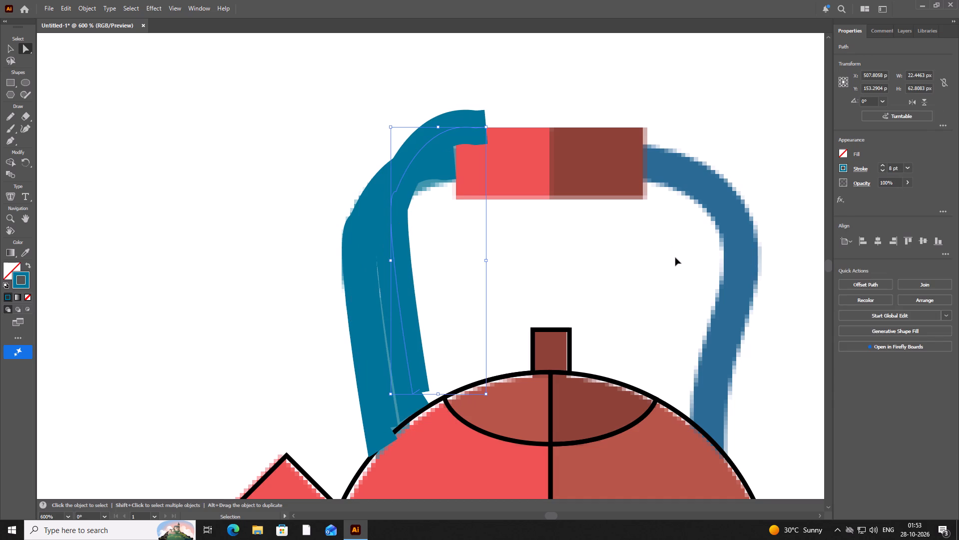
pyautogui.hotkey('ctrl', 'z')
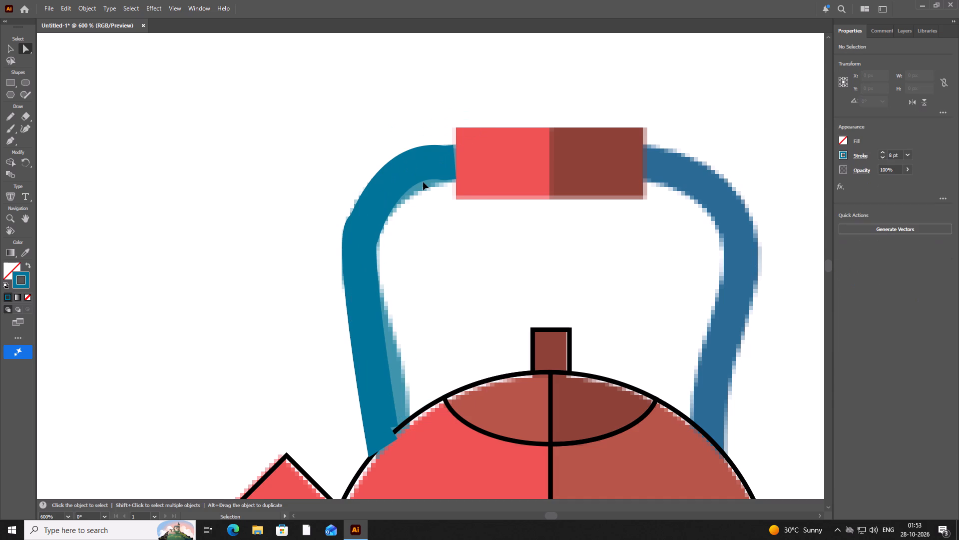
pyautogui.hotkey('ctrl', 'v')
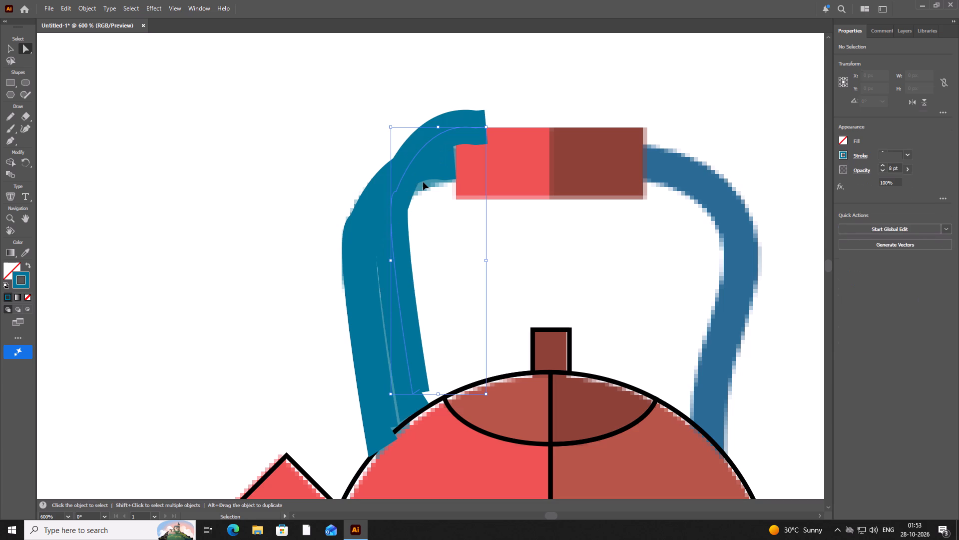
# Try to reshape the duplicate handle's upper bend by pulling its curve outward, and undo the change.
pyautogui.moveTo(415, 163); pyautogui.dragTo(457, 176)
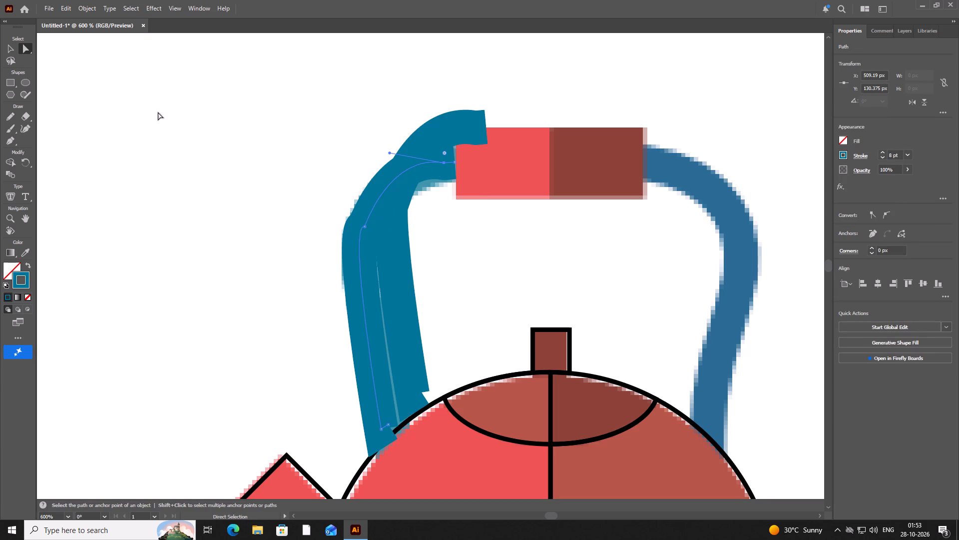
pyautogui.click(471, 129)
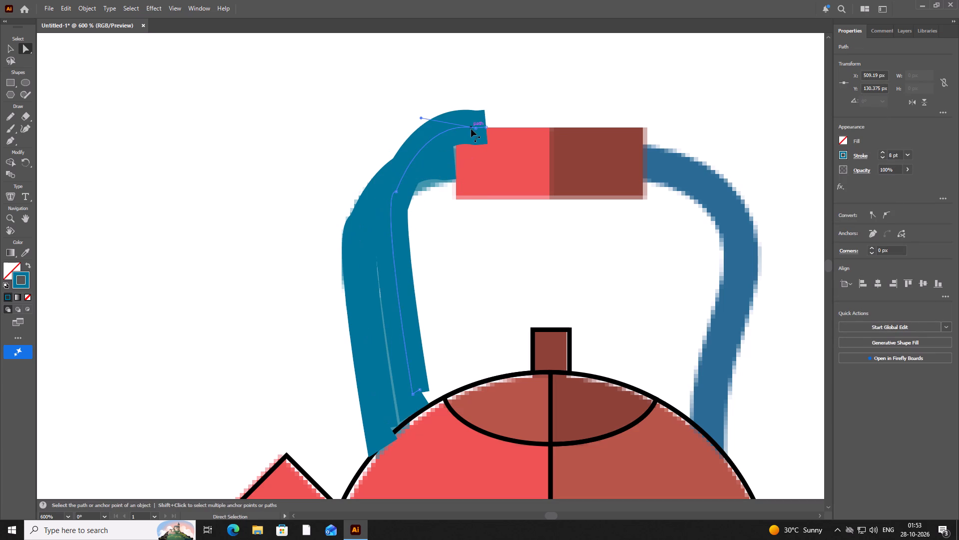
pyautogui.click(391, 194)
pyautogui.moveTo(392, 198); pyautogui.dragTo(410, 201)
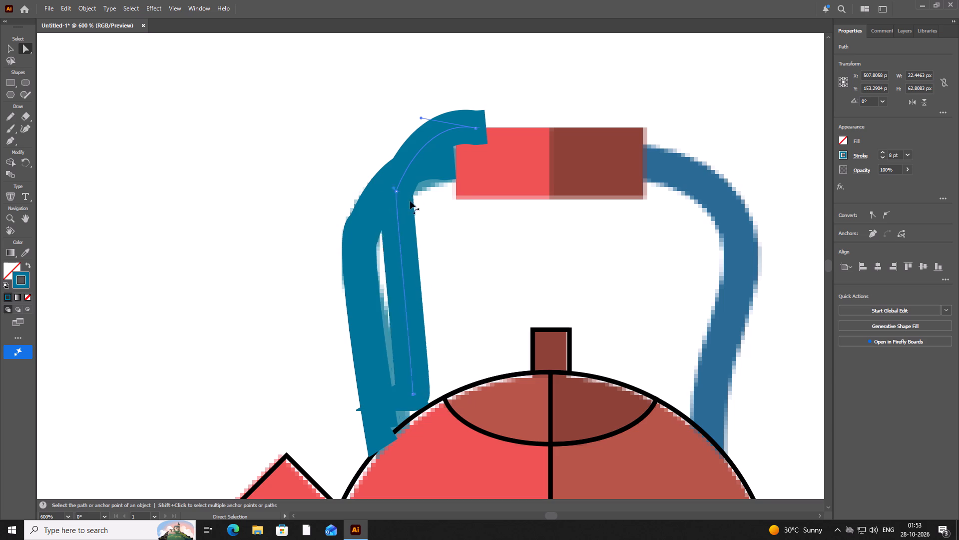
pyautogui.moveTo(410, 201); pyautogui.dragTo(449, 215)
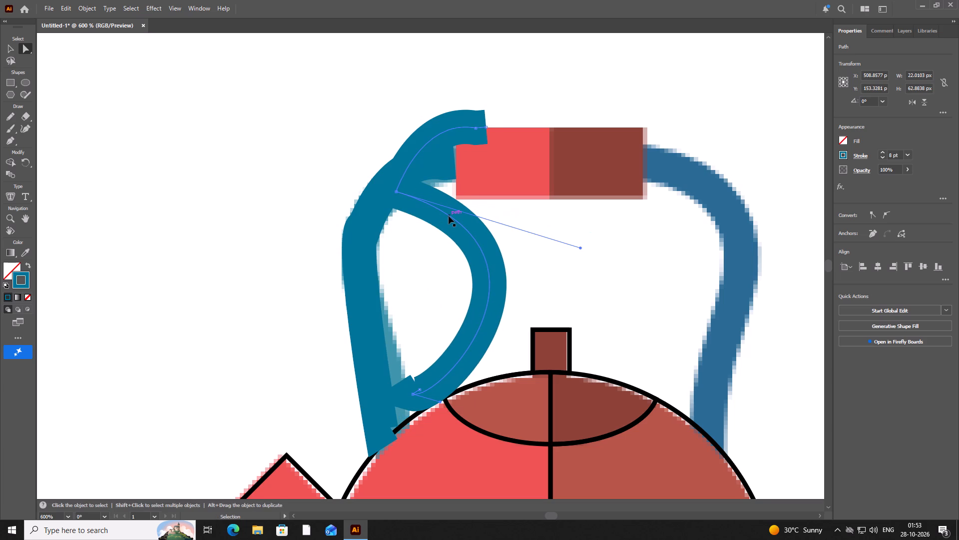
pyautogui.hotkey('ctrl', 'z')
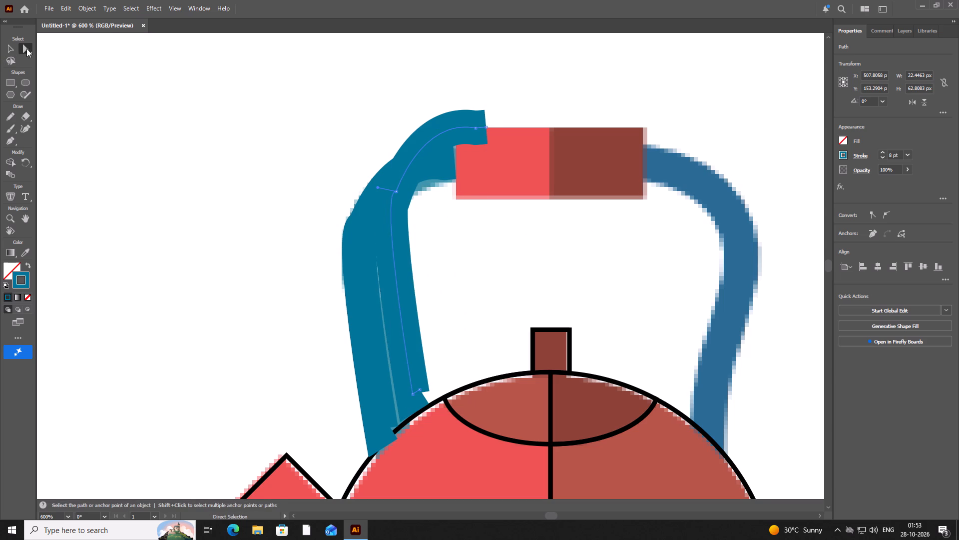
# Move the duplicate handle path about 51 px right and 2 px down, towards the kettle's right side.
pyautogui.click(8, 49)
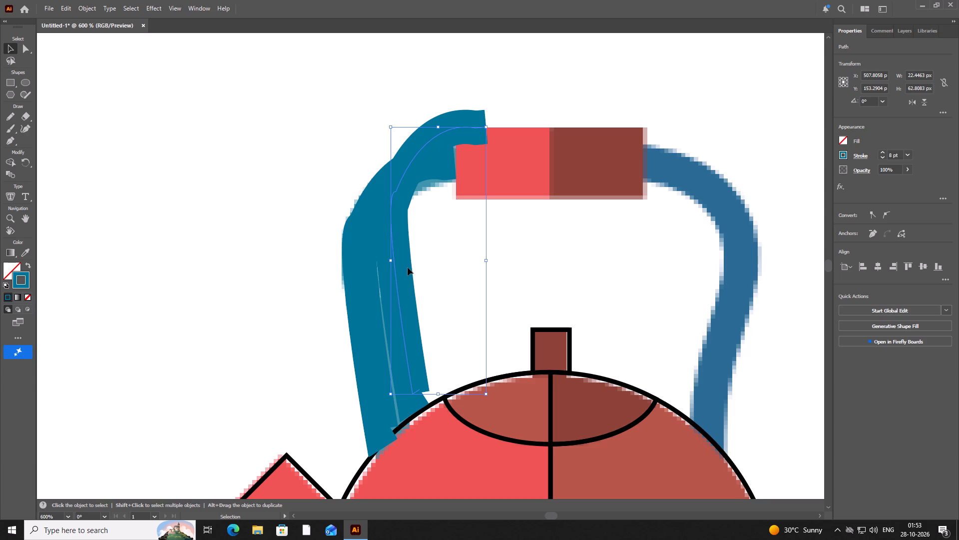
pyautogui.click(397, 279)
pyautogui.moveTo(397, 279); pyautogui.dragTo(616, 289)
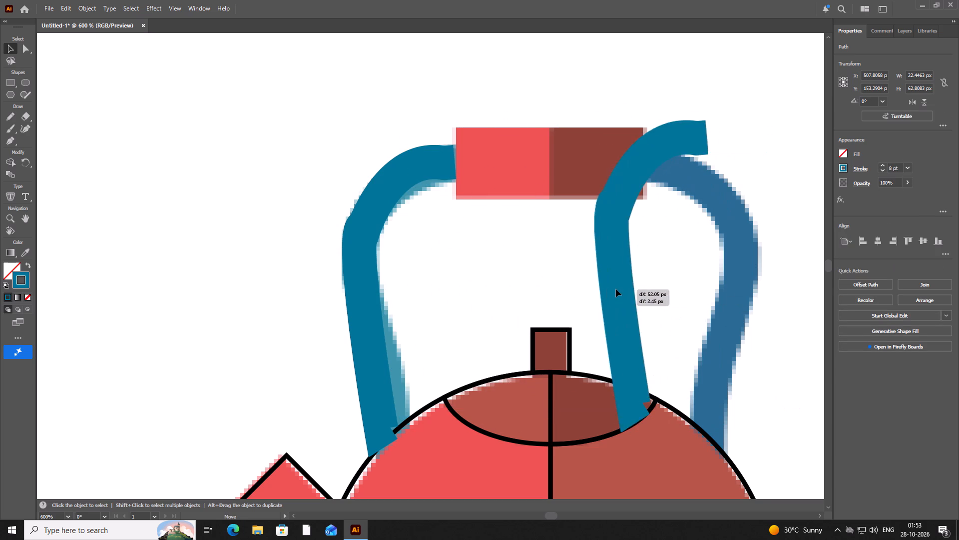
pyautogui.moveTo(616, 289); pyautogui.dragTo(611, 287)
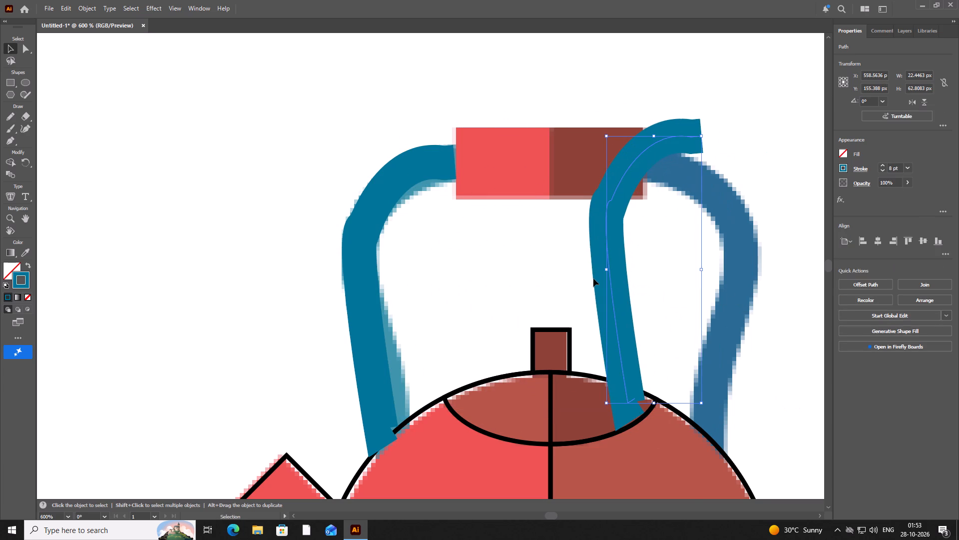
# Reflect the duplicate handle path across the vertical axis without making another copy.
pyautogui.rightClick(590, 271)
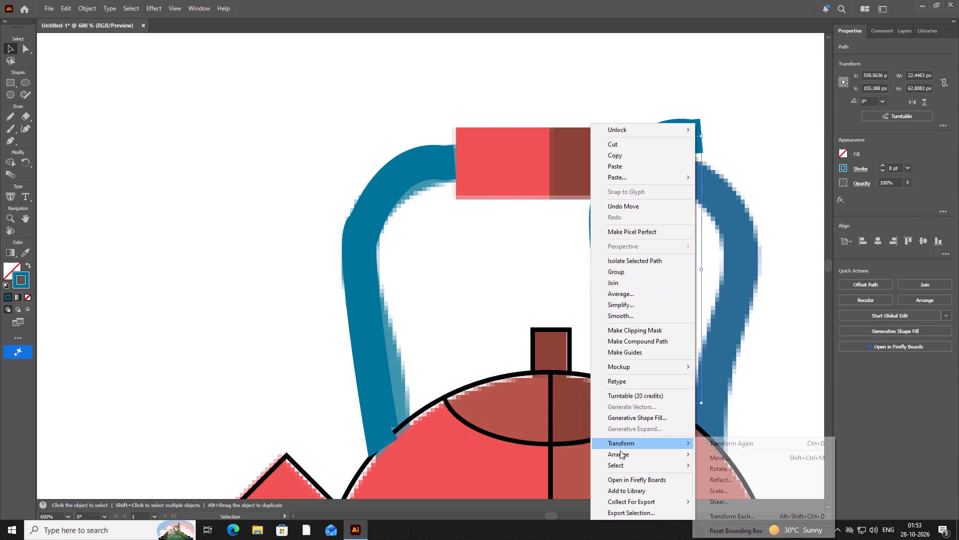
pyautogui.click(626, 440)
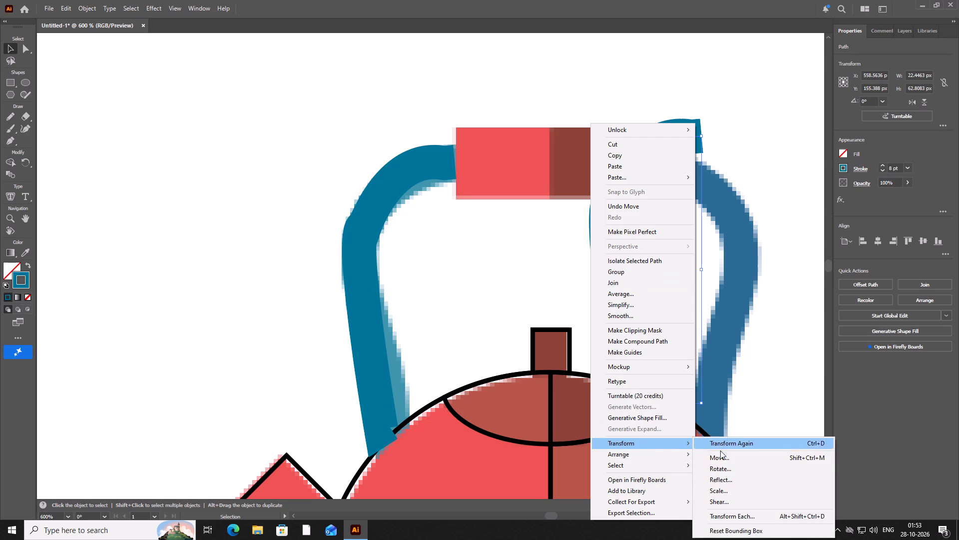
pyautogui.click(739, 474)
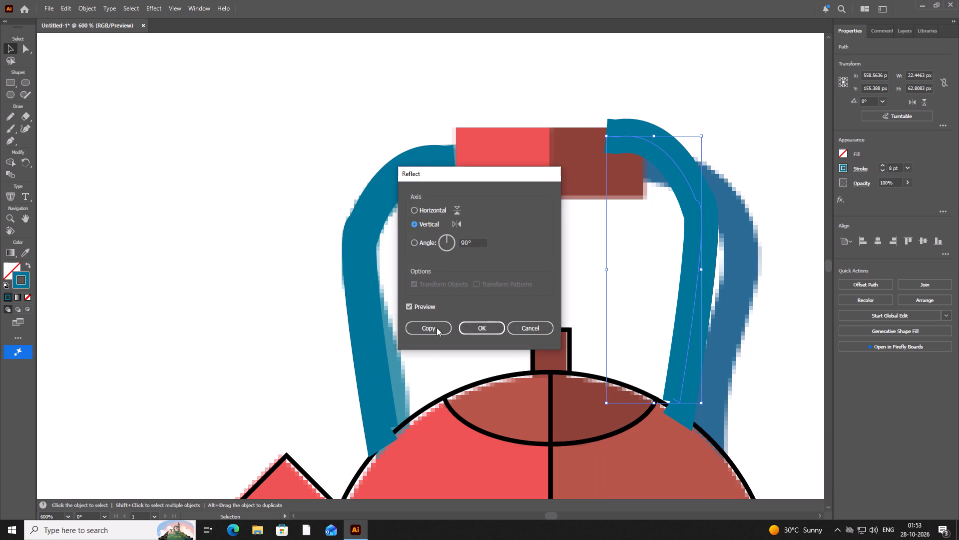
pyautogui.click(464, 328)
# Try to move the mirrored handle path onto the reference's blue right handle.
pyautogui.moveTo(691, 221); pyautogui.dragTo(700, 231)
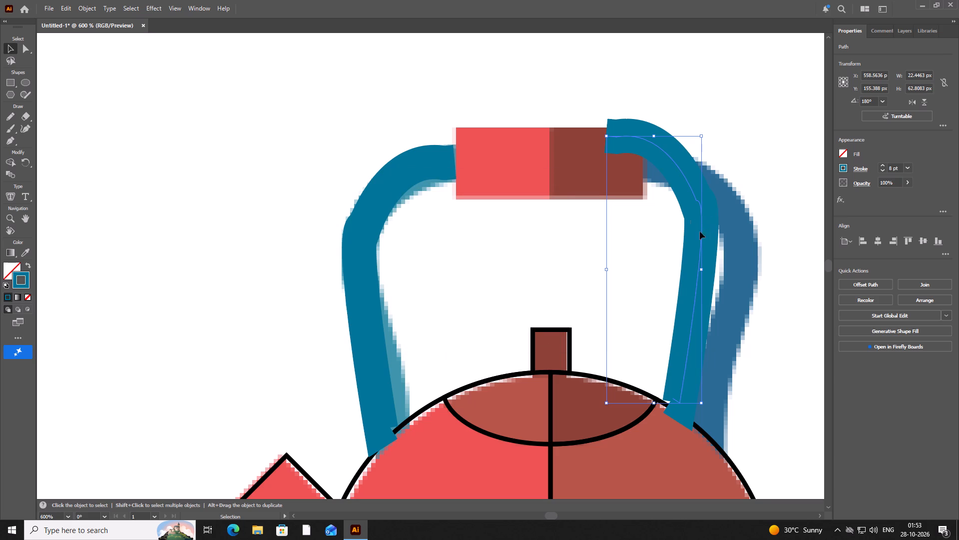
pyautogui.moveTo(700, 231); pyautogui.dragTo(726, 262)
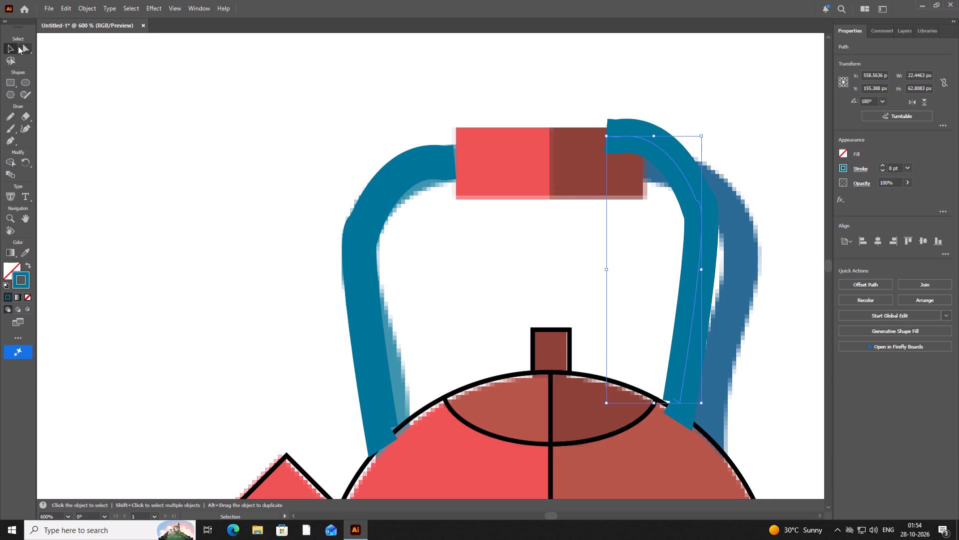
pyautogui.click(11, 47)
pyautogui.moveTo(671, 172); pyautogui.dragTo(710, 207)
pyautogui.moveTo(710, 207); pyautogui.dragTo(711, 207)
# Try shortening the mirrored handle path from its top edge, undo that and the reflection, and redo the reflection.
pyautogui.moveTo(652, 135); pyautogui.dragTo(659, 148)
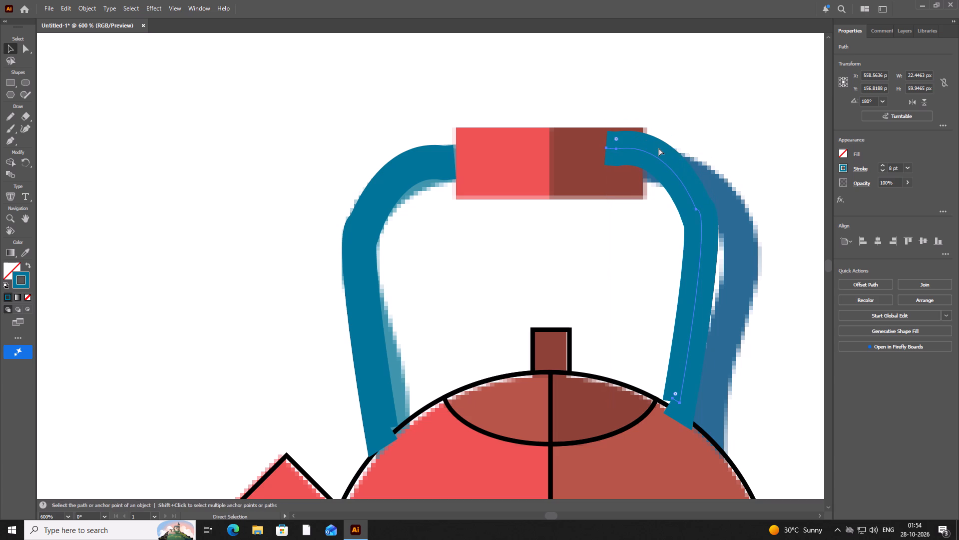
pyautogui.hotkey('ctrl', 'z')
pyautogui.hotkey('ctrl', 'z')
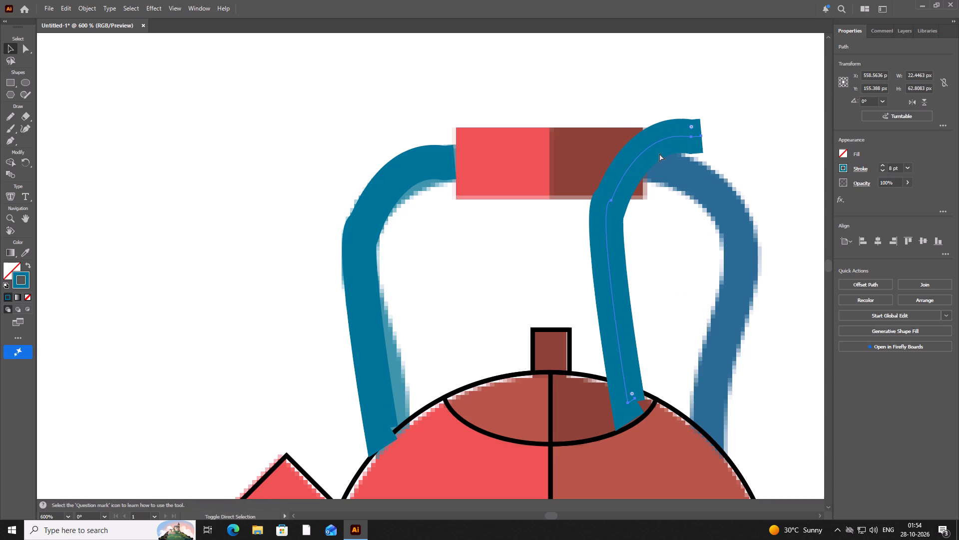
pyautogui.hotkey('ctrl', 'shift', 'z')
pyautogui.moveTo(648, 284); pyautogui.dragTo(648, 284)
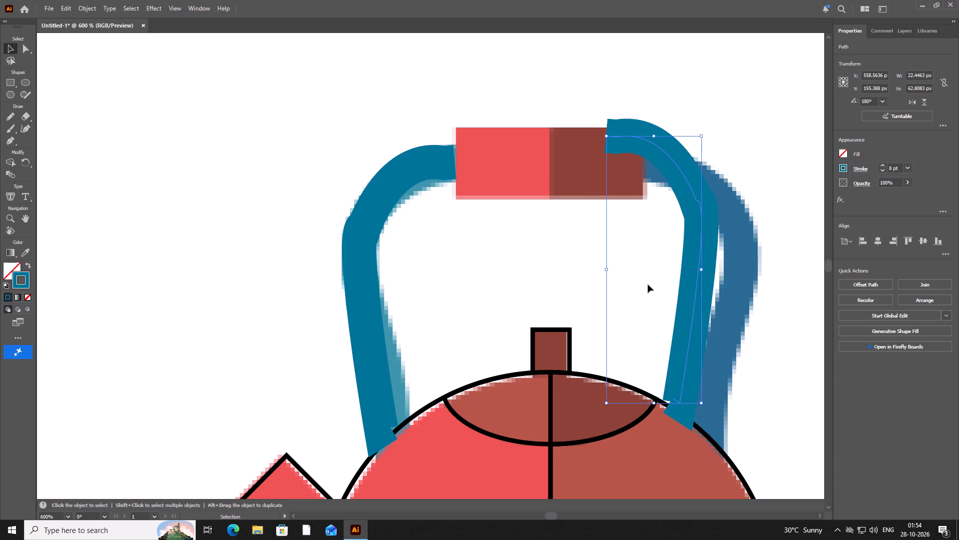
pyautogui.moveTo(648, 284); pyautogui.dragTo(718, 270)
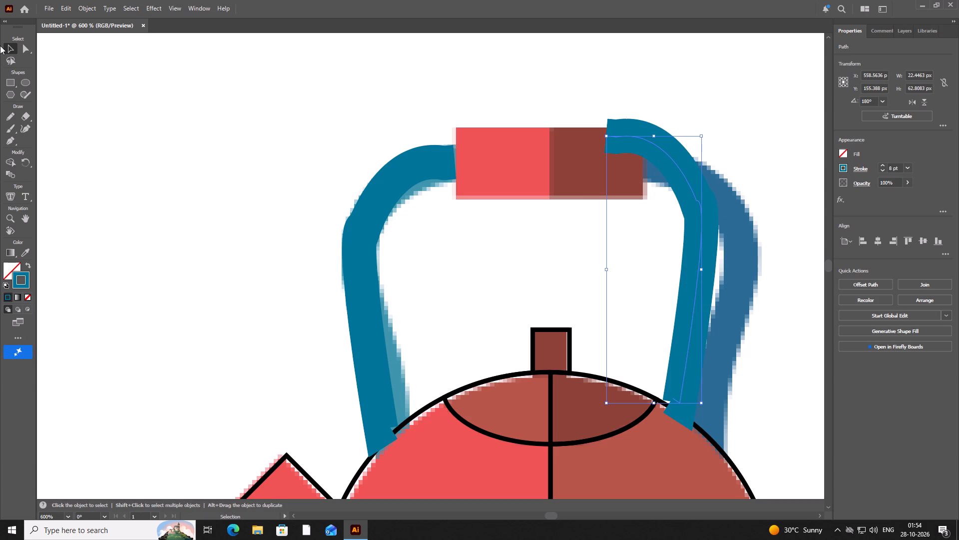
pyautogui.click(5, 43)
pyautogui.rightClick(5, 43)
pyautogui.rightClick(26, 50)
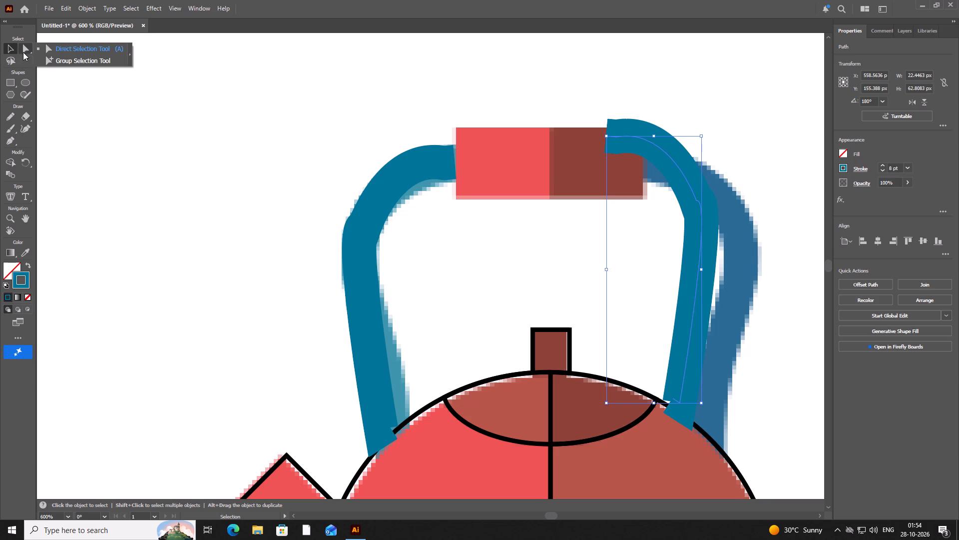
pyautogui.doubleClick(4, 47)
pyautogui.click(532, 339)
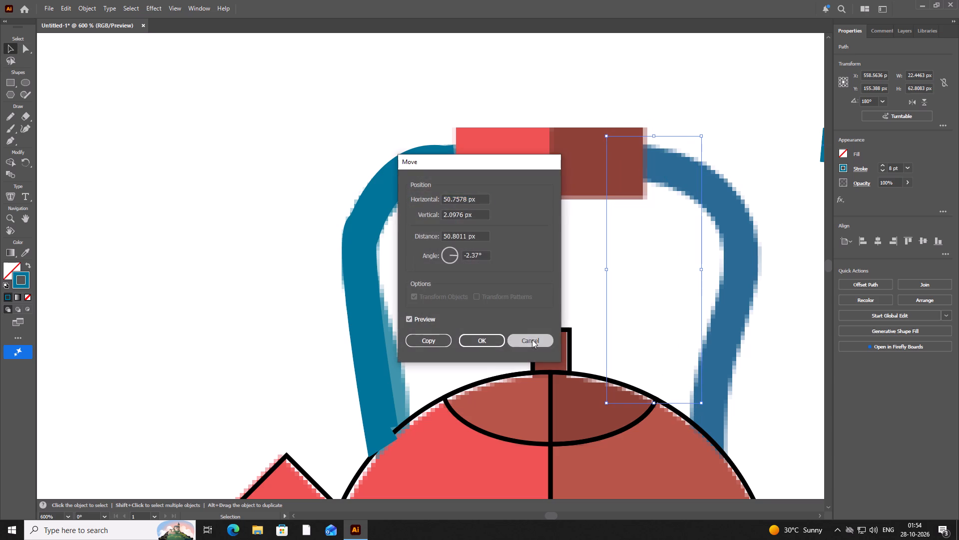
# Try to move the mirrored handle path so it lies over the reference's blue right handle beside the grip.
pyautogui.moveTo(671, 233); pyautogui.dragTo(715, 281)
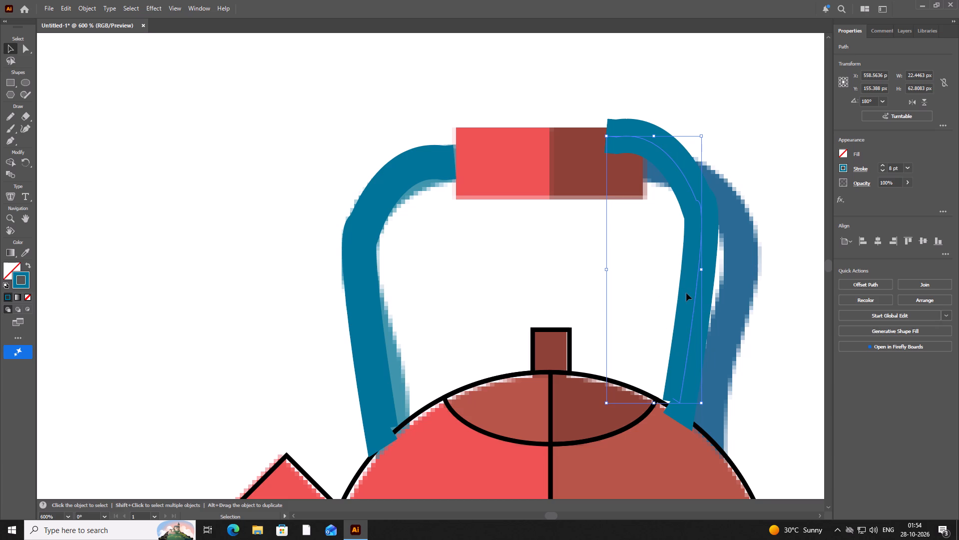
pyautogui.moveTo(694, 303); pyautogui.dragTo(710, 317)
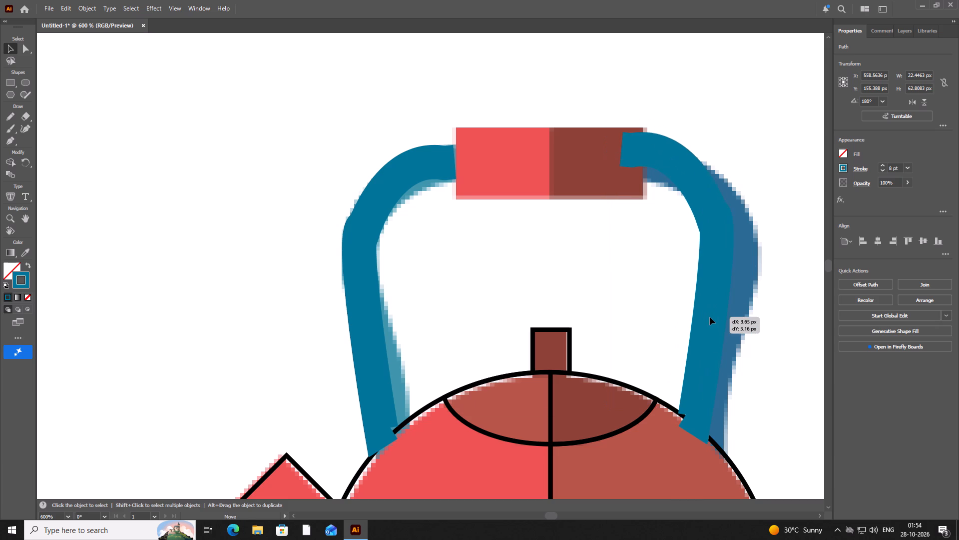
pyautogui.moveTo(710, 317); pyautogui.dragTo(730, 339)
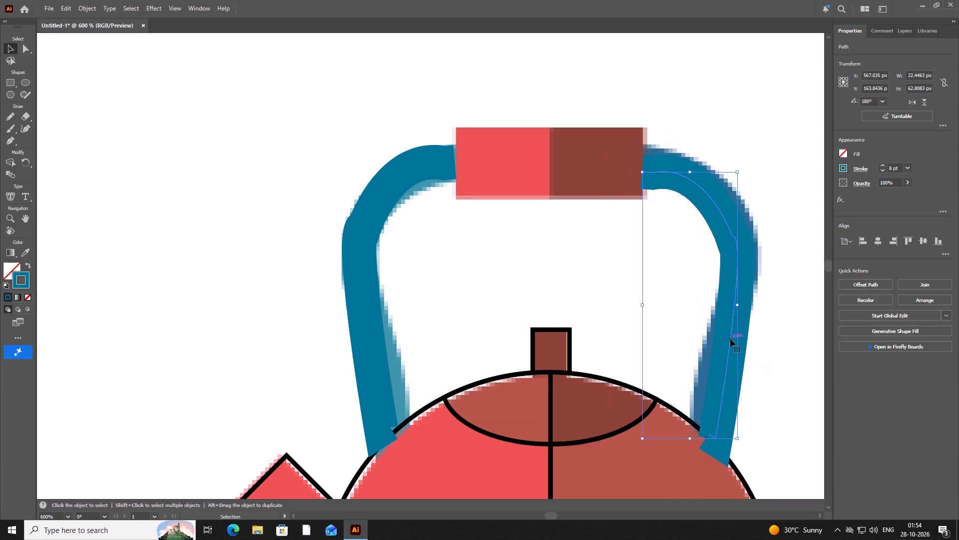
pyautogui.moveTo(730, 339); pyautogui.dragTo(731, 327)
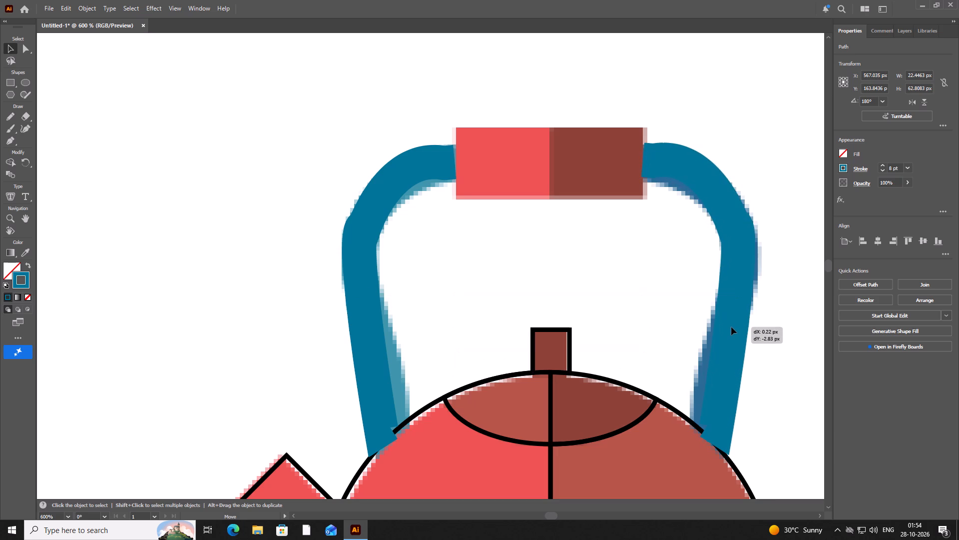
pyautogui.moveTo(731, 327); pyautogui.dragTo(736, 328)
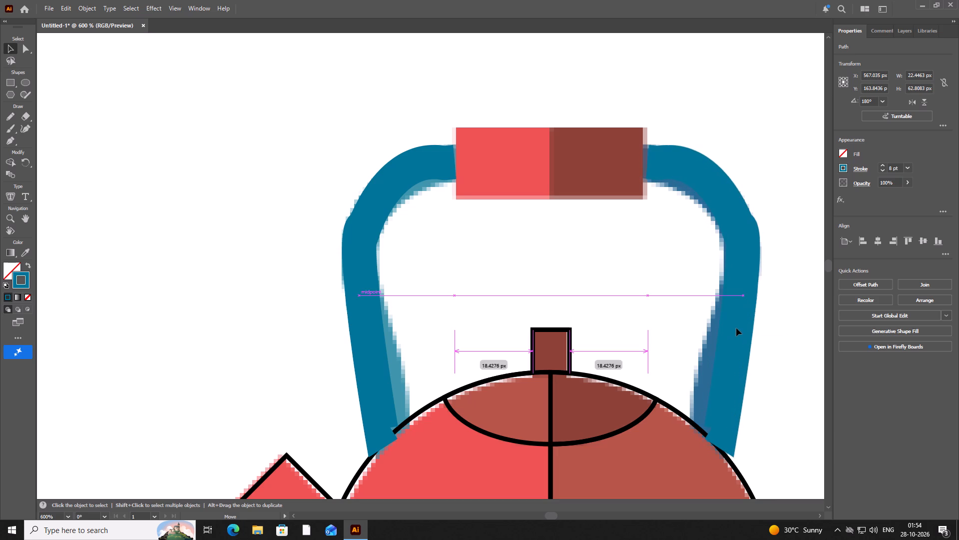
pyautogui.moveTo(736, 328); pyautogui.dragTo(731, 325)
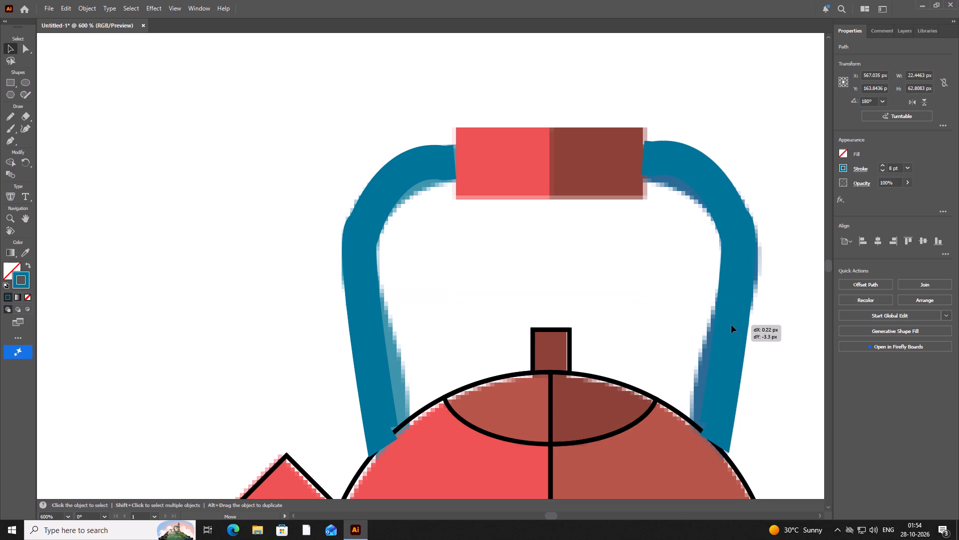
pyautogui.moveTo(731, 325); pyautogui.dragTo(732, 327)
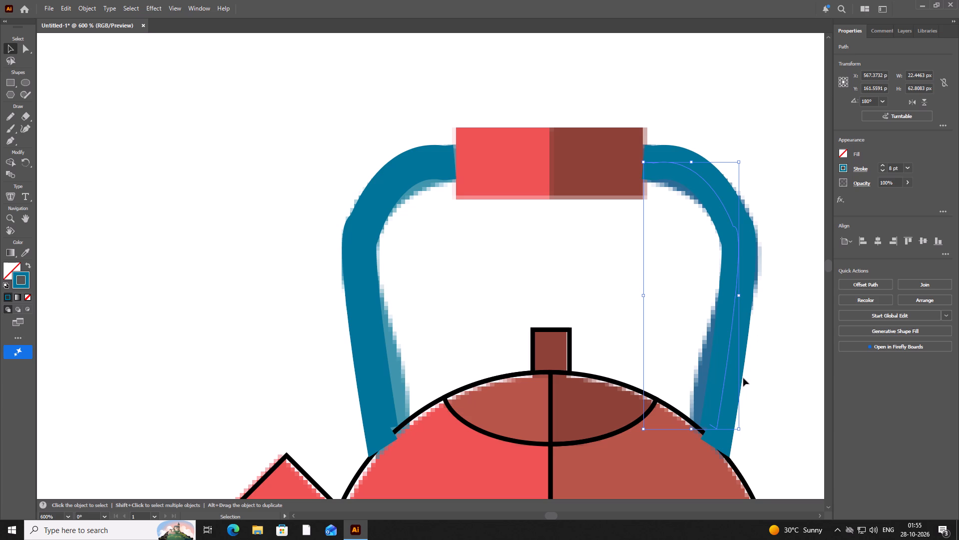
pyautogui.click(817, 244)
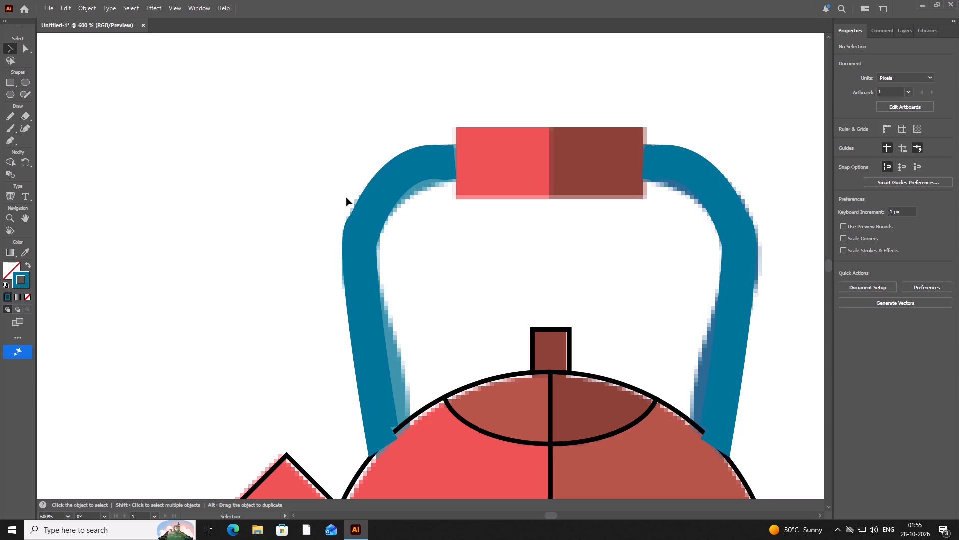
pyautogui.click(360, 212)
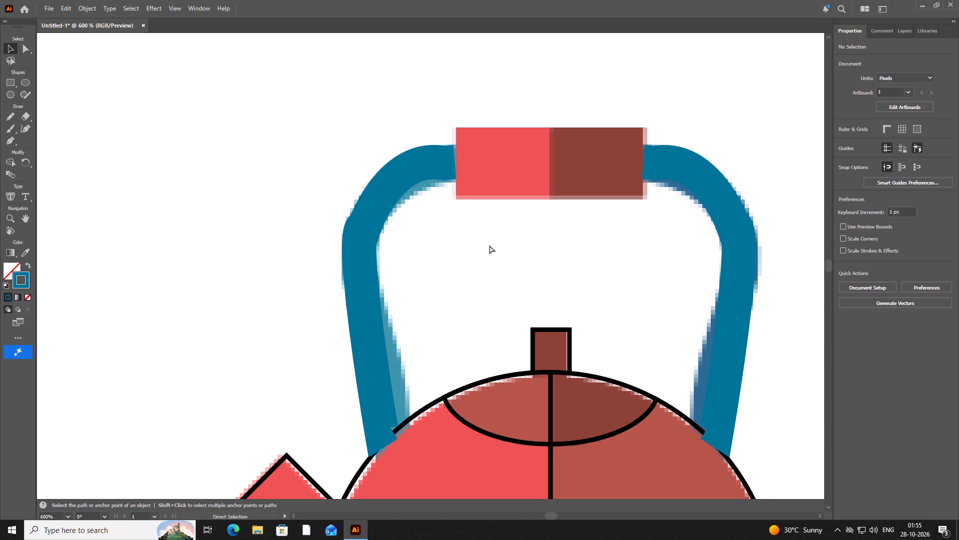
# Undo the mirrored handle's placement, reflection and duplication and the teal recolouring, back to the single black left handle path.
pyautogui.hotkey('ctrl', 'z')
pyautogui.hotkey('ctrl', 'z')
pyautogui.hotkey('ctrl', 'z')
pyautogui.hotkey('ctrl', 'z')
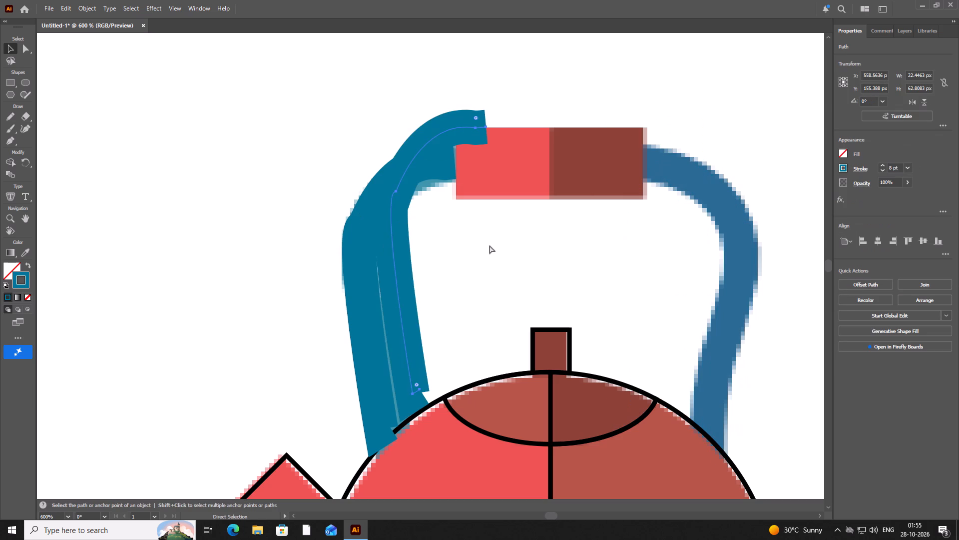
pyautogui.hotkey('ctrl', 'z')
pyautogui.hotkey('ctrl', 'z')
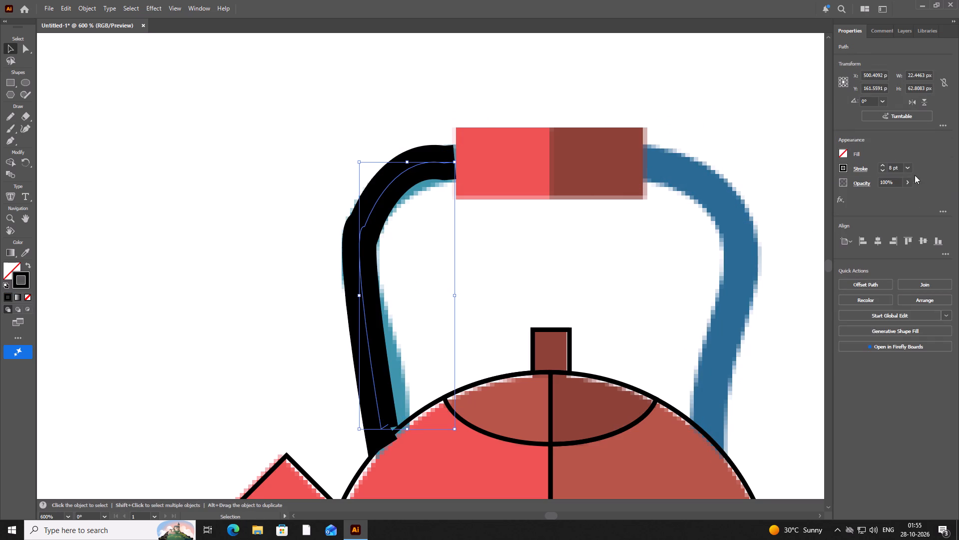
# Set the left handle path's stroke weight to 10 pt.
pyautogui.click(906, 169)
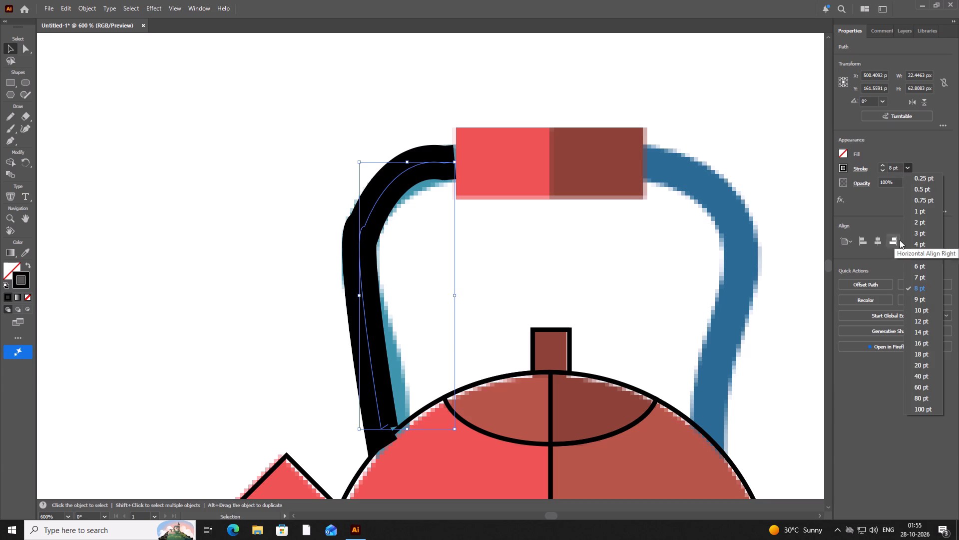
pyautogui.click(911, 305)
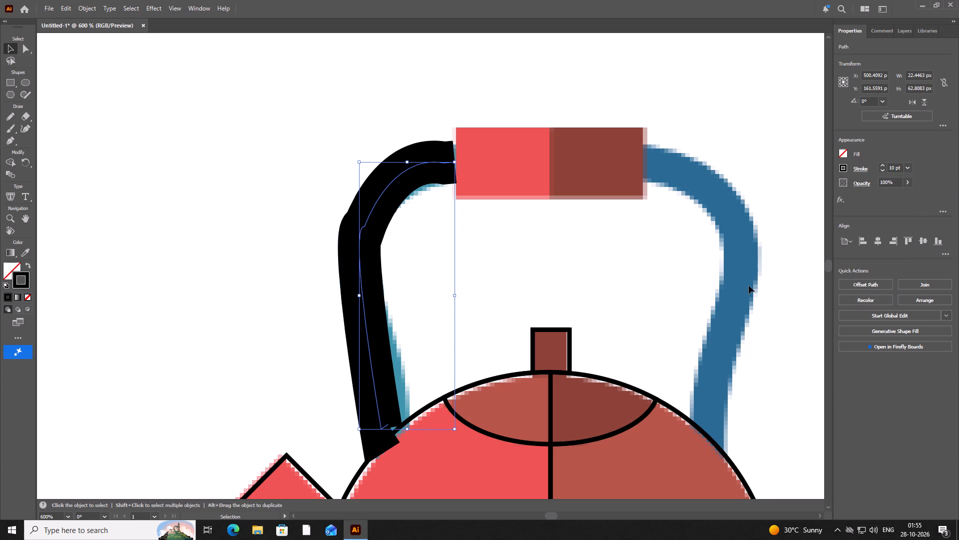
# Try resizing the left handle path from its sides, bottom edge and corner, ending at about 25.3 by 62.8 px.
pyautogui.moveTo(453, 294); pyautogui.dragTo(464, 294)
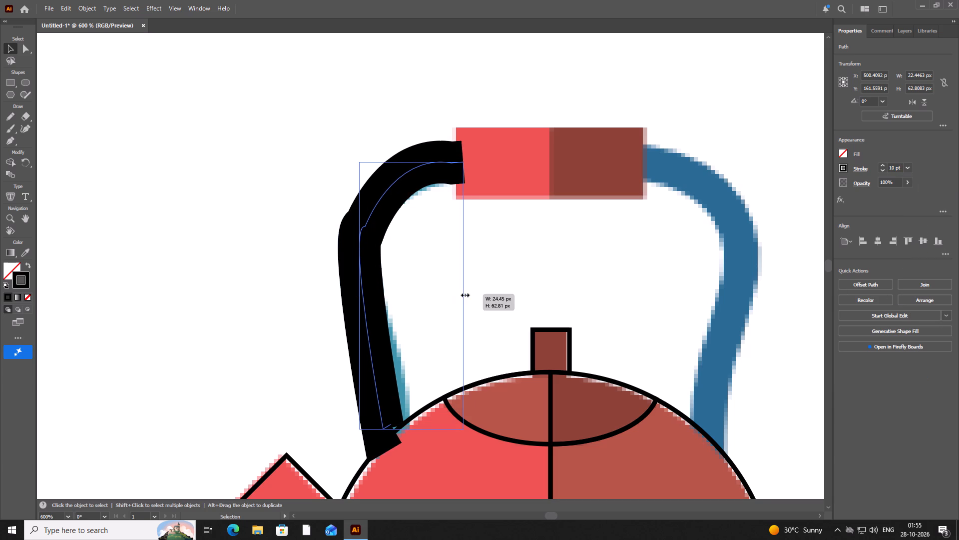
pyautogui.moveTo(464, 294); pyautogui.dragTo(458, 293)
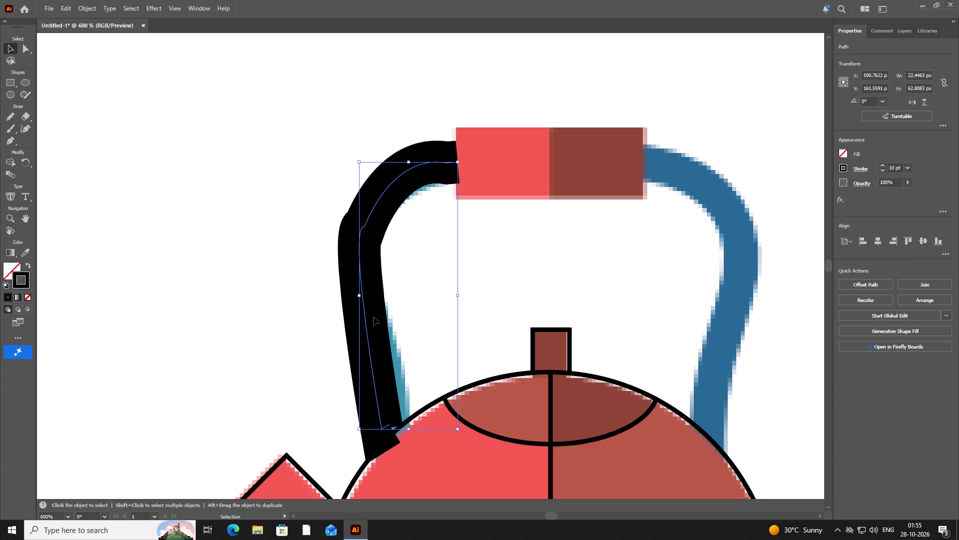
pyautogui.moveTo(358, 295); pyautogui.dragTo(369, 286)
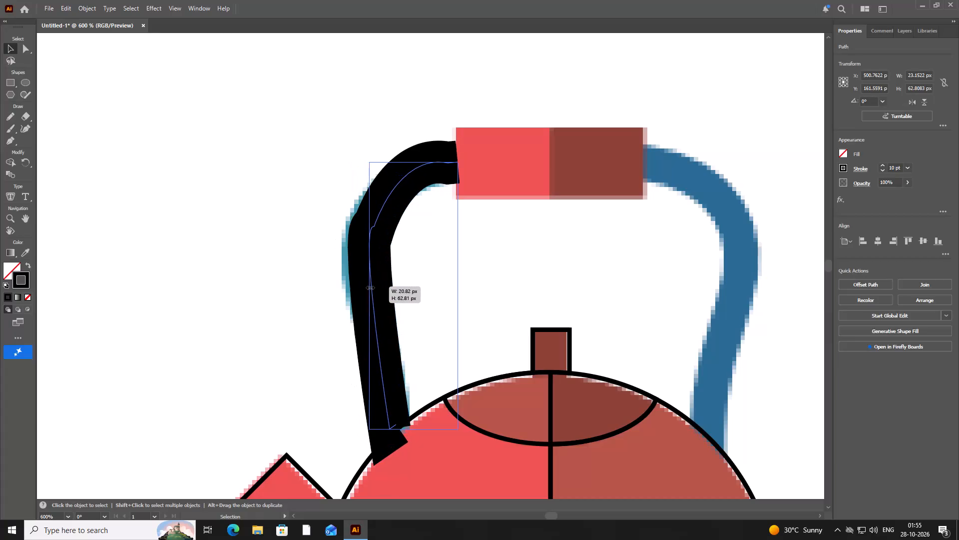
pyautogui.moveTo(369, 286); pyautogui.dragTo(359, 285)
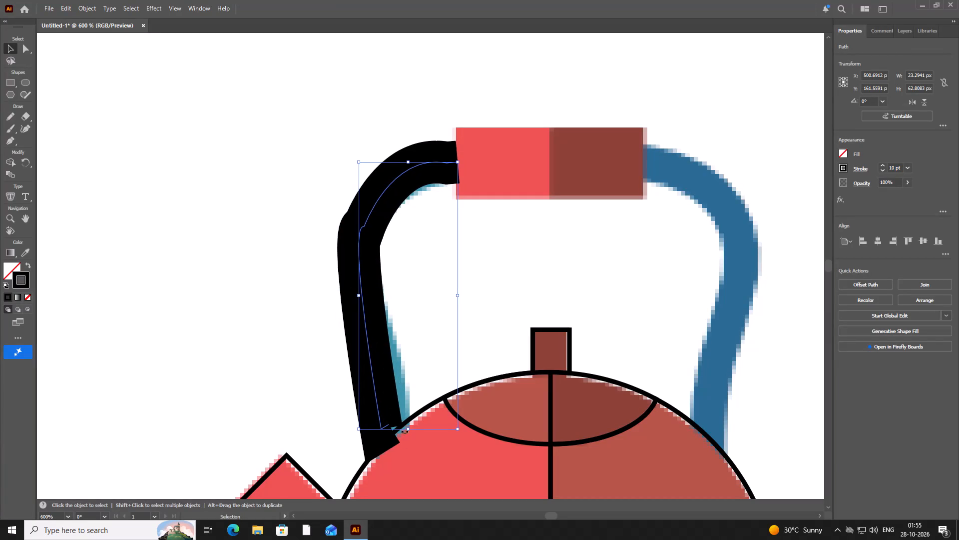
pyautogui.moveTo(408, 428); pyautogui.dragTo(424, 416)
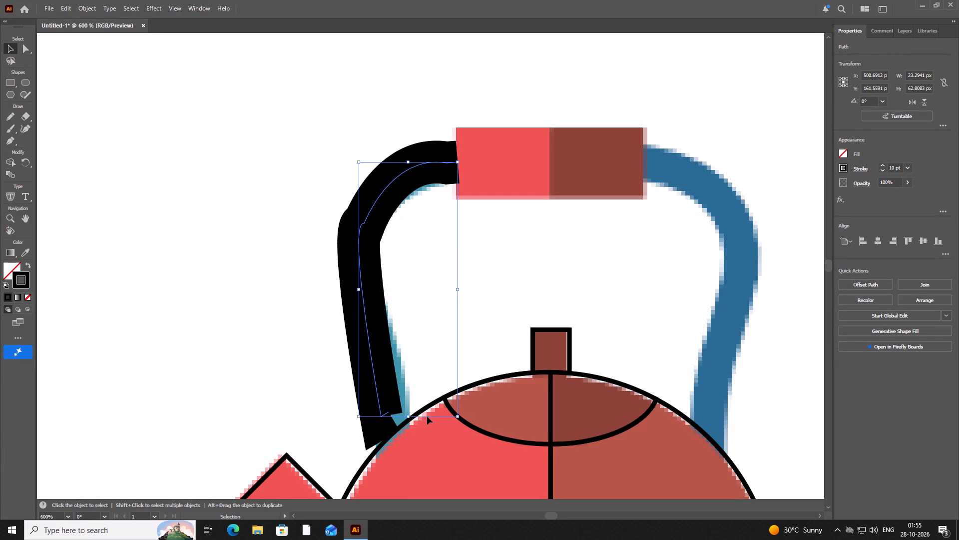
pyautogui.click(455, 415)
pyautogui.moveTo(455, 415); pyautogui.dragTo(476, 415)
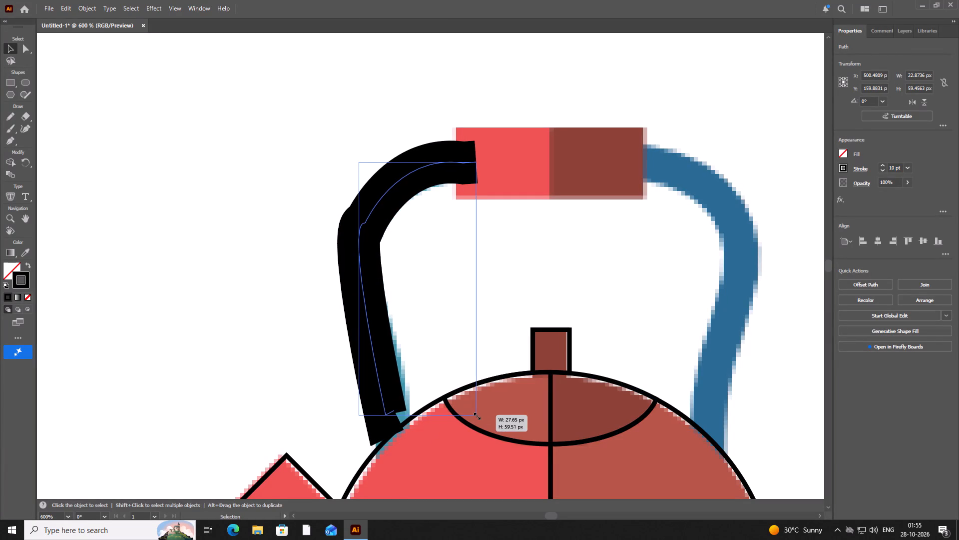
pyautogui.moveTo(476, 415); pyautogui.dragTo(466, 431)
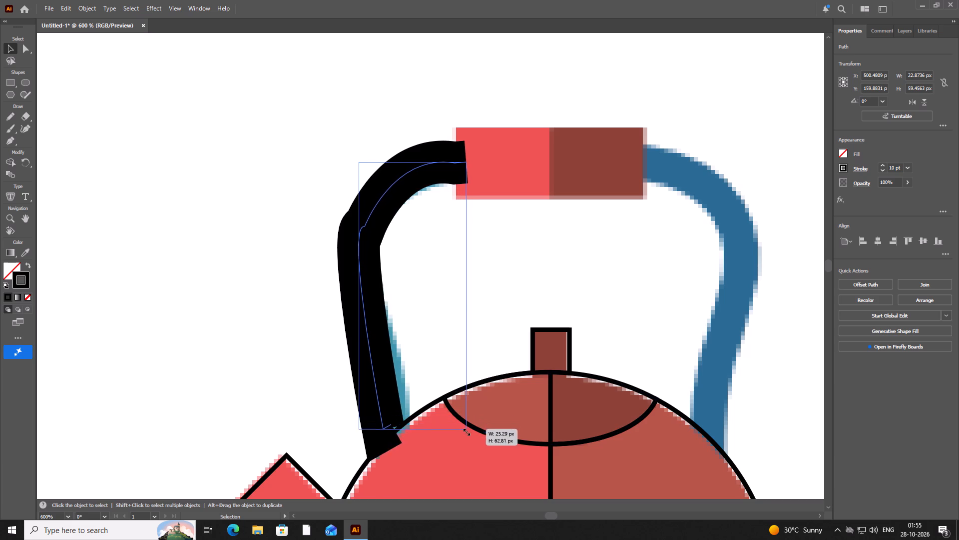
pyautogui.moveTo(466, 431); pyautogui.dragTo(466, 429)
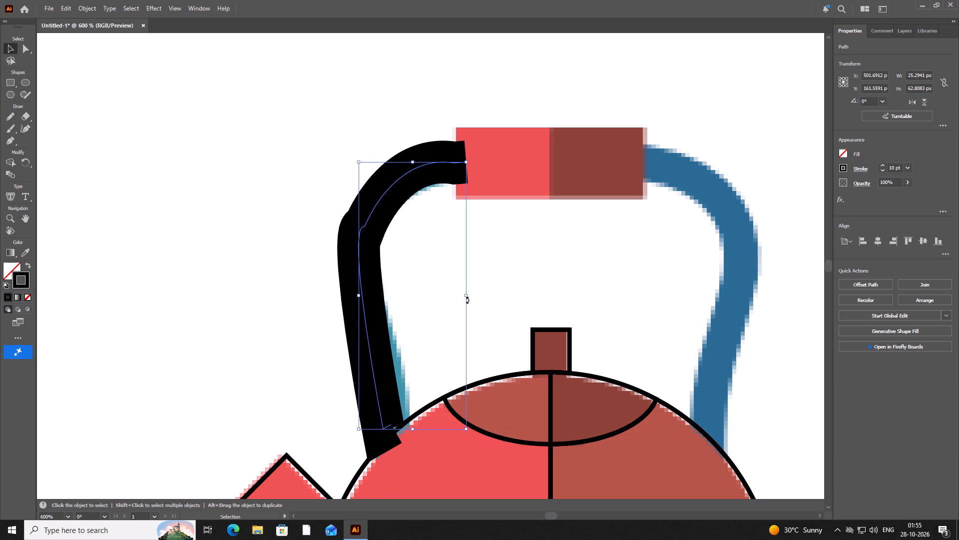
# Resize the left handle path to about 22.8 px wide and, from its bottom edge, about 60.1 px tall.
pyautogui.moveTo(467, 296); pyautogui.dragTo(481, 299)
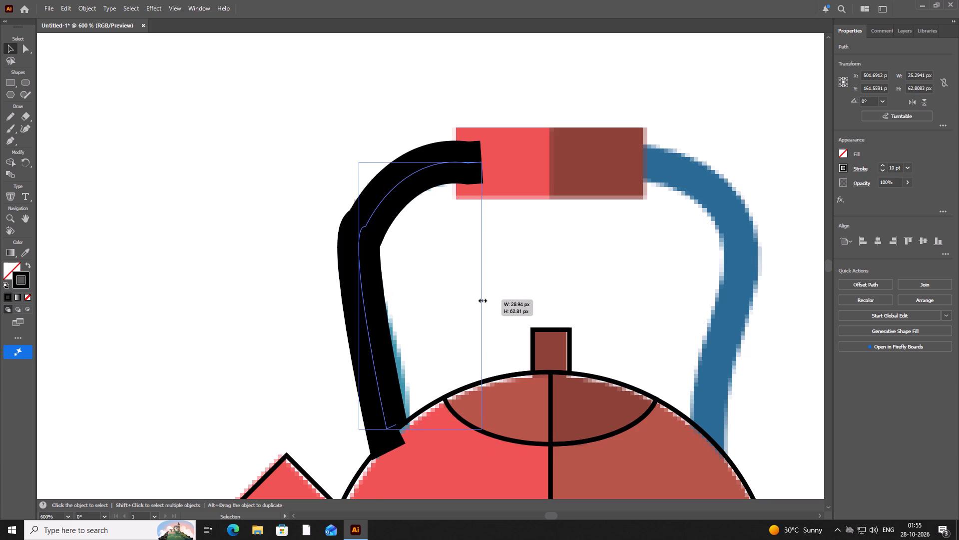
pyautogui.moveTo(481, 299); pyautogui.dragTo(456, 298)
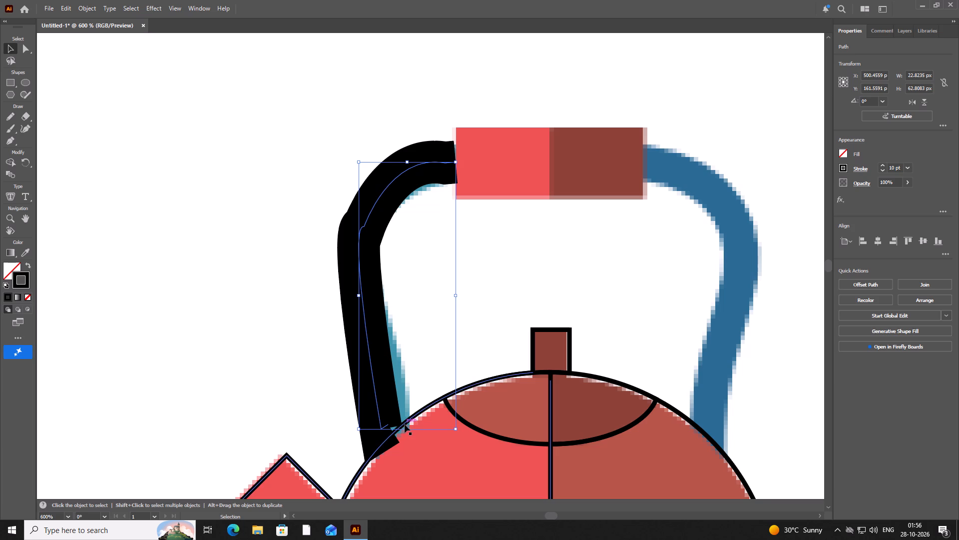
pyautogui.moveTo(408, 428); pyautogui.dragTo(425, 414)
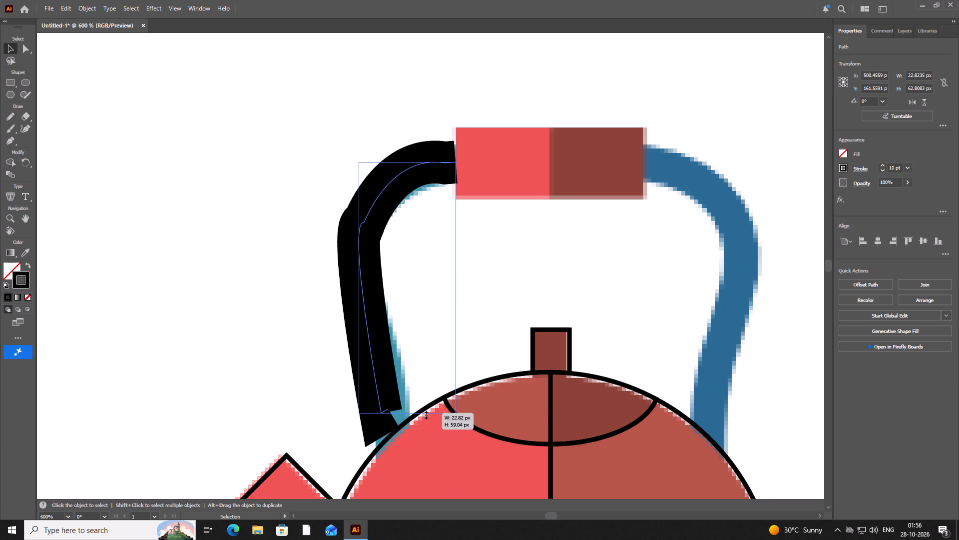
pyautogui.moveTo(425, 414); pyautogui.dragTo(439, 417)
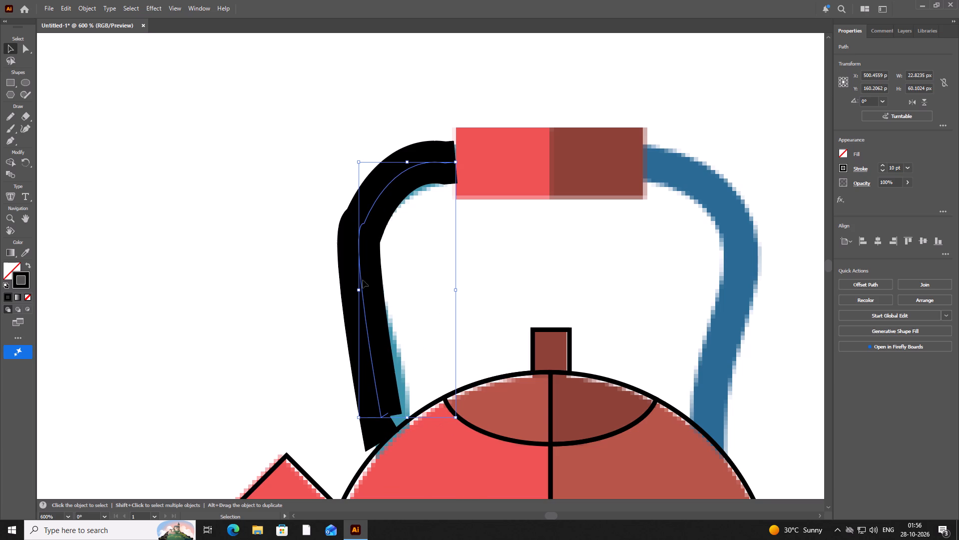
# Reselect the left handle path and narrow it from its outer edge to about 22 px wide.
pyautogui.click(358, 293)
pyautogui.click(358, 293)
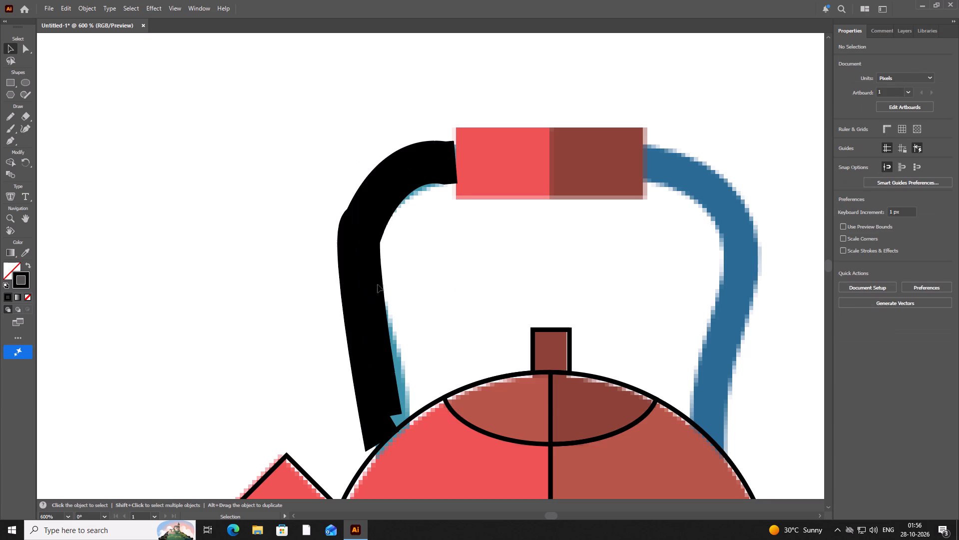
pyautogui.click(378, 284)
pyautogui.rightClick(372, 286)
pyautogui.click(353, 285)
pyautogui.click(8, 48)
pyautogui.doubleClick(370, 256)
pyautogui.click(359, 257)
pyautogui.click(358, 259)
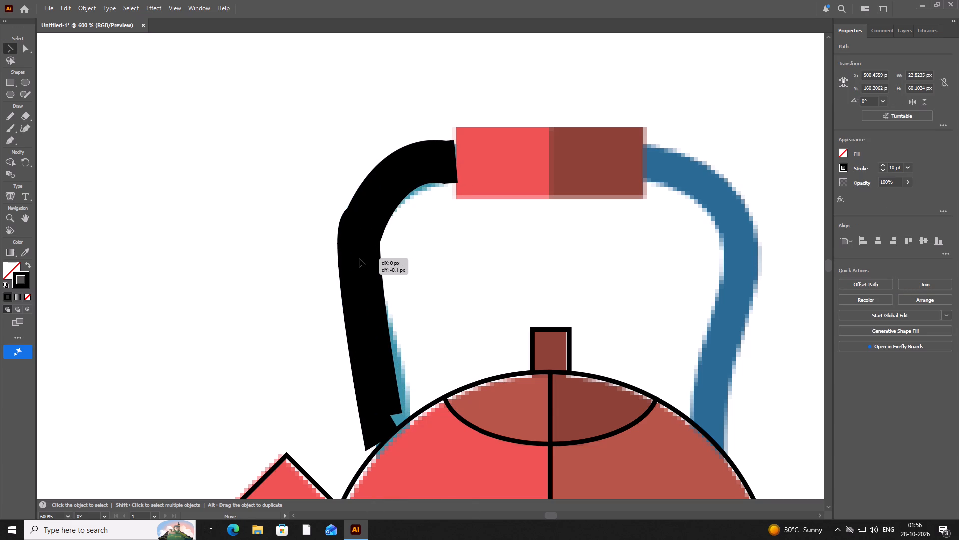
pyautogui.click(359, 290)
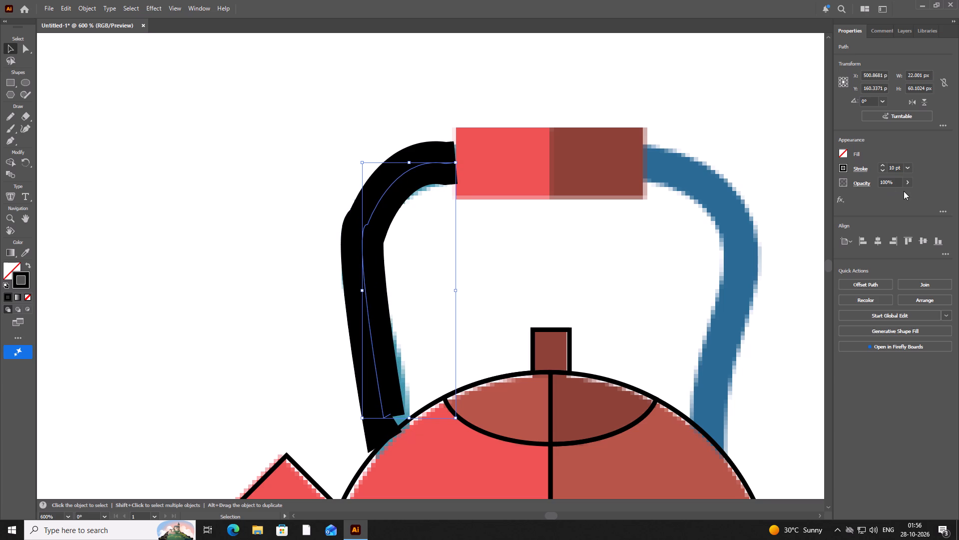
# Set the left handle path's stroke weight to 12 pt.
pyautogui.click(907, 169)
pyautogui.click(919, 320)
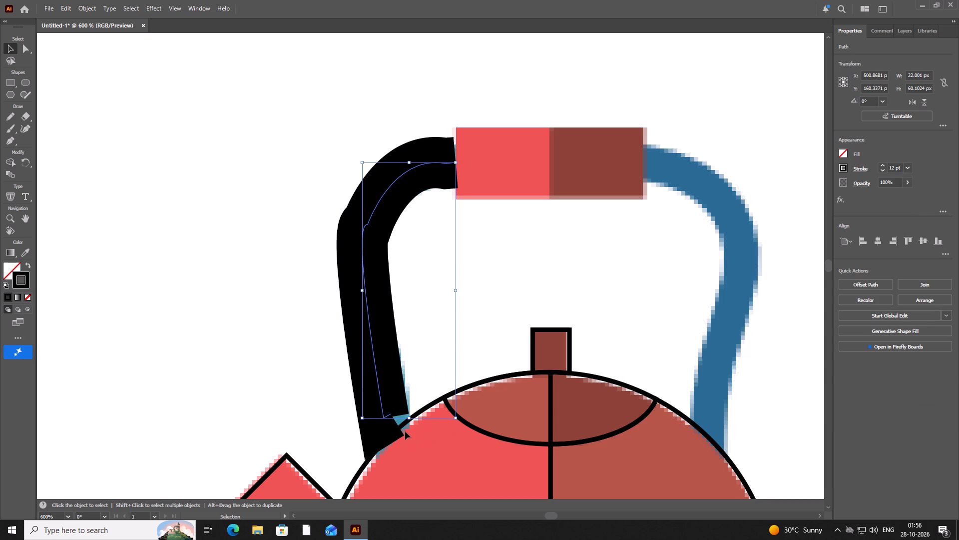
# Shorten the left handle path from its bottom edge to about 58.3 px tall.
pyautogui.moveTo(408, 417); pyautogui.dragTo(408, 410)
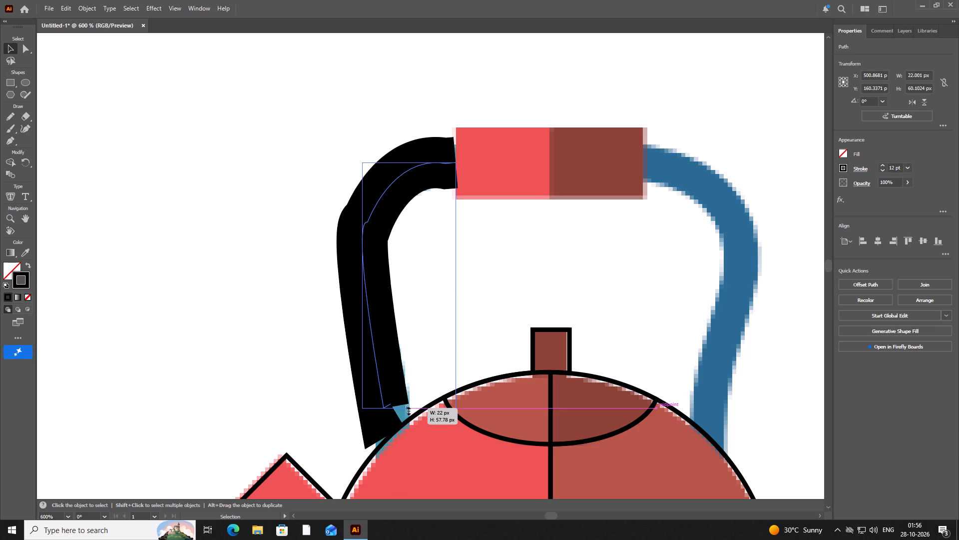
pyautogui.moveTo(408, 410); pyautogui.dragTo(413, 410)
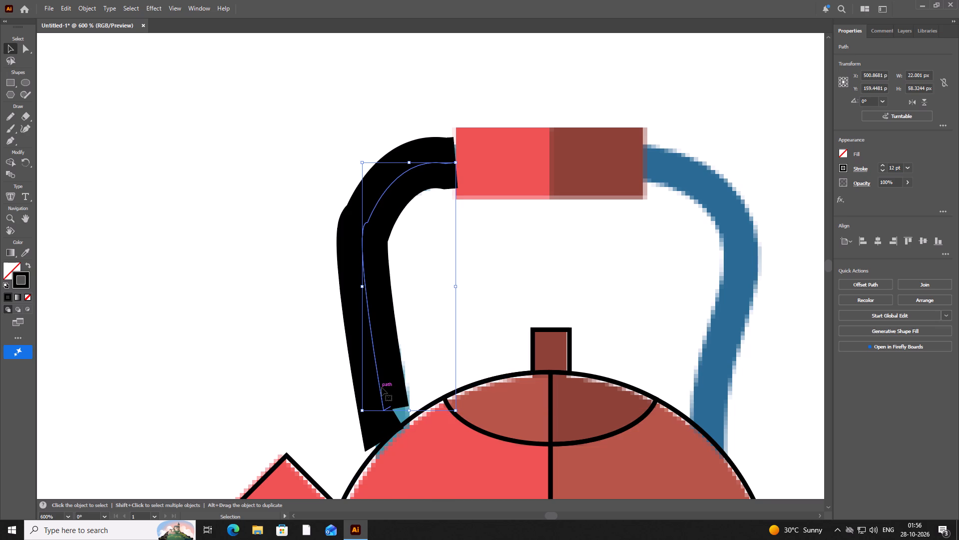
# Resize the left handle path to about 57.8 px tall and, from its outer edge, about 19.2 px wide.
pyautogui.scroll(-4, 391, 382)
pyautogui.scroll(1, 391, 382)
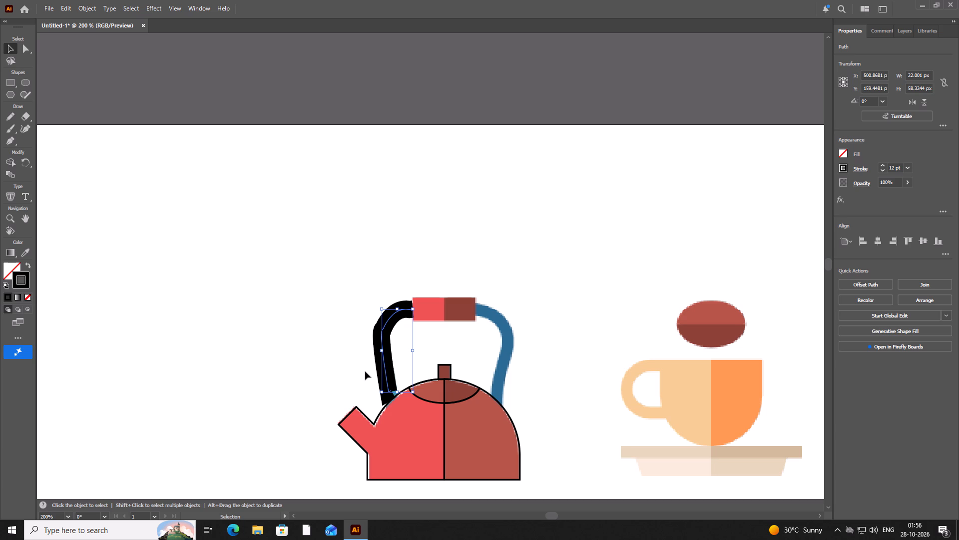
pyautogui.press('space')
pyautogui.press('space')
pyautogui.press('space')
pyautogui.press('space')
pyautogui.press('space')
pyautogui.press('space')
pyautogui.press('space')
pyautogui.press('space')
pyautogui.press('space')
pyautogui.press('space')
pyautogui.press('space')
pyautogui.press('space')
pyautogui.press('space')
pyautogui.press('space')
pyautogui.press('space')
pyautogui.press('space')
pyautogui.press('space')
pyautogui.press('space')
pyautogui.press('space')
pyautogui.press('space')
pyautogui.moveTo(493, 428); pyautogui.dragTo(488, 352)
pyautogui.scroll(3, 488, 352)
pyautogui.scroll(-2, 488, 352)
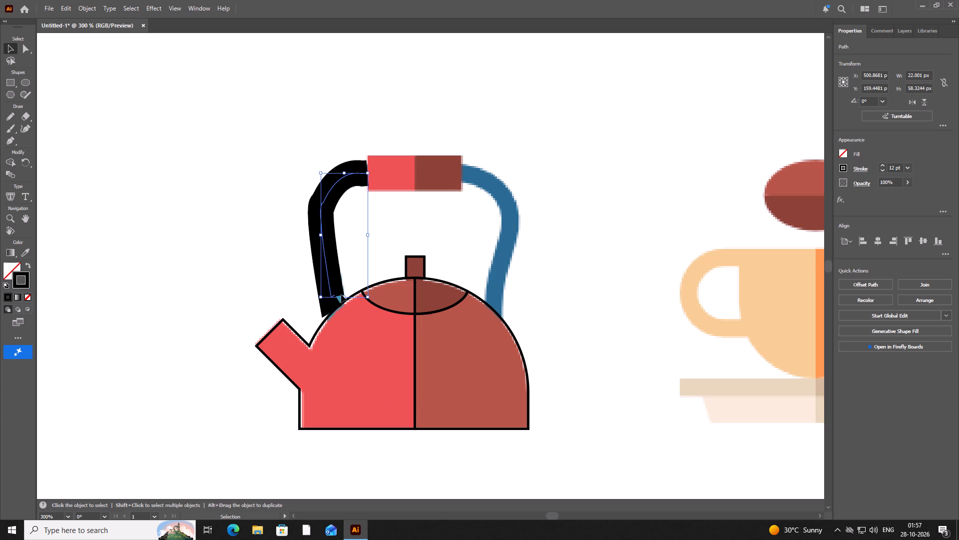
pyautogui.moveTo(344, 295); pyautogui.dragTo(364, 297)
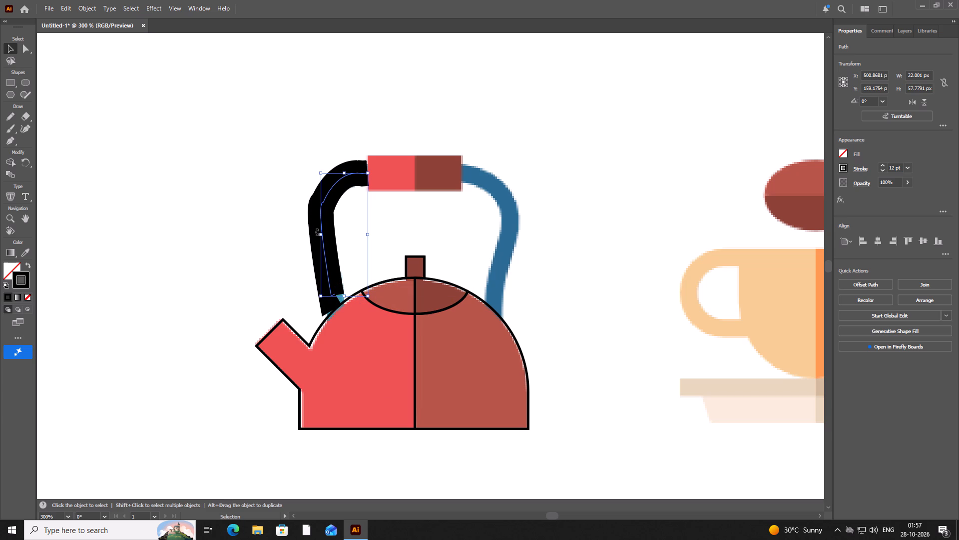
pyautogui.moveTo(320, 235); pyautogui.dragTo(327, 234)
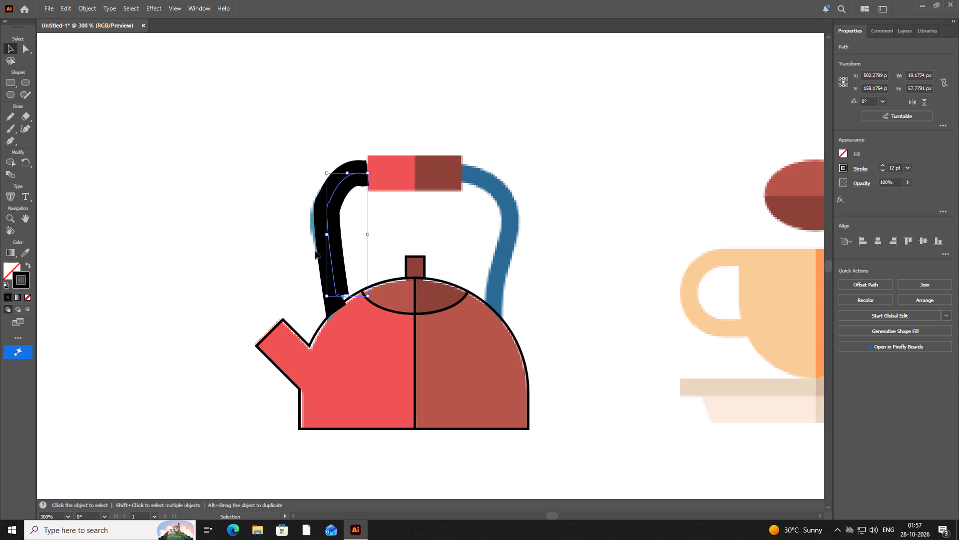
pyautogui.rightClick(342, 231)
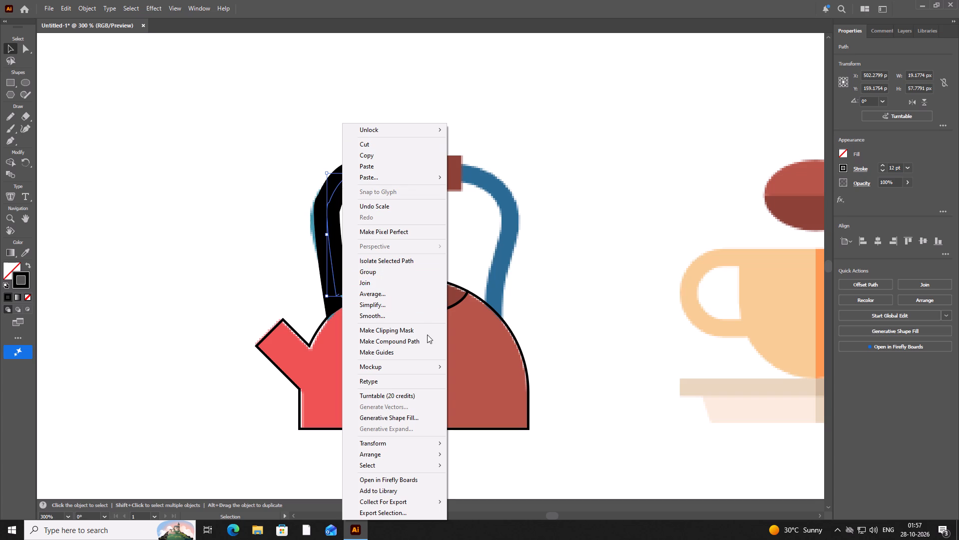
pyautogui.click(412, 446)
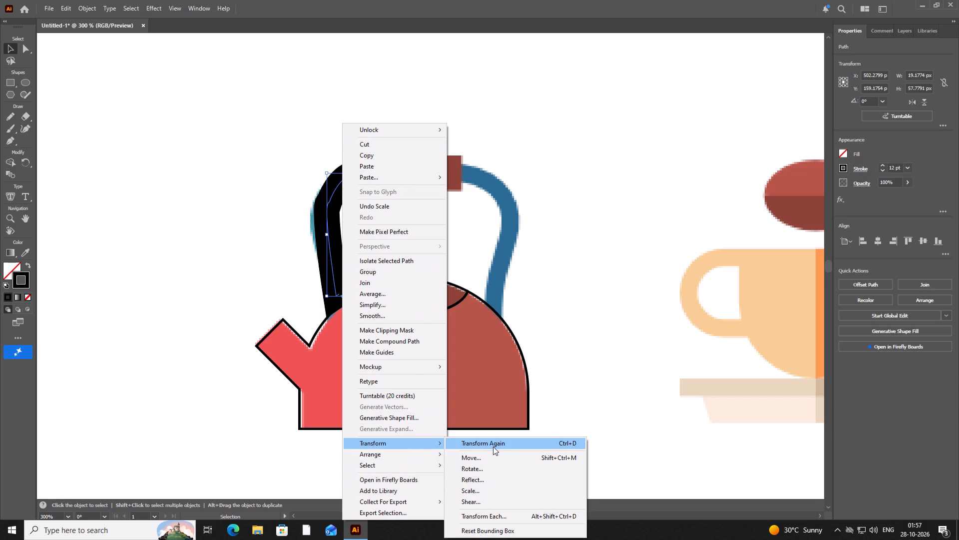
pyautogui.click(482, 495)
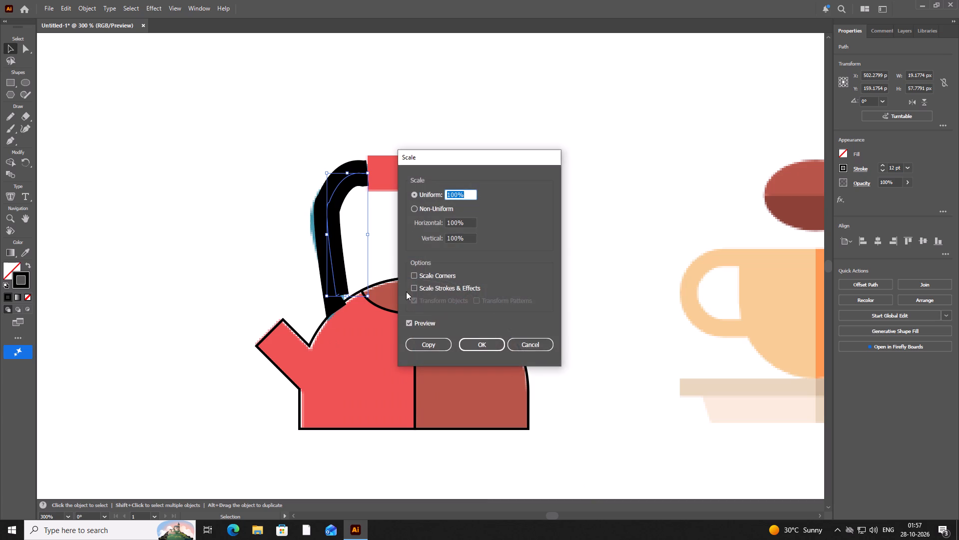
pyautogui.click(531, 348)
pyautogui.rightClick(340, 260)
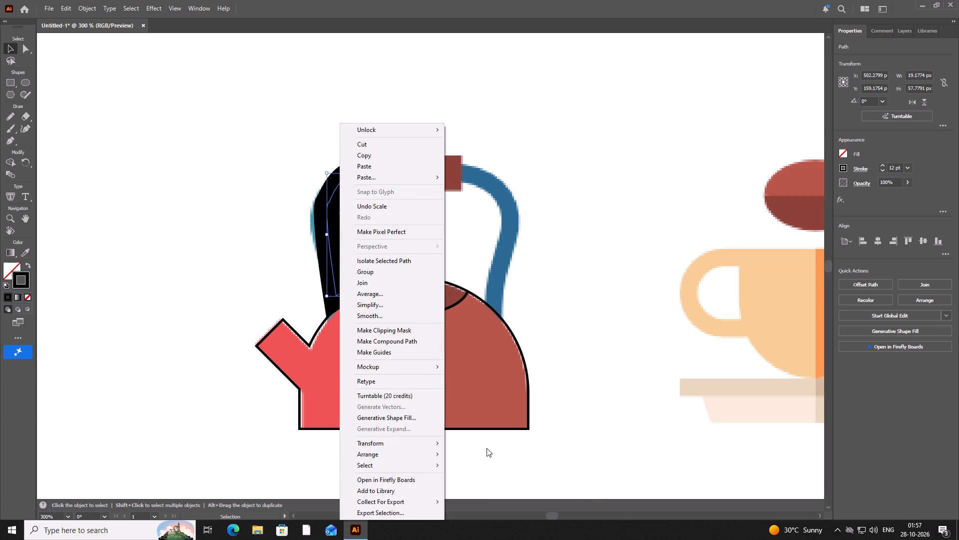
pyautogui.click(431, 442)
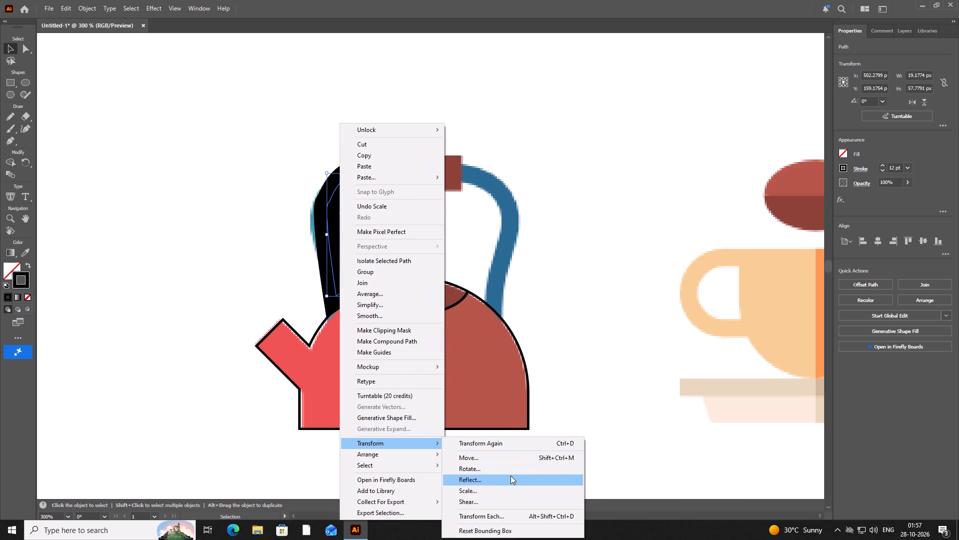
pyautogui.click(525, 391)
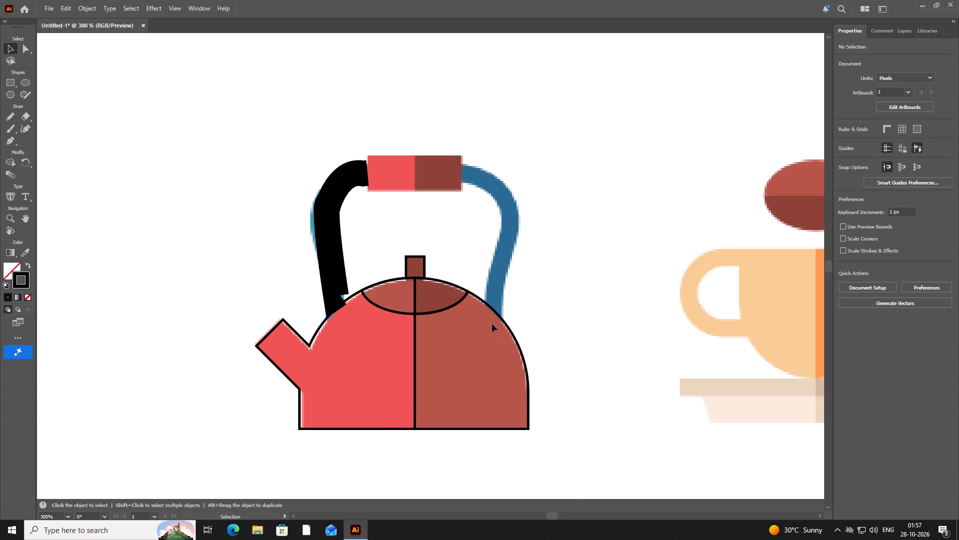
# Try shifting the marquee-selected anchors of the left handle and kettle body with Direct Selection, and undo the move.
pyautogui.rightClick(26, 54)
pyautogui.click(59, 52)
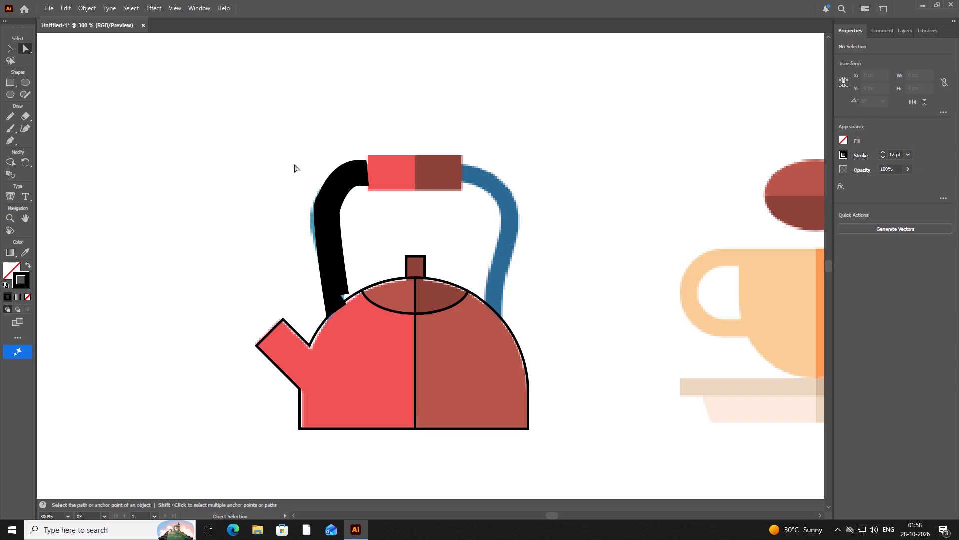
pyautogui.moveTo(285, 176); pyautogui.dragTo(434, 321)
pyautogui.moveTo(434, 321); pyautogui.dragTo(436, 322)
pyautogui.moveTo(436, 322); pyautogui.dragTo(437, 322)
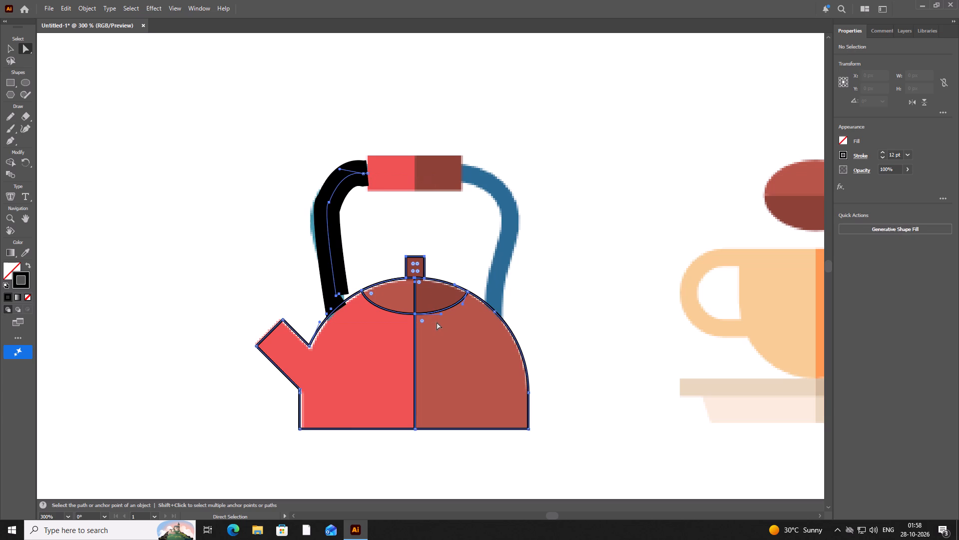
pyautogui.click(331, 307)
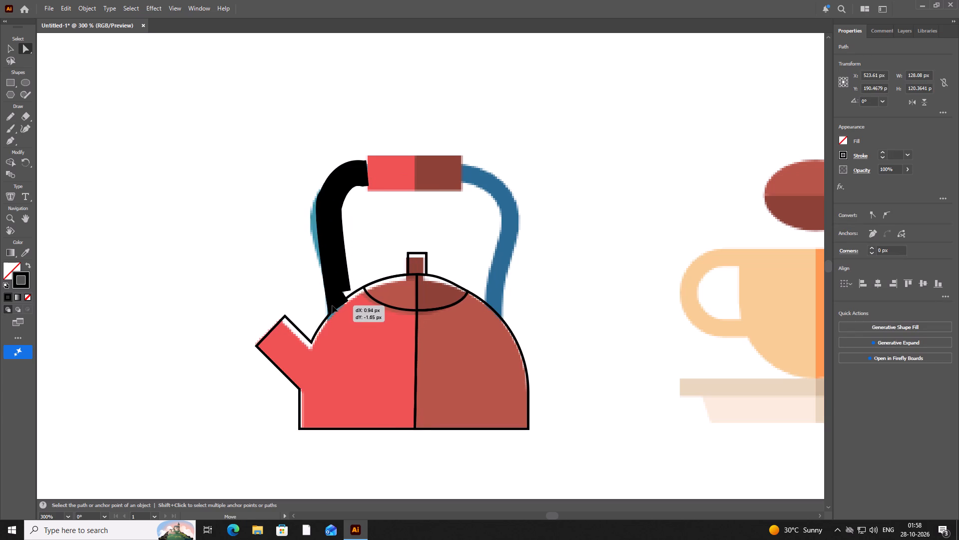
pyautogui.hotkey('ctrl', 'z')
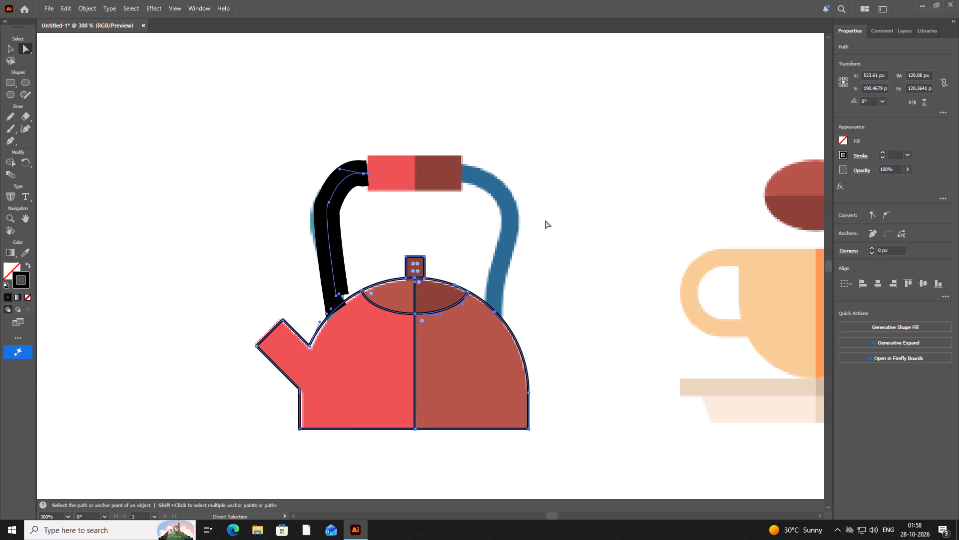
# Move the left handle path's lower end anchor inward along the kettle body to about X 502.9, Y 184.0 px.
pyautogui.click(341, 240)
pyautogui.click(320, 237)
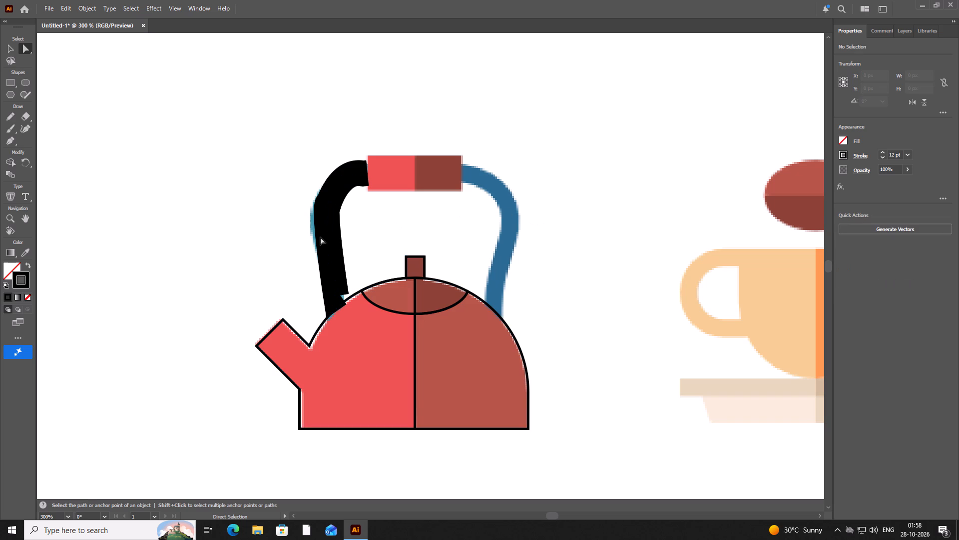
pyautogui.click(320, 219)
pyautogui.click(328, 224)
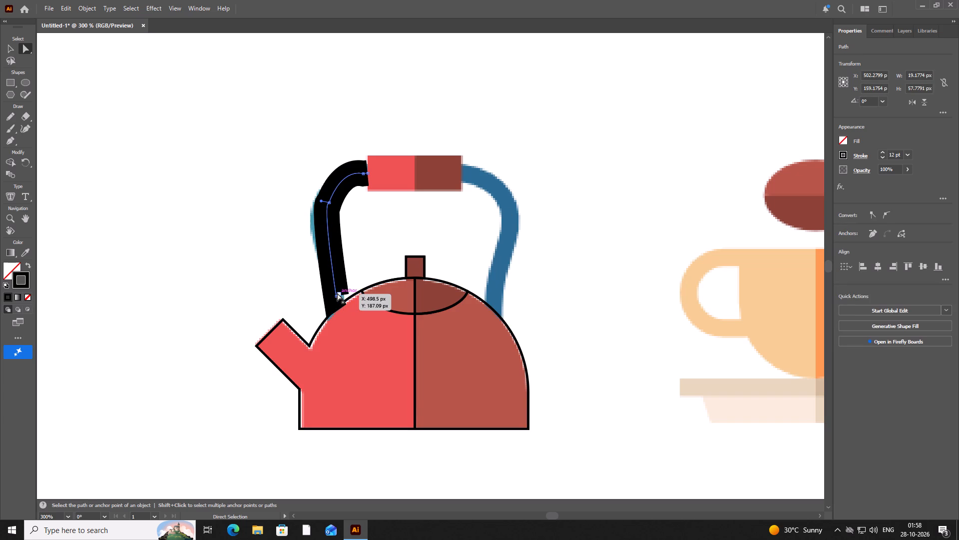
pyautogui.moveTo(337, 293); pyautogui.dragTo(348, 287)
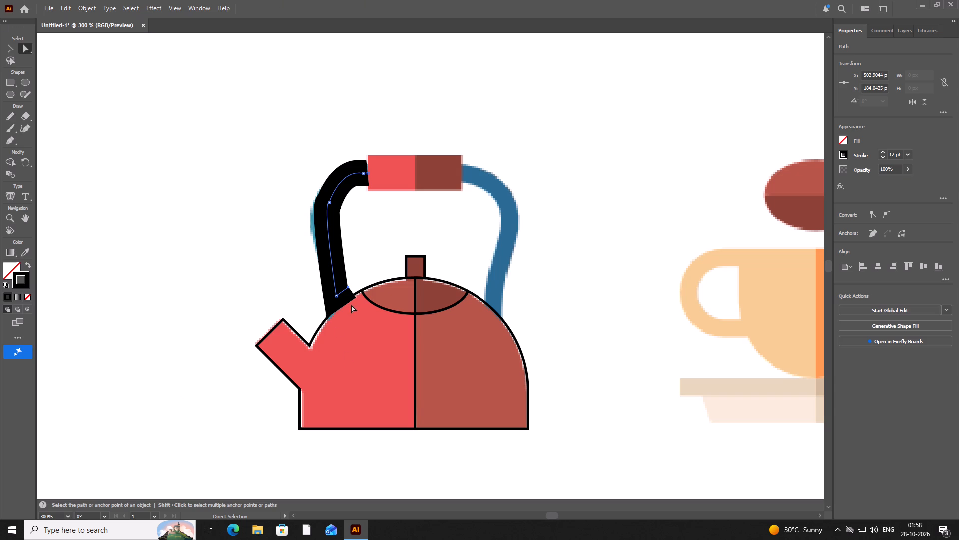
pyautogui.click(329, 289)
# Move the whole left handle path off the reference handle into the empty area above the spout, to about X 465.3, Y 136.6 px.
pyautogui.click(4, 44)
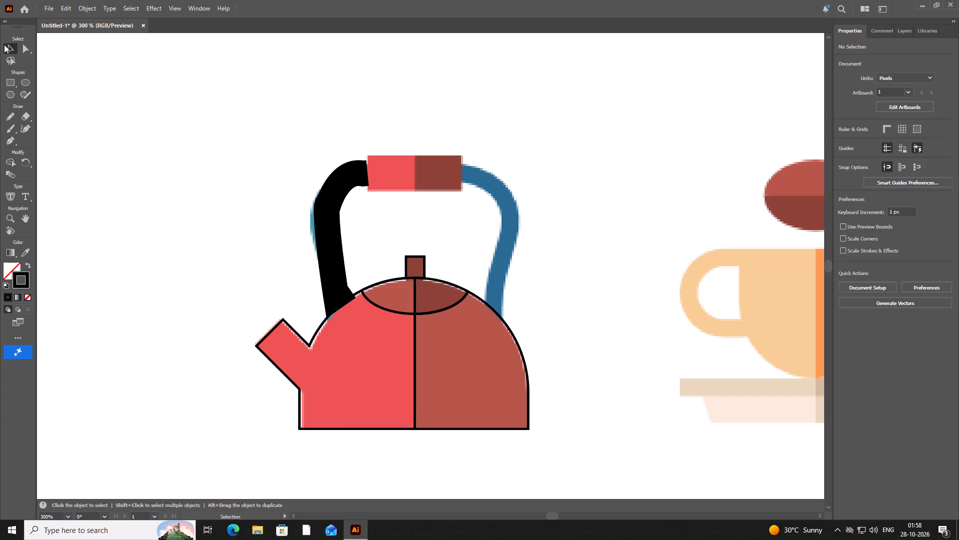
pyautogui.click(325, 267)
pyautogui.click(325, 267)
pyautogui.moveTo(331, 221); pyautogui.dragTo(306, 207)
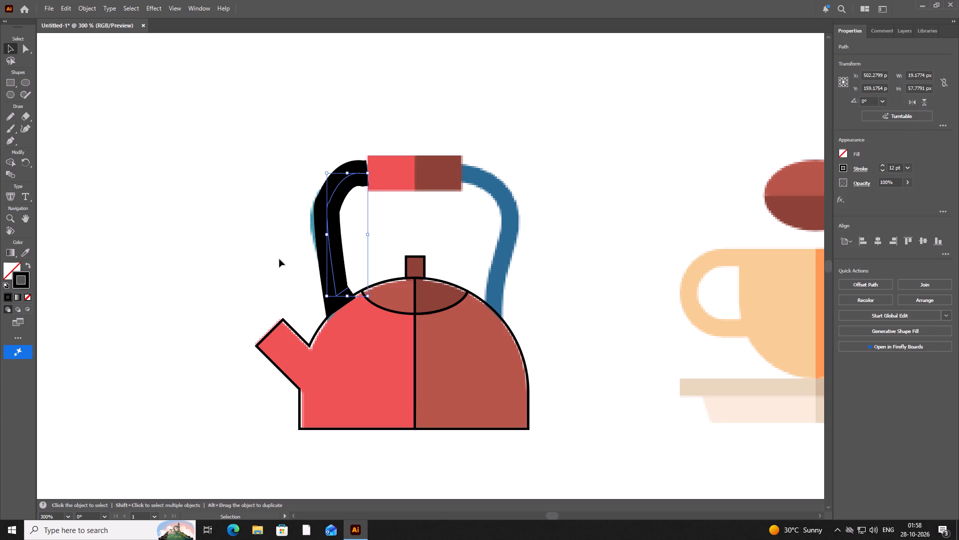
pyautogui.click(315, 248)
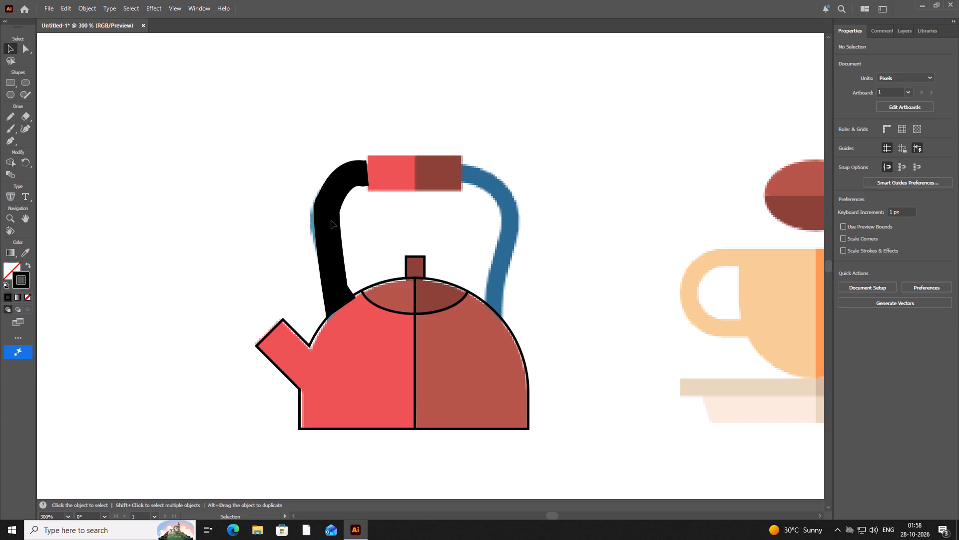
pyautogui.moveTo(328, 215); pyautogui.dragTo(305, 199)
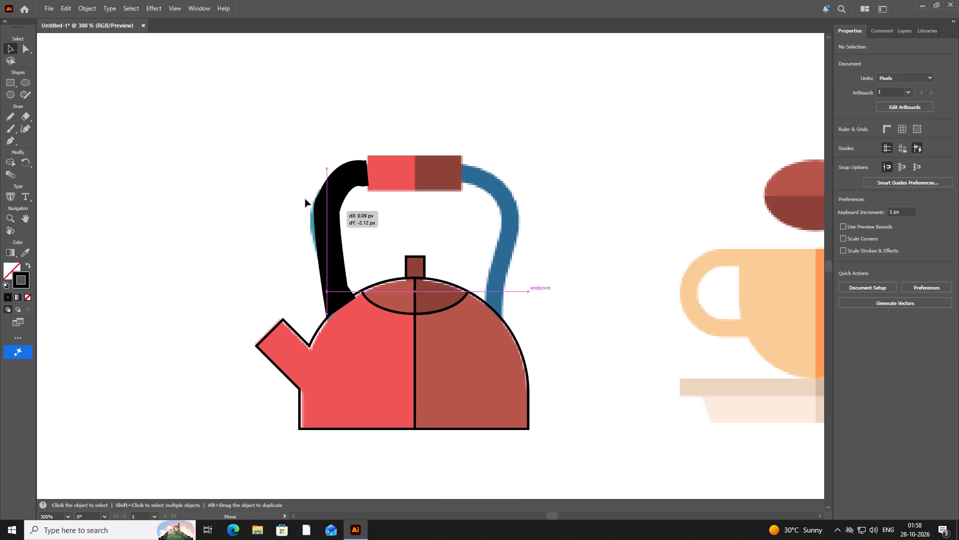
pyautogui.moveTo(305, 199); pyautogui.dragTo(270, 181)
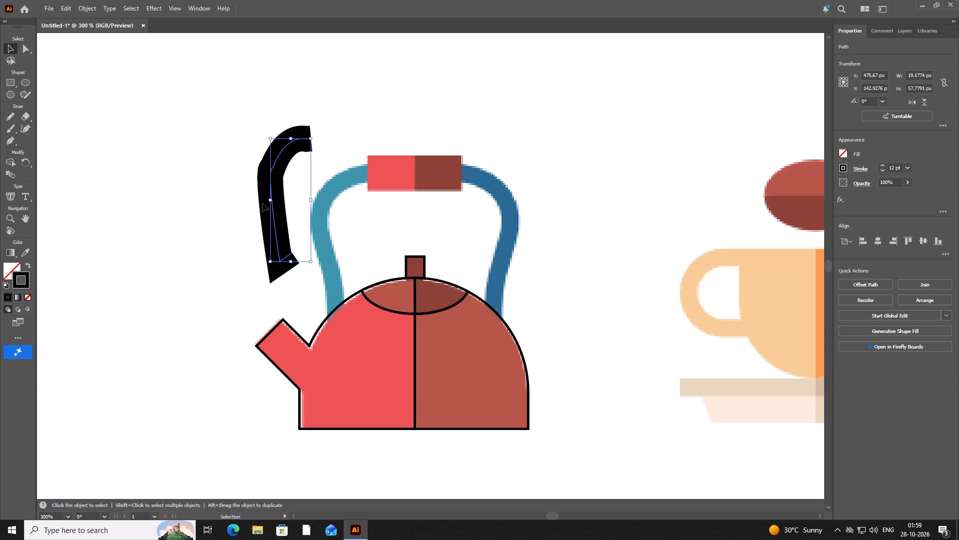
pyautogui.moveTo(270, 191); pyautogui.dragTo(324, 226)
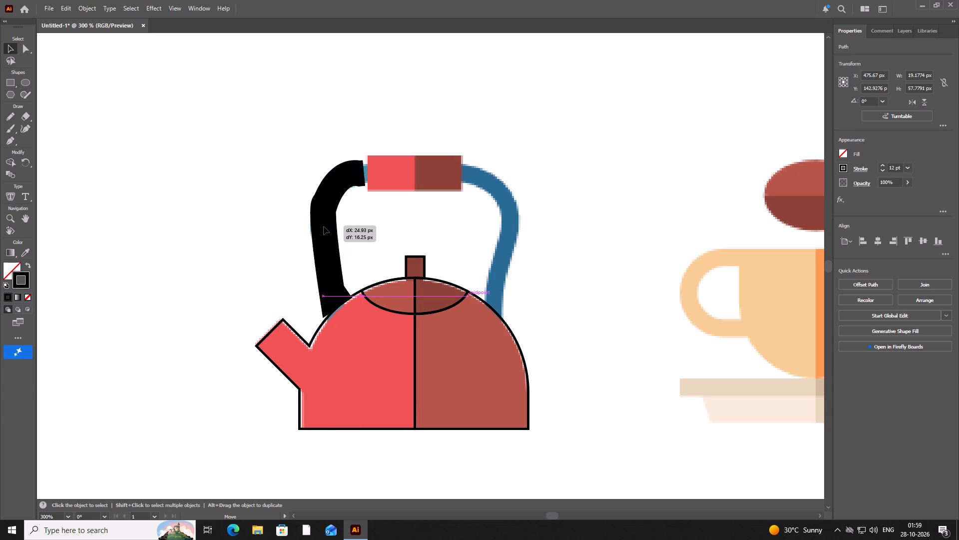
pyautogui.moveTo(324, 226); pyautogui.dragTo(309, 214)
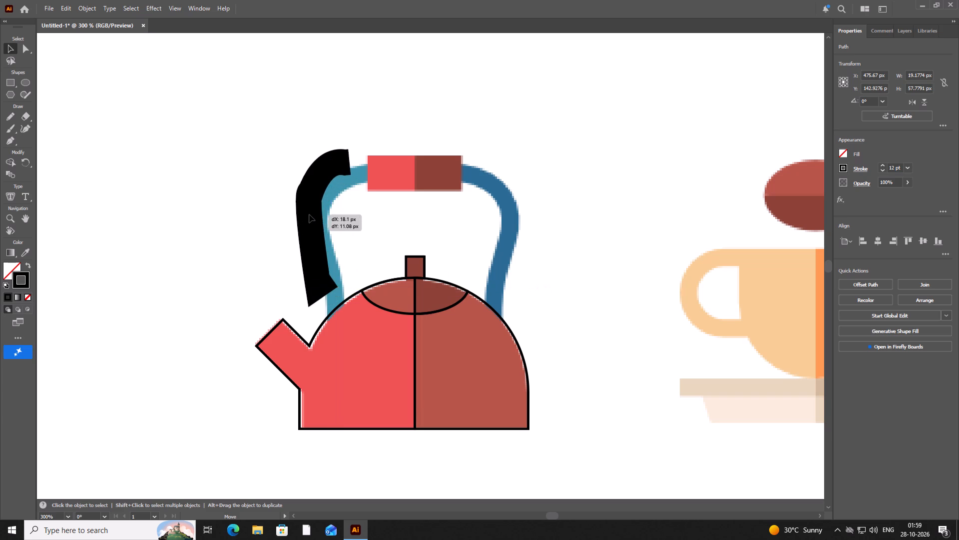
pyautogui.moveTo(309, 214); pyautogui.dragTo(249, 177)
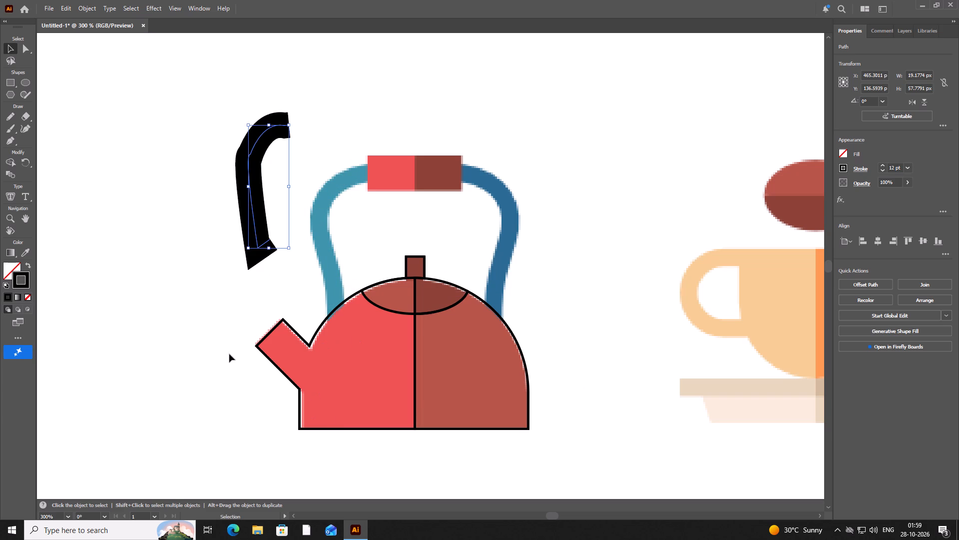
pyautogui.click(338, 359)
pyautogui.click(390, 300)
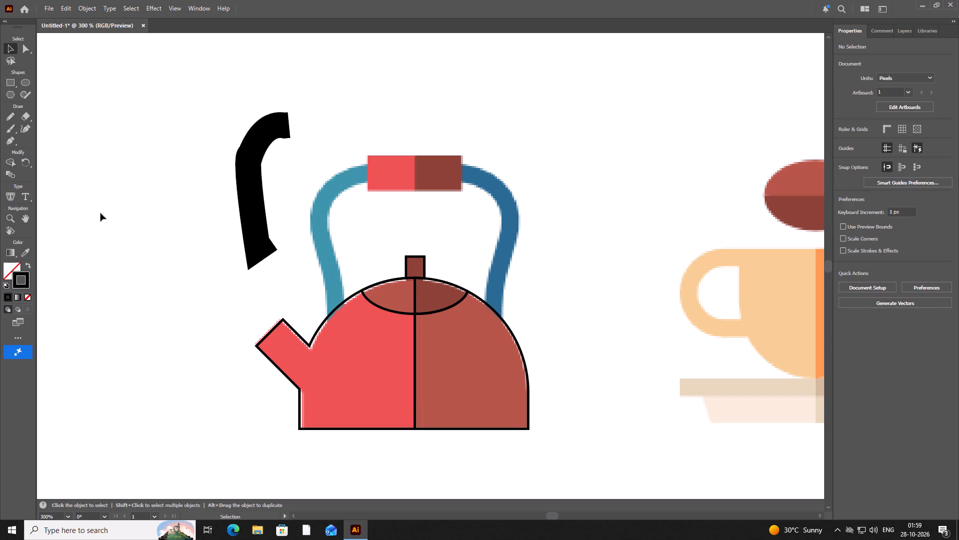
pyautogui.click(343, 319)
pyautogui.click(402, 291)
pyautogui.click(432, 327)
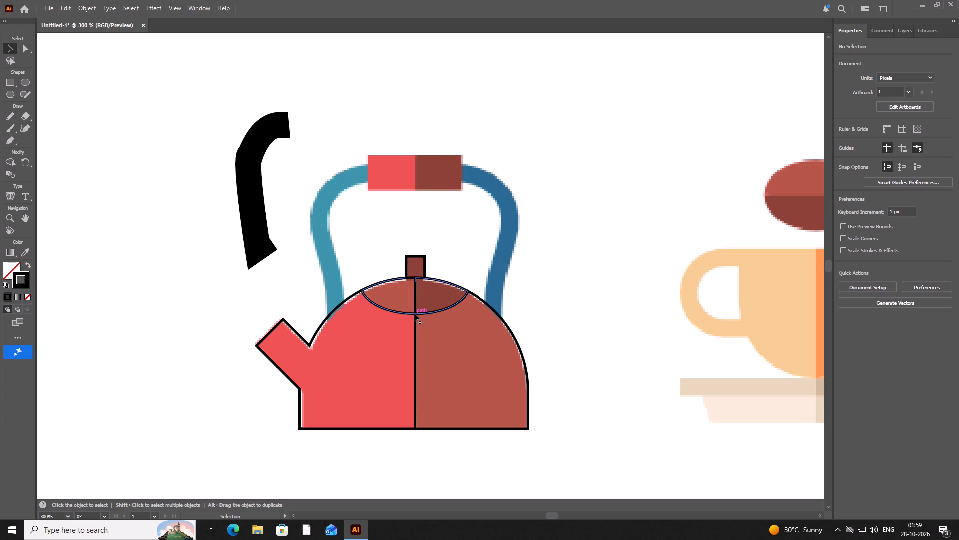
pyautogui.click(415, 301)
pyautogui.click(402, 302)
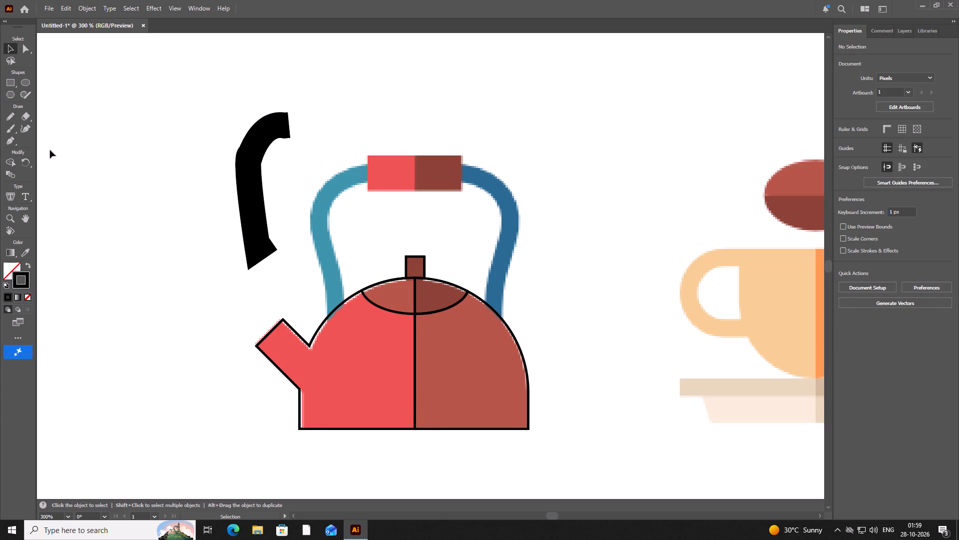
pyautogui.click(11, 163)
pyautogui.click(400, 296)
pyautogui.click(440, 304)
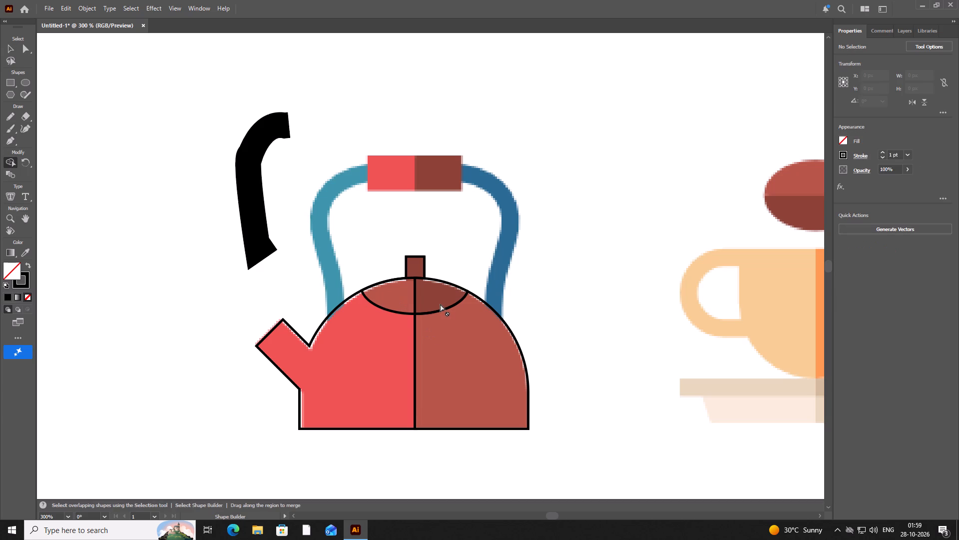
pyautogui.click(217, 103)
# Select the kettle body, spout, lid and knob outlines and split them with Shape Builder into body halves, lid halves and knob.
pyautogui.moveTo(13, 46); pyautogui.dragTo(16, 51)
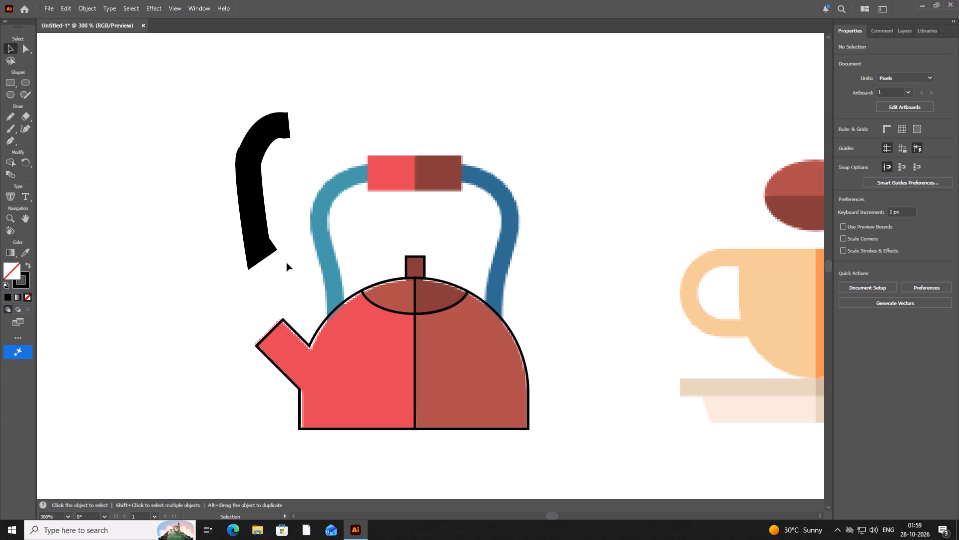
pyautogui.moveTo(287, 263); pyautogui.dragTo(548, 448)
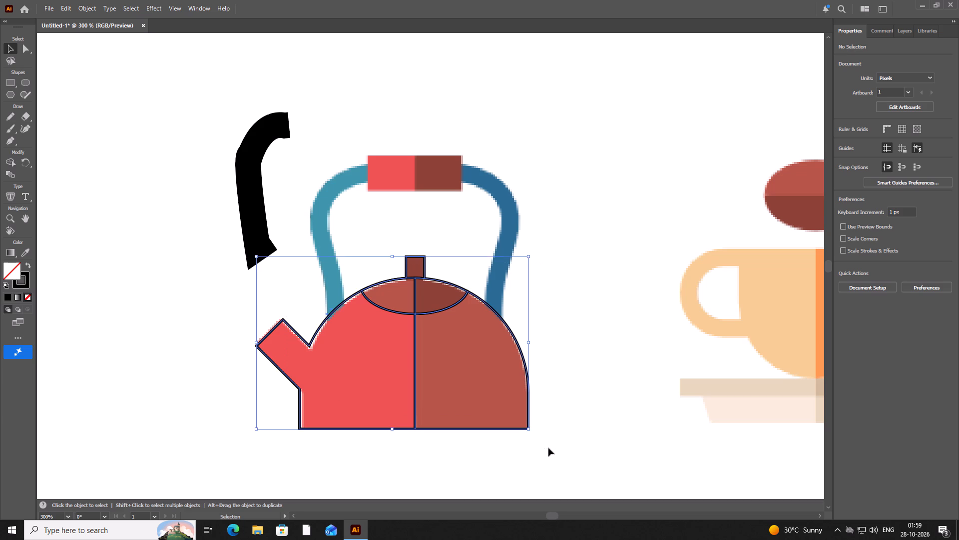
pyautogui.click(10, 159)
pyautogui.click(384, 294)
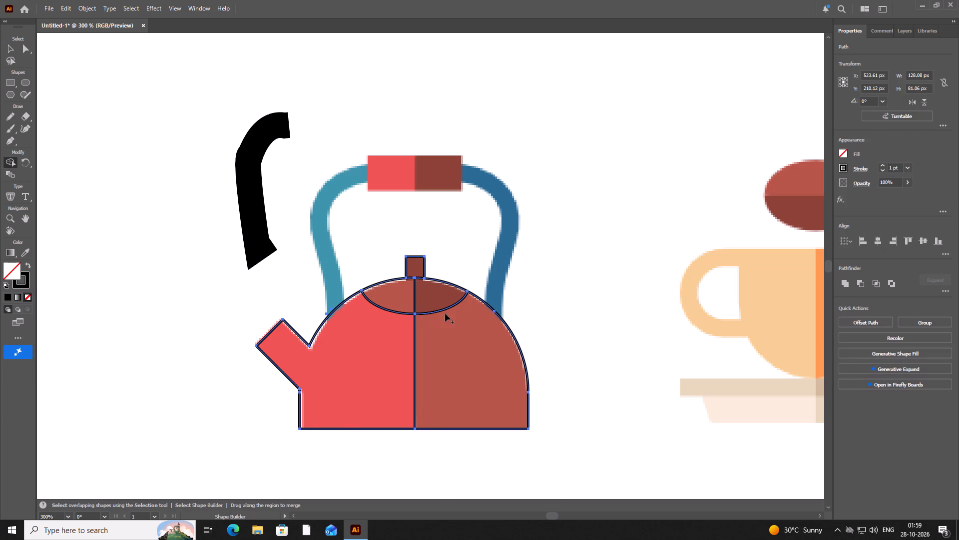
pyautogui.click(442, 291)
pyautogui.click(362, 344)
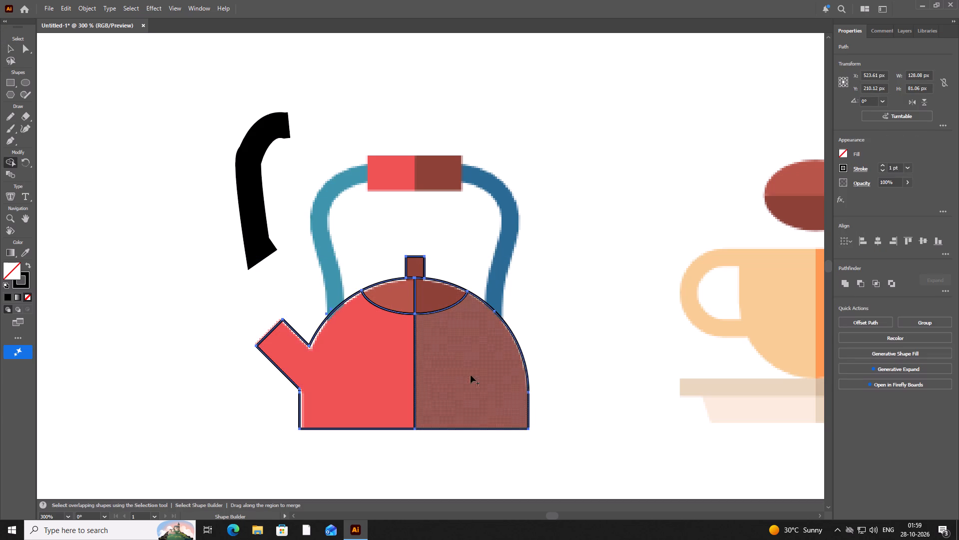
pyautogui.click(489, 376)
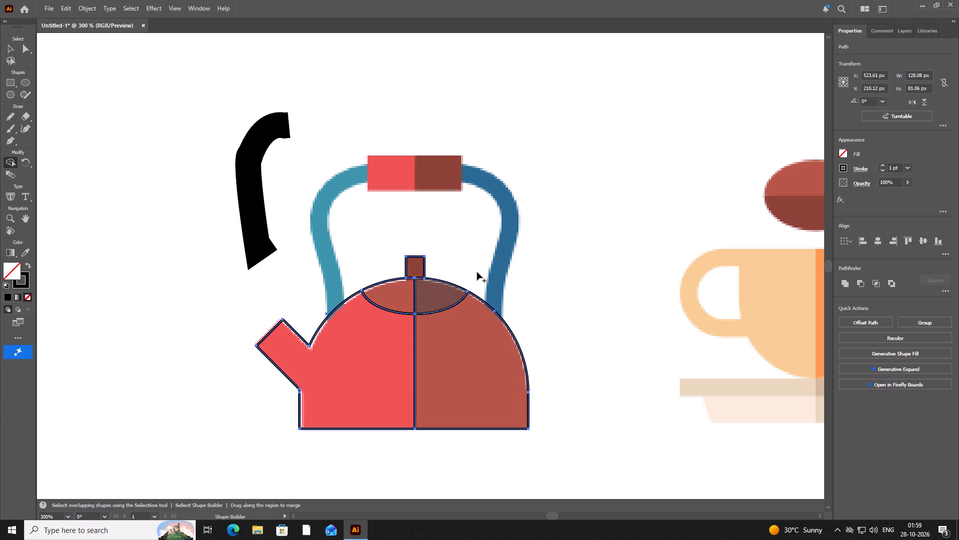
pyautogui.click(412, 271)
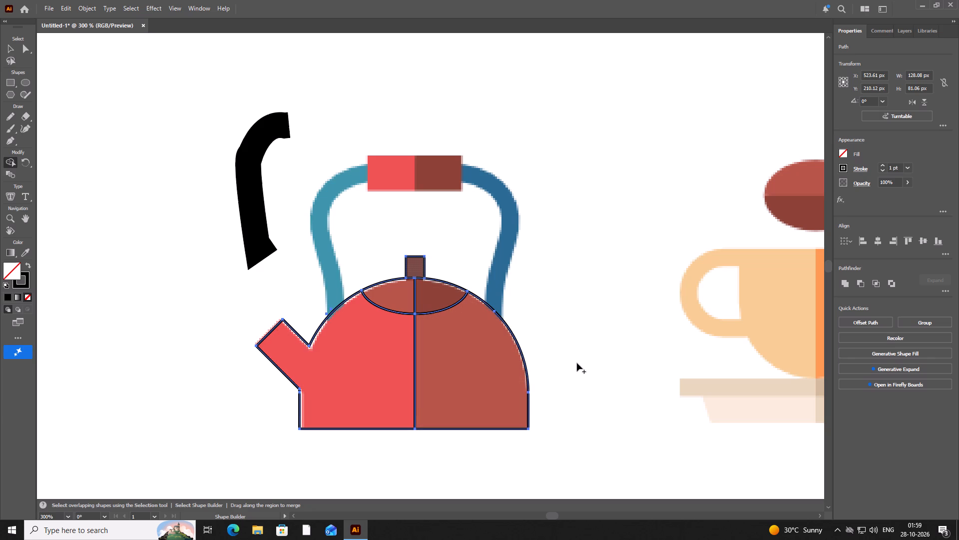
pyautogui.click(577, 355)
# Fill the right half of the kettle lid with brown #775300.
pyautogui.click(8, 47)
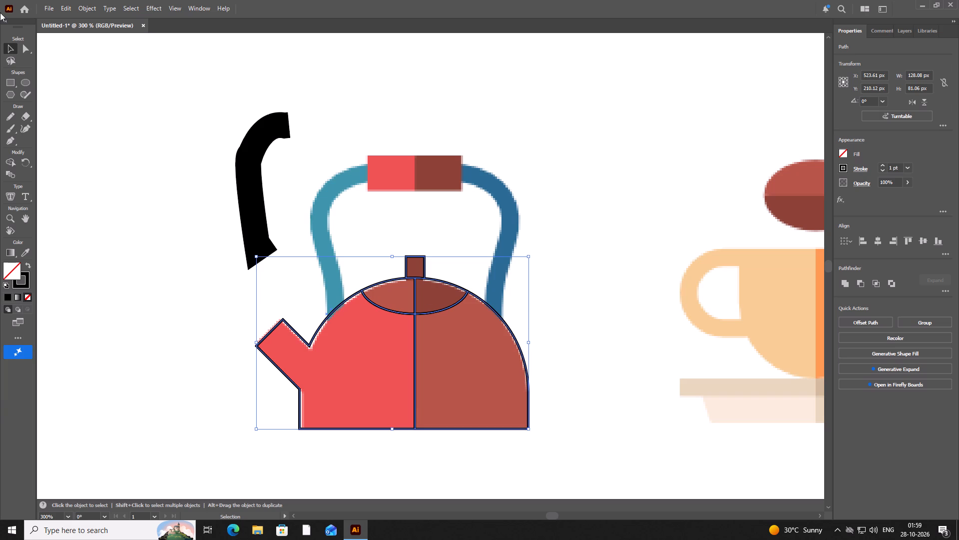
pyautogui.click(441, 296)
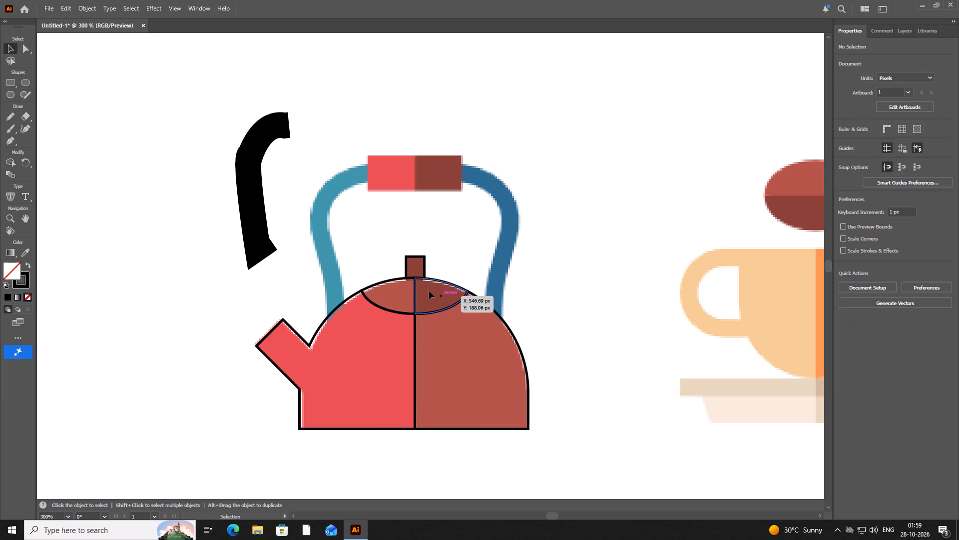
pyautogui.click(394, 287)
pyautogui.click(396, 300)
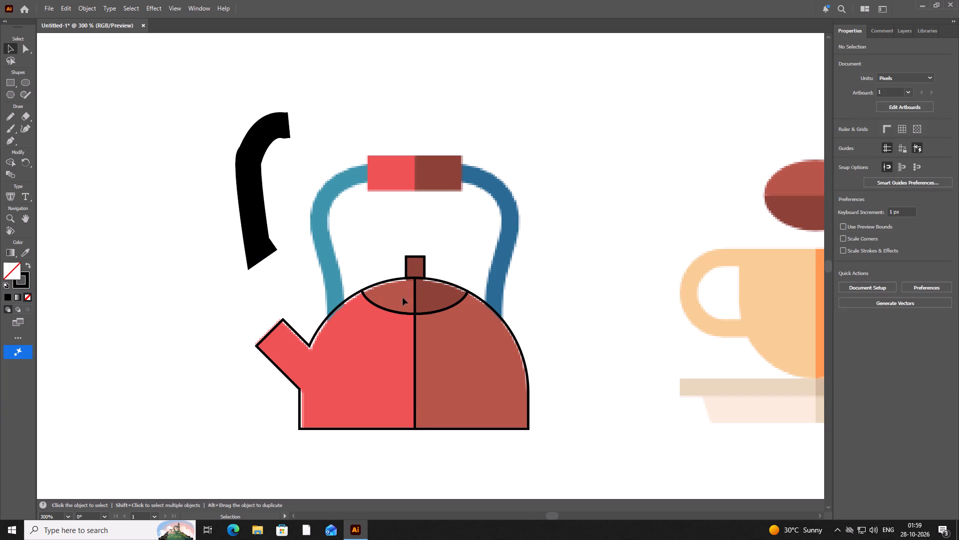
pyautogui.click(414, 300)
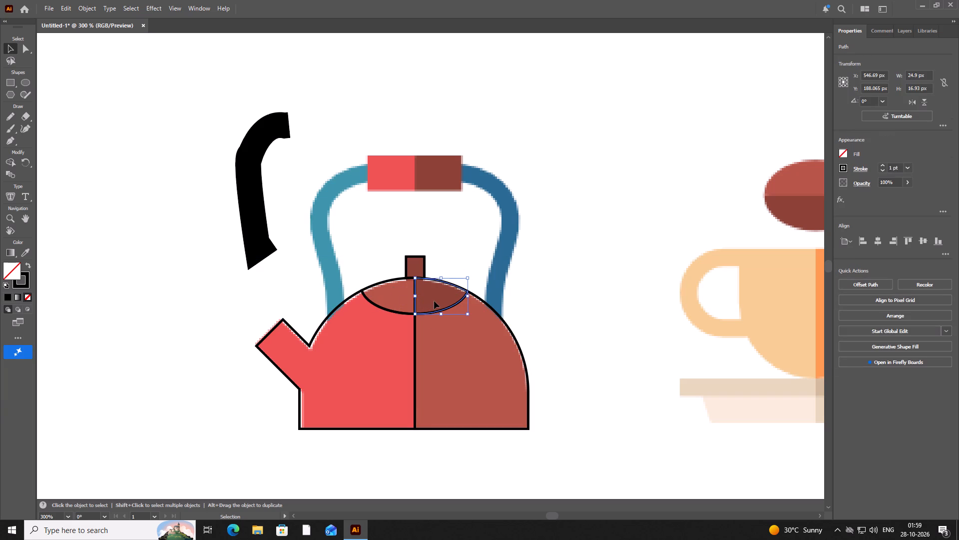
pyautogui.click(8, 298)
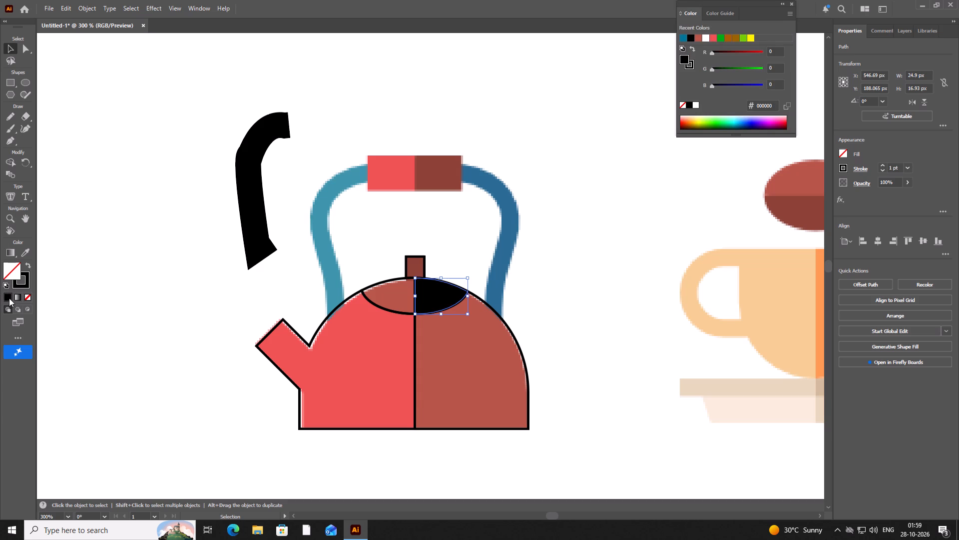
pyautogui.click(699, 124)
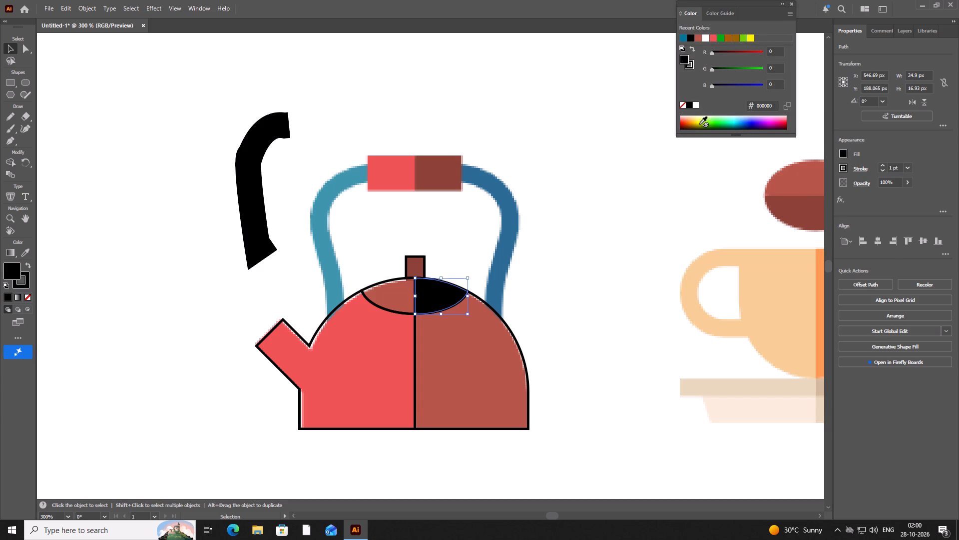
pyautogui.click(695, 126)
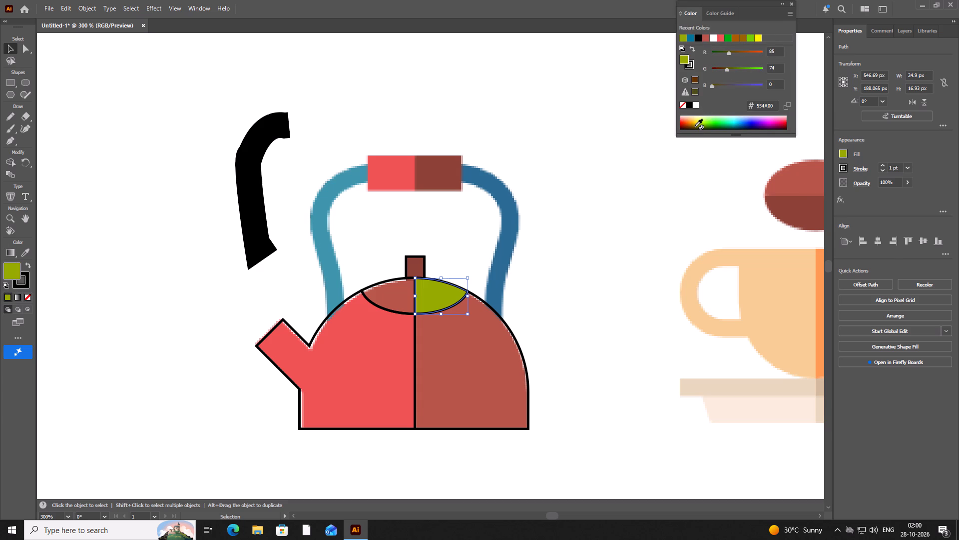
pyautogui.click(695, 121)
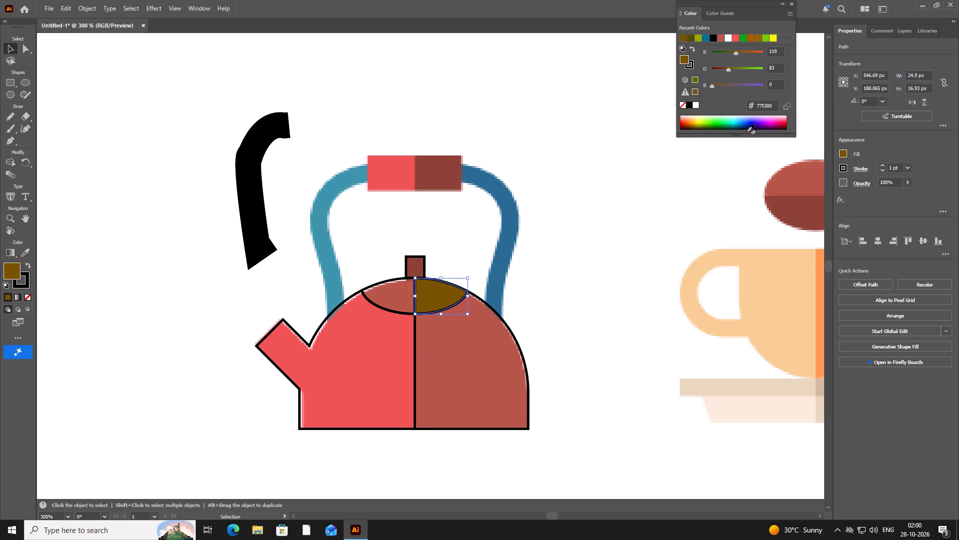
pyautogui.click(842, 152)
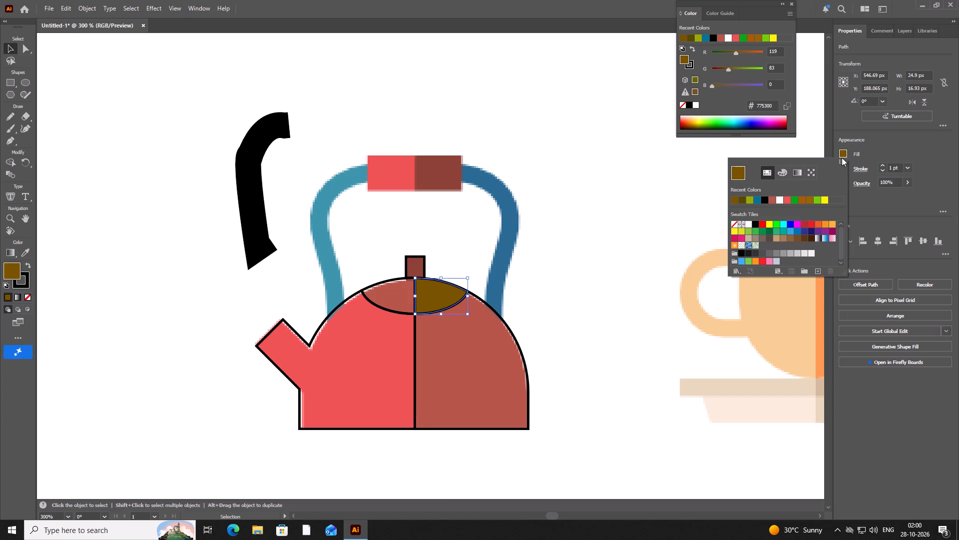
pyautogui.click(843, 152)
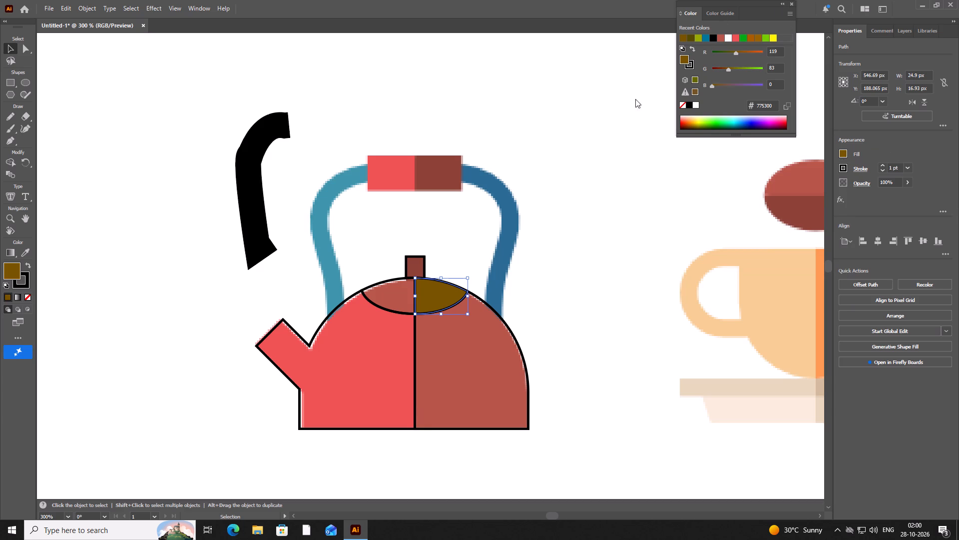
# Remove the stroke from the brown right half of the lid by lowering its weight to nothing, and deselect it.
pyautogui.click(399, 298)
pyautogui.click(399, 298)
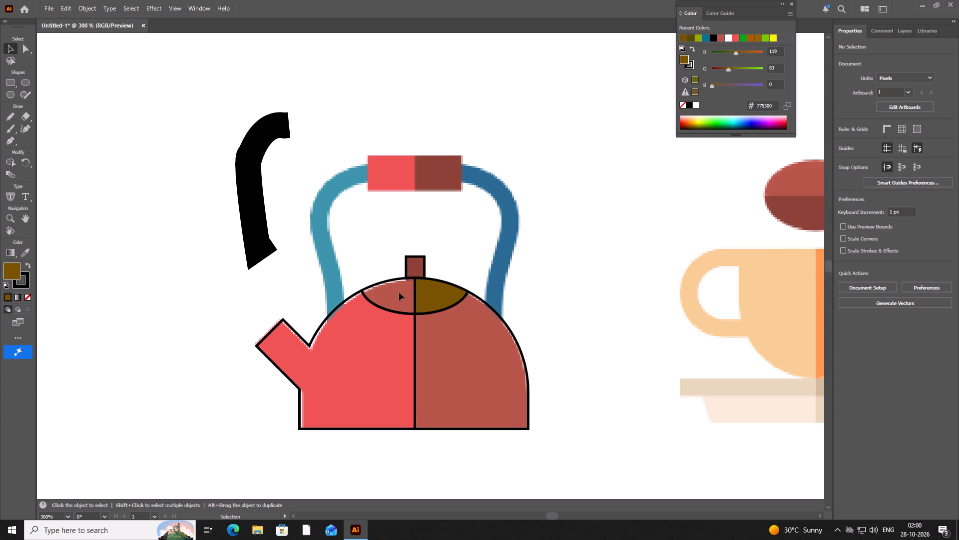
pyautogui.click(364, 294)
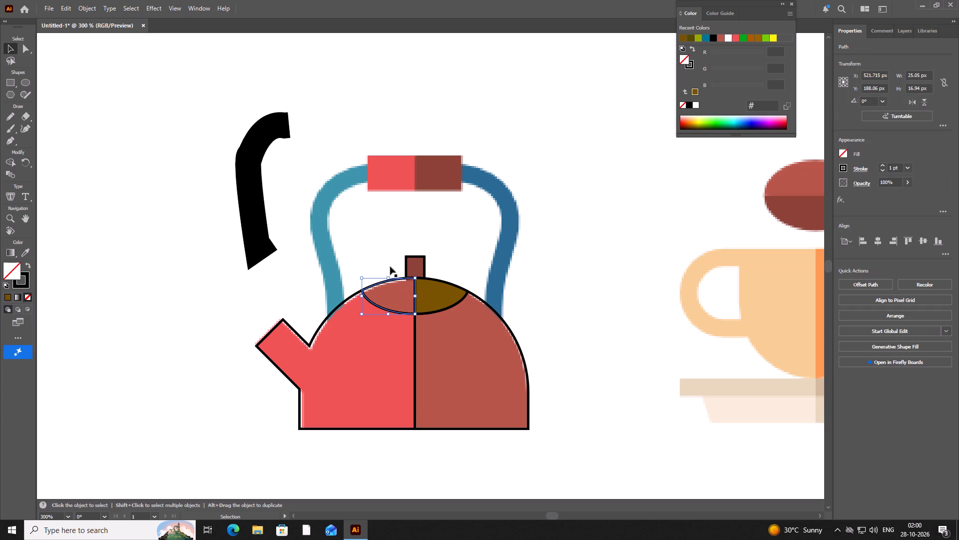
pyautogui.click(434, 311)
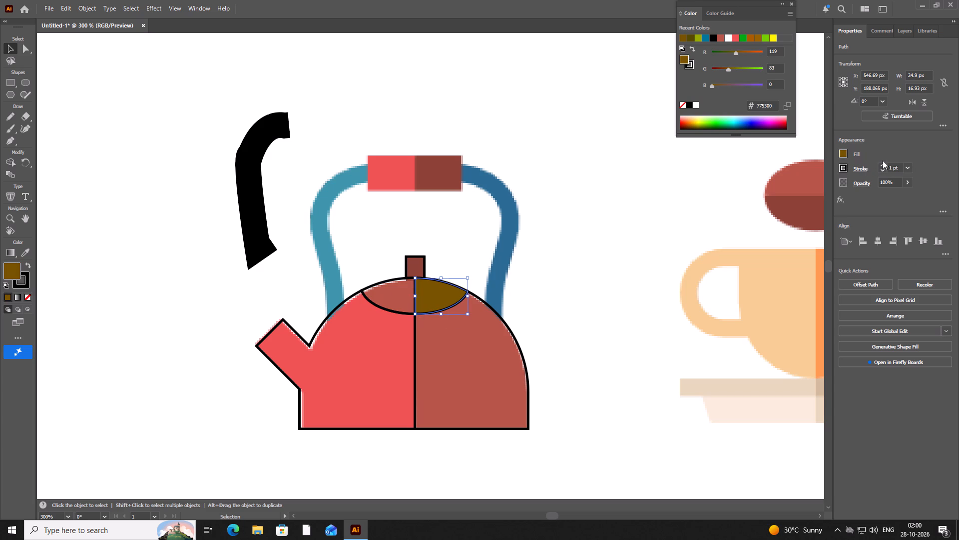
pyautogui.click(883, 164)
pyautogui.click(884, 164)
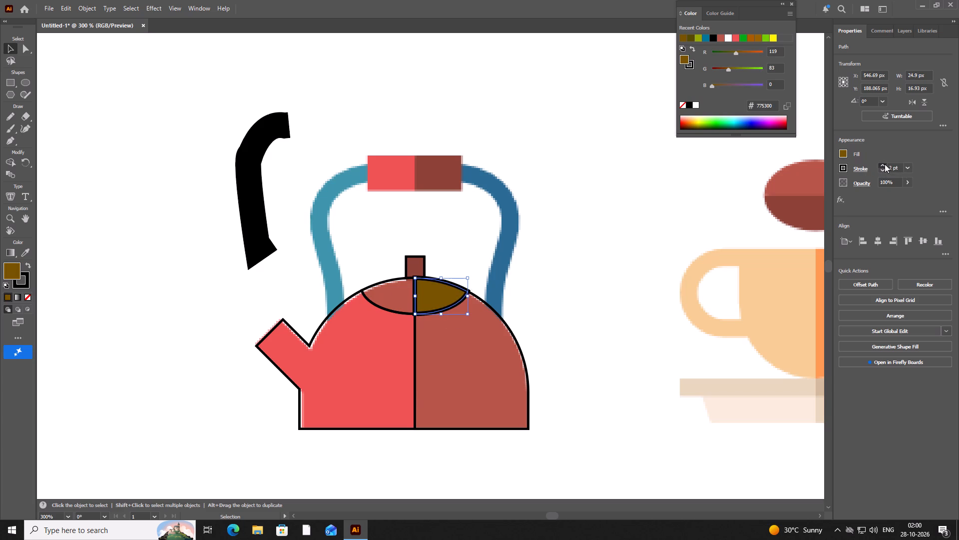
pyautogui.tripleClick(884, 168)
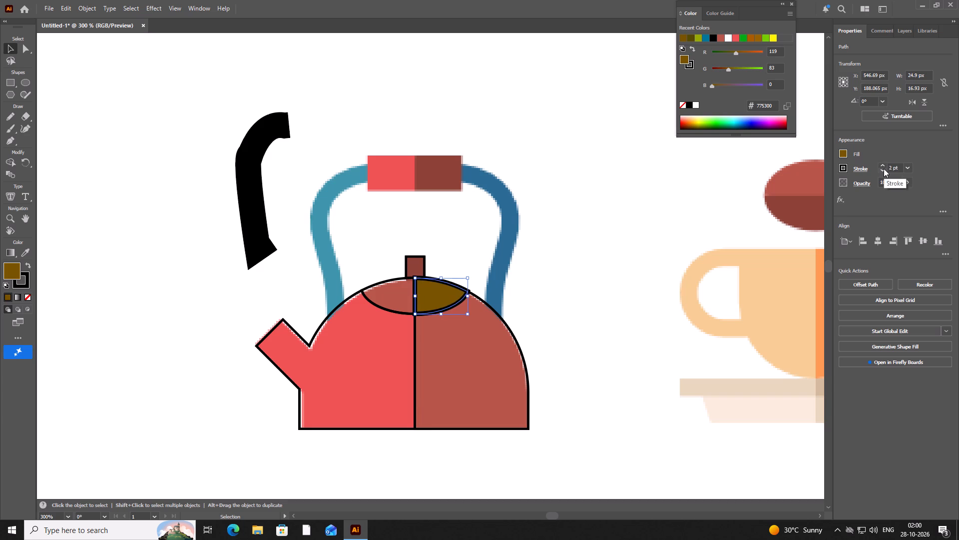
pyautogui.click(884, 168)
pyautogui.click(884, 168)
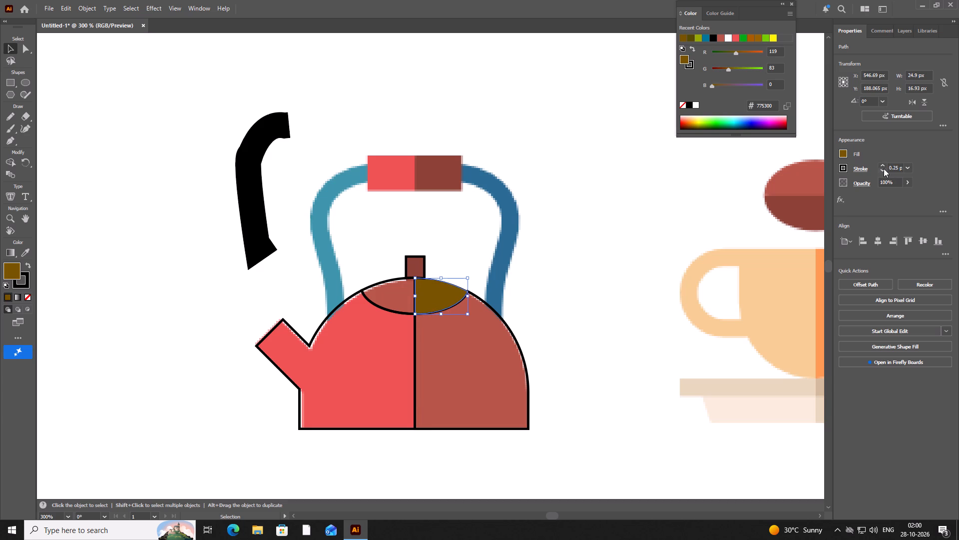
pyautogui.click(884, 168)
pyautogui.click(884, 168)
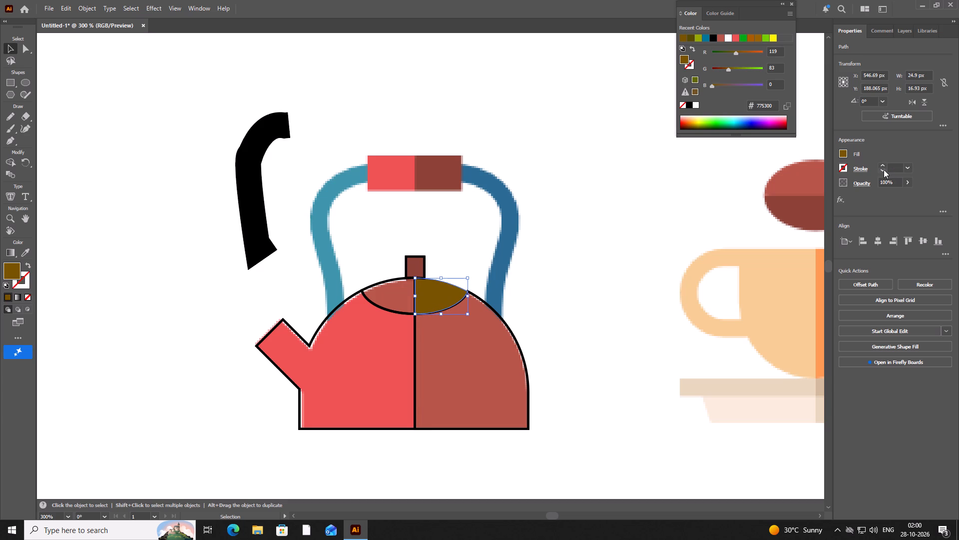
pyautogui.click(884, 169)
pyautogui.click(884, 169)
pyautogui.click(684, 323)
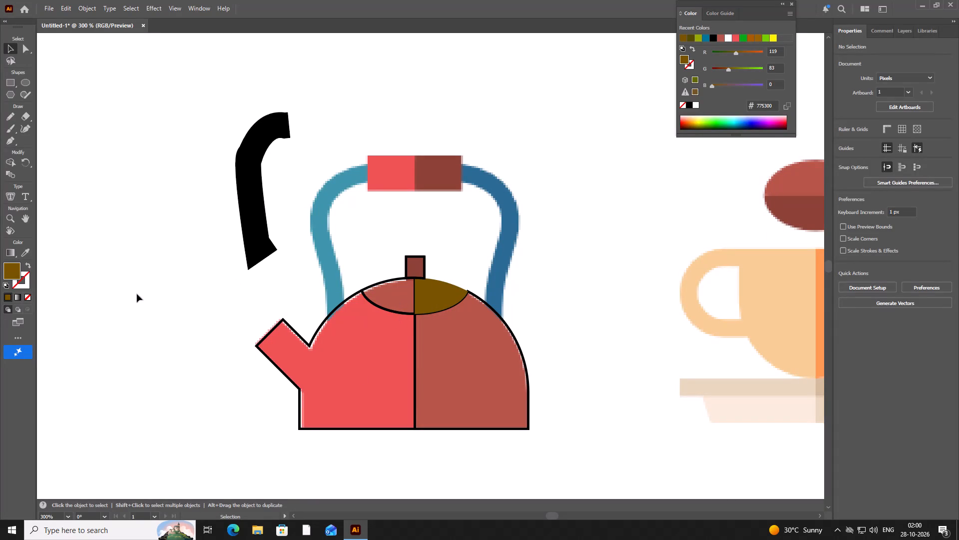
# Fill the left half of the kettle lid with olive #868800.
pyautogui.click(384, 308)
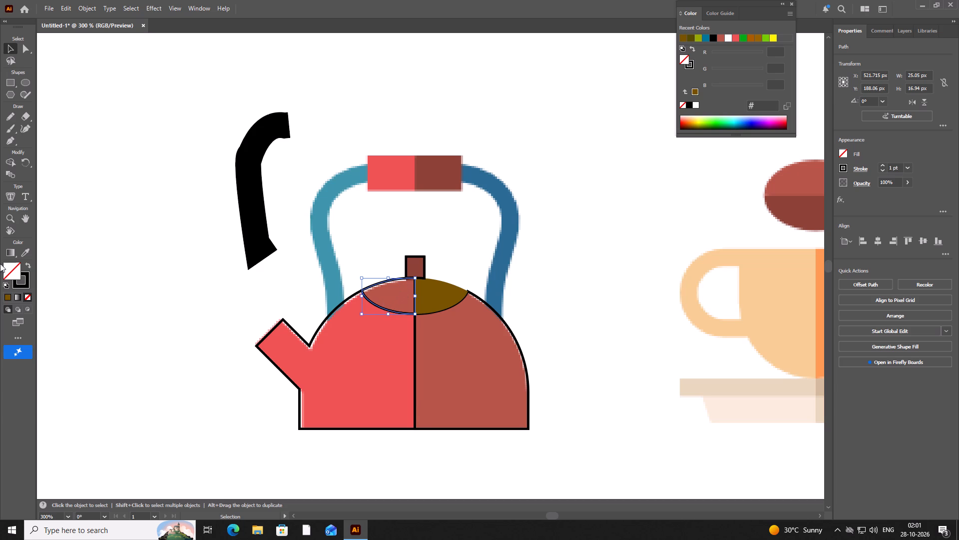
pyautogui.click(6, 296)
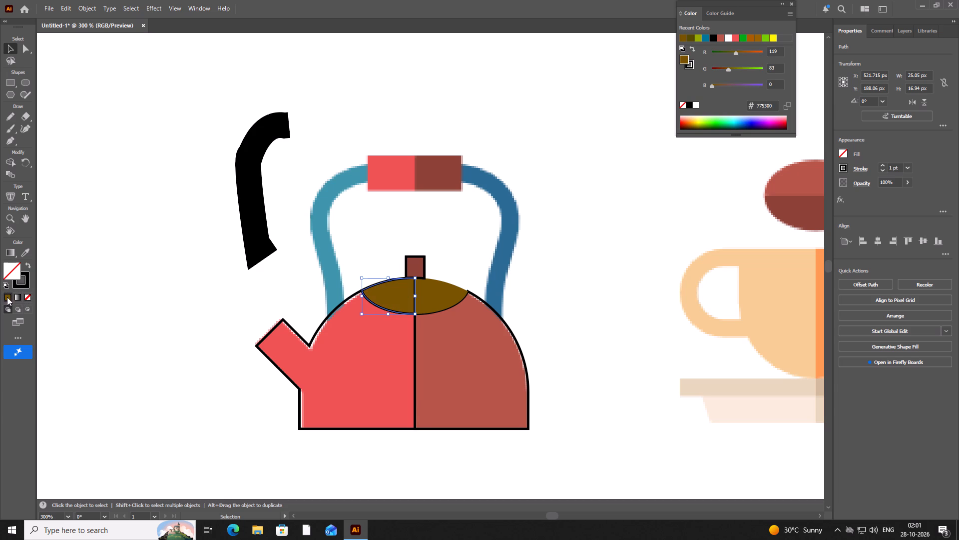
pyautogui.click(696, 127)
pyautogui.click(698, 117)
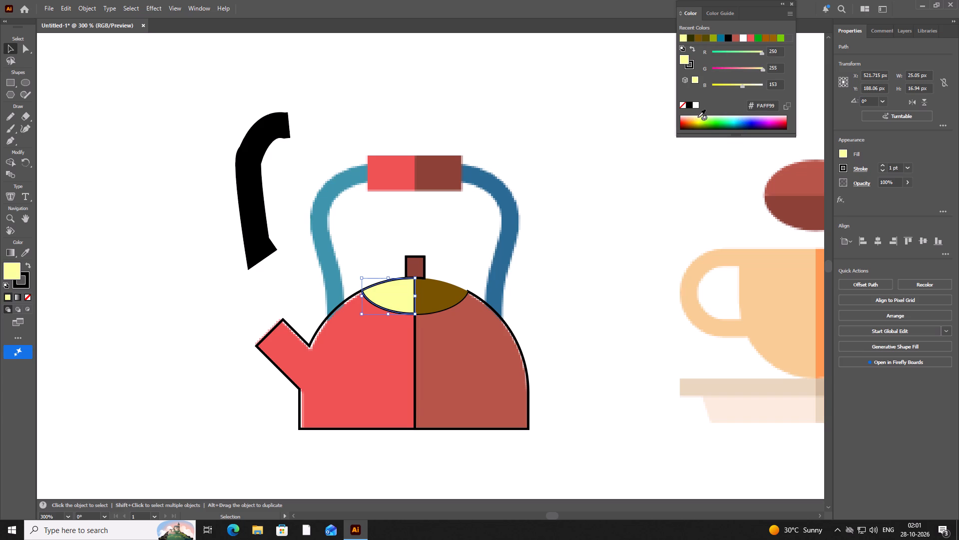
pyautogui.click(705, 123)
pyautogui.click(705, 123)
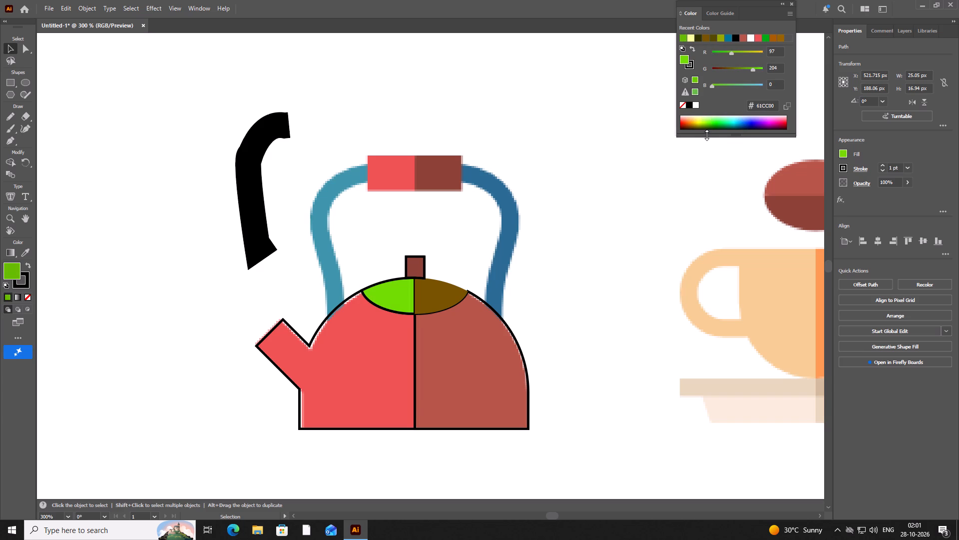
pyautogui.click(707, 135)
pyautogui.click(698, 126)
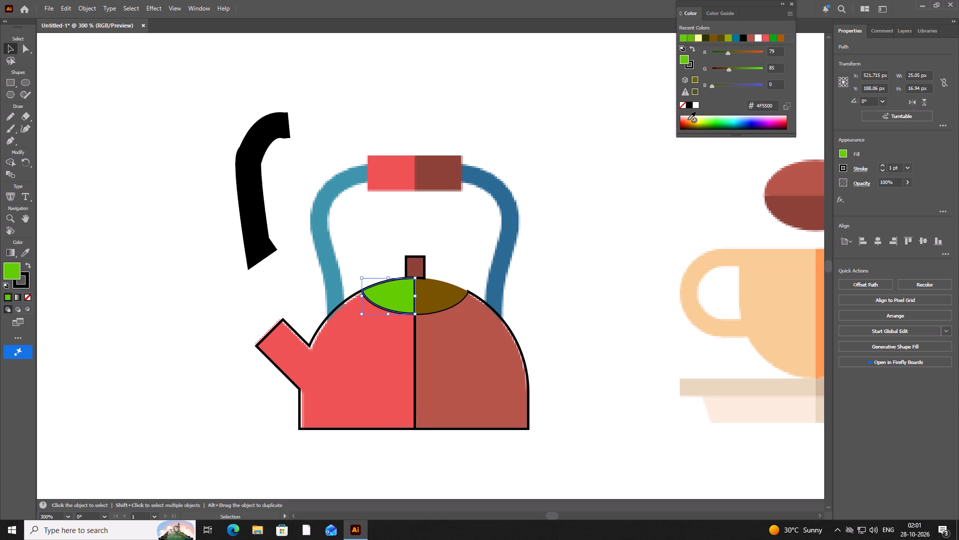
pyautogui.click(697, 125)
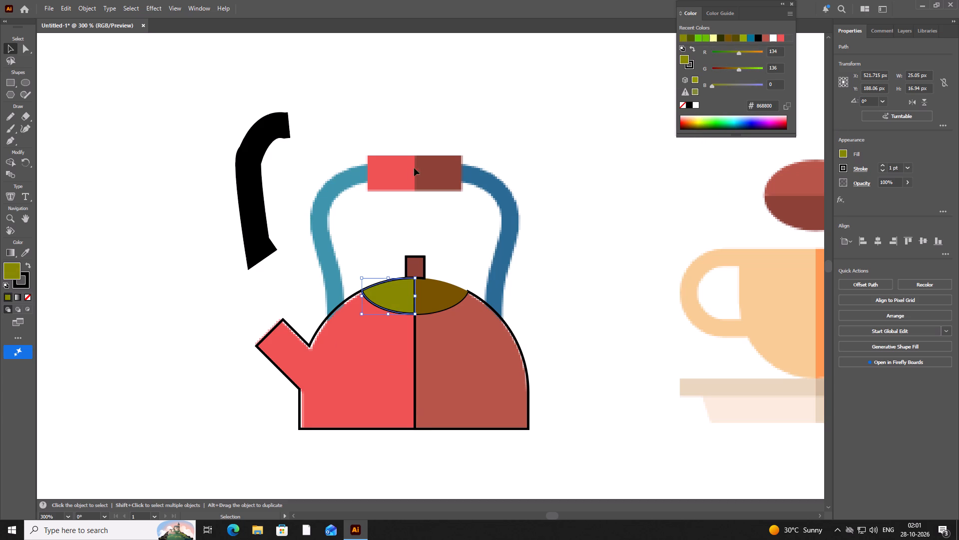
# Remove the stroke from the olive left half of the lid by lowering its weight to nothing, and deselect it.
pyautogui.tripleClick(882, 169)
pyautogui.tripleClick(882, 169)
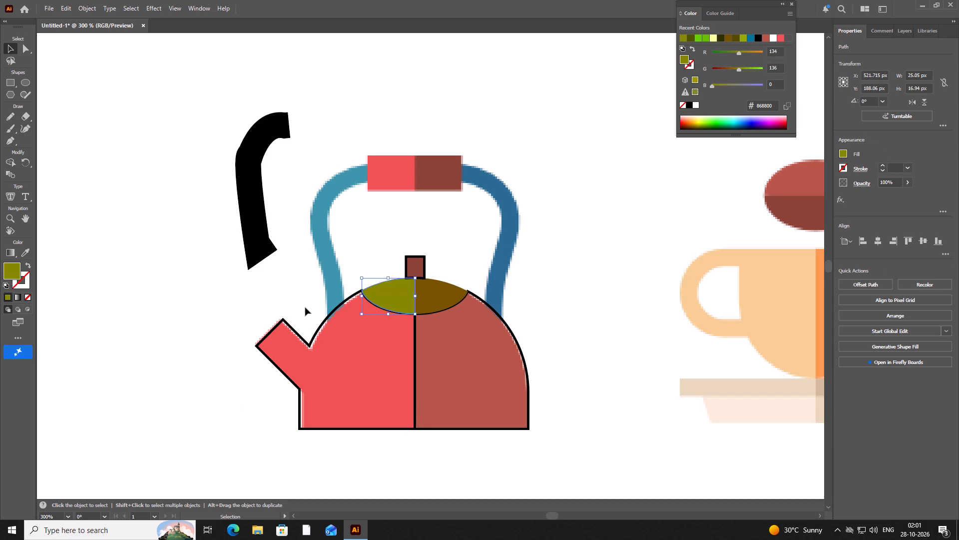
pyautogui.click(658, 336)
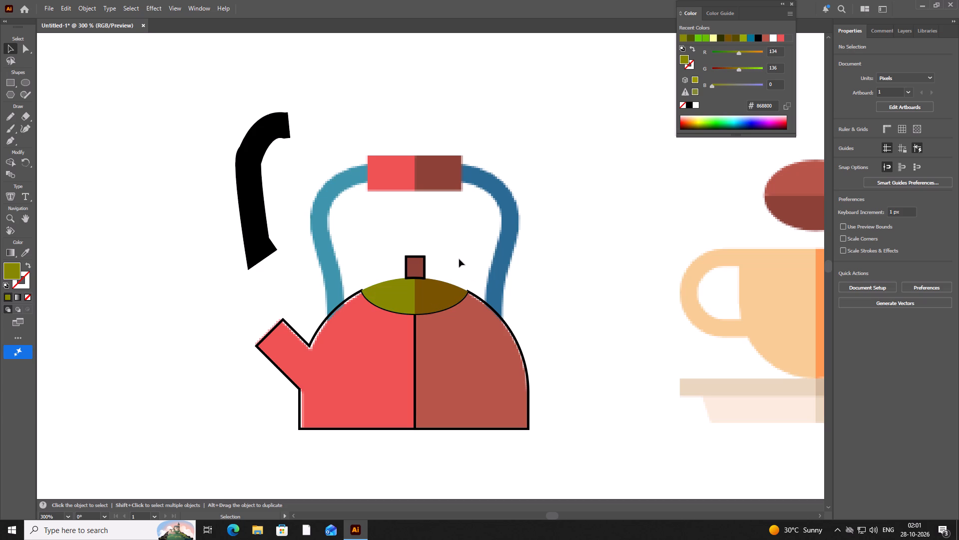
# Fill the kettle's lid knob with olive #868800 and lower its stroke weight to nothing.
pyautogui.click(426, 260)
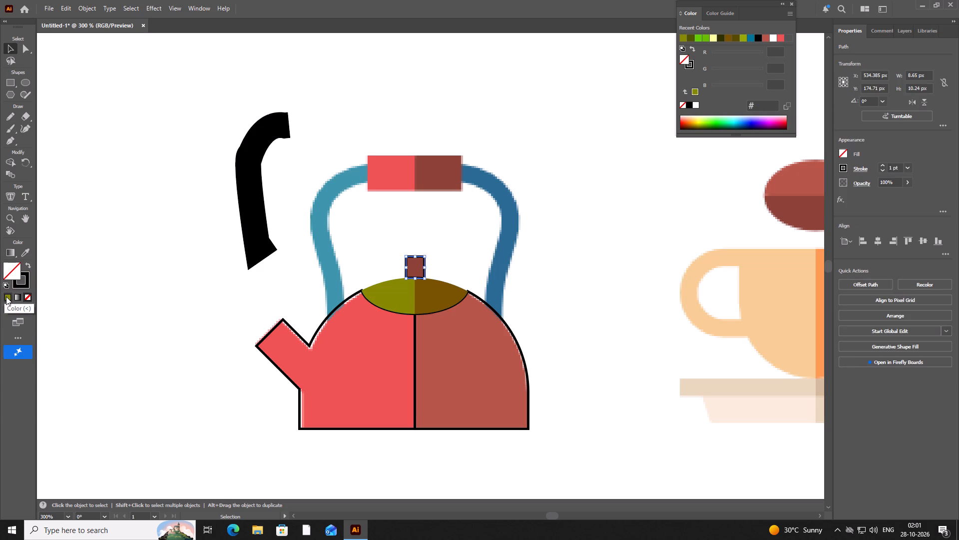
pyautogui.click(6, 296)
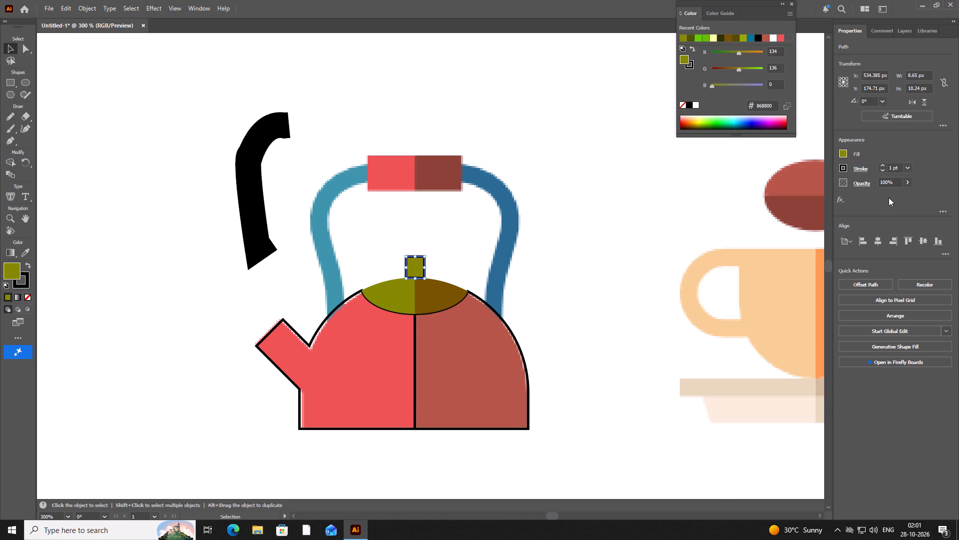
pyautogui.click(881, 168)
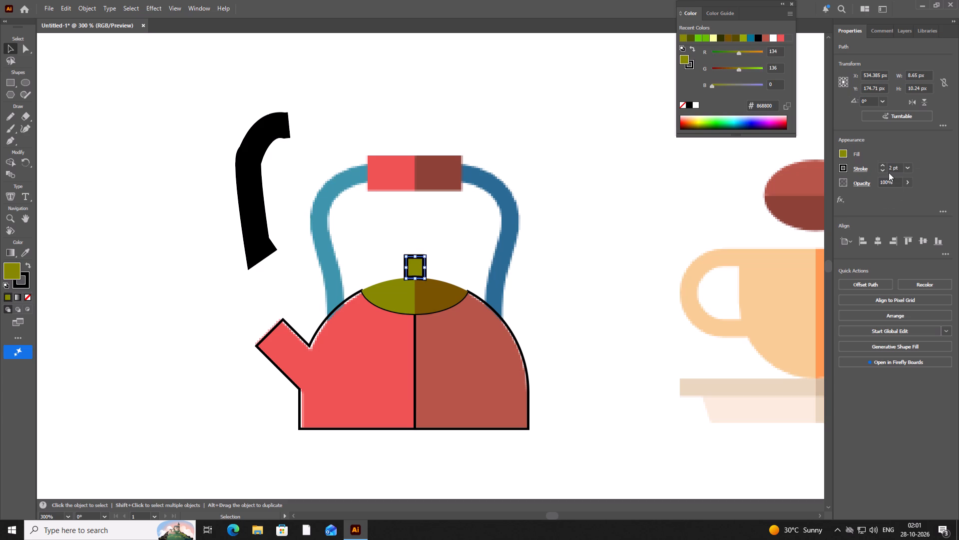
pyautogui.click(880, 168)
pyautogui.tripleClick(881, 169)
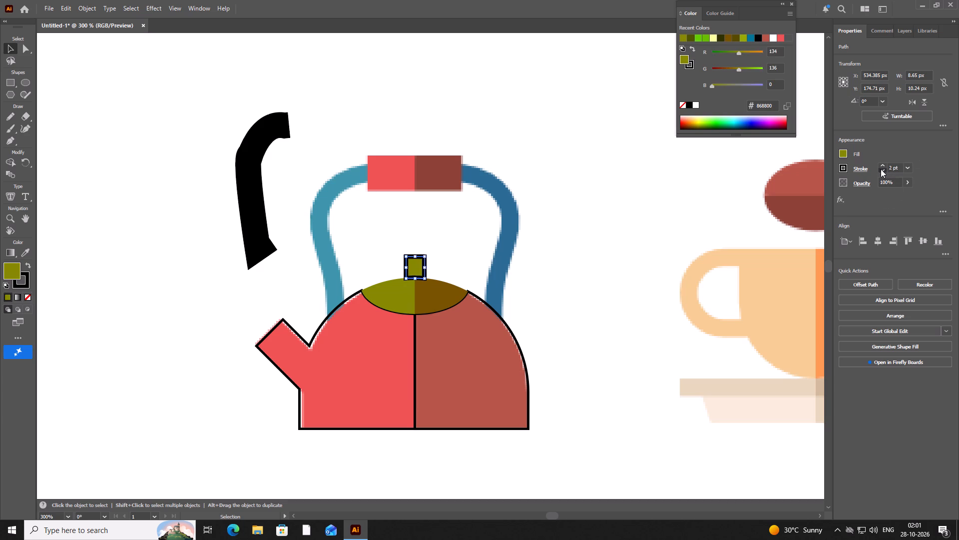
pyautogui.tripleClick(881, 169)
pyautogui.click(881, 169)
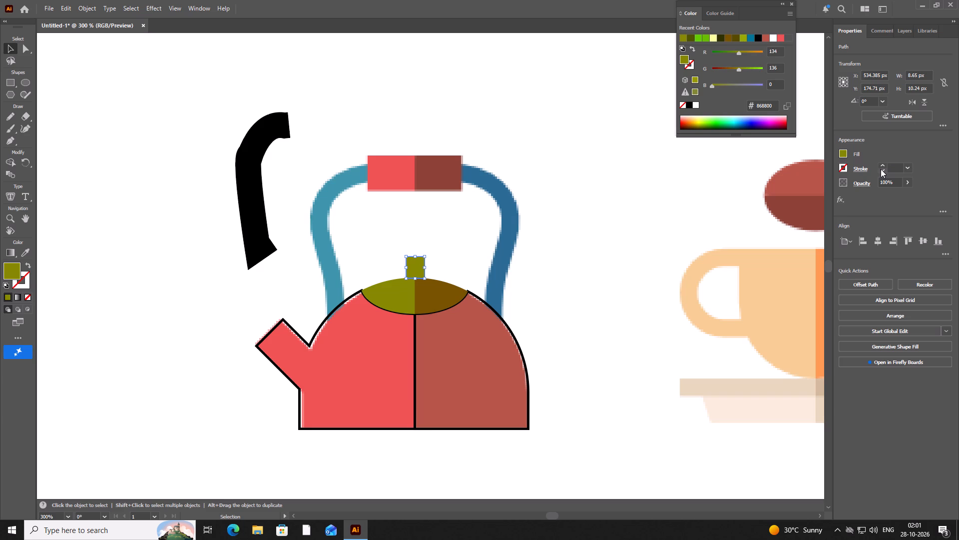
pyautogui.click(881, 169)
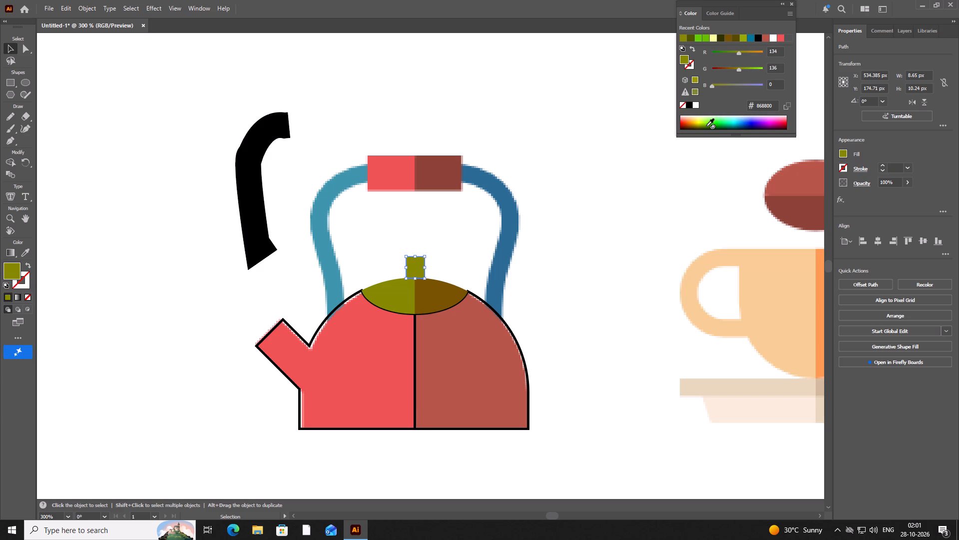
# Recolour the lid knob's fill to dark red #771700 and deselect it.
pyautogui.click(706, 126)
pyautogui.click(699, 120)
pyautogui.click(694, 120)
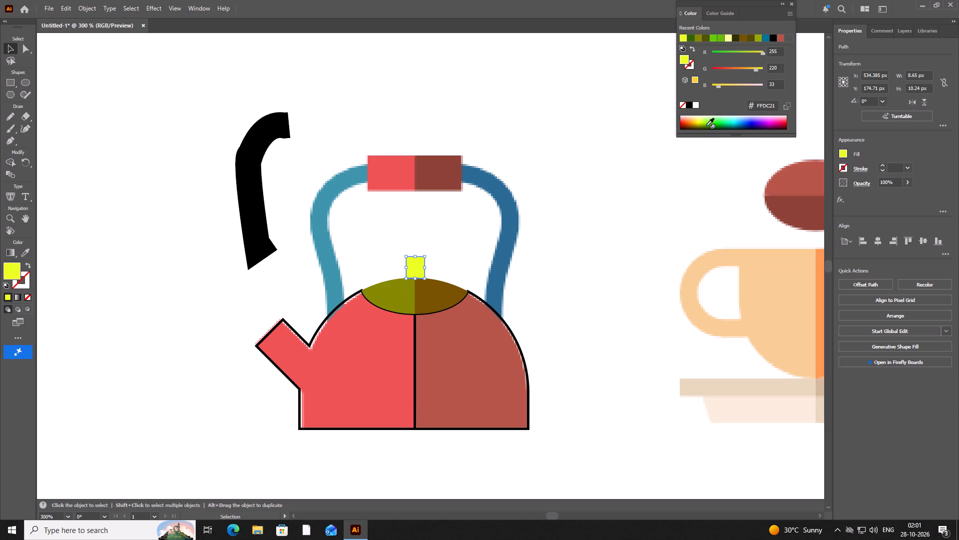
pyautogui.moveTo(706, 125); pyautogui.dragTo(704, 132)
pyautogui.click(701, 124)
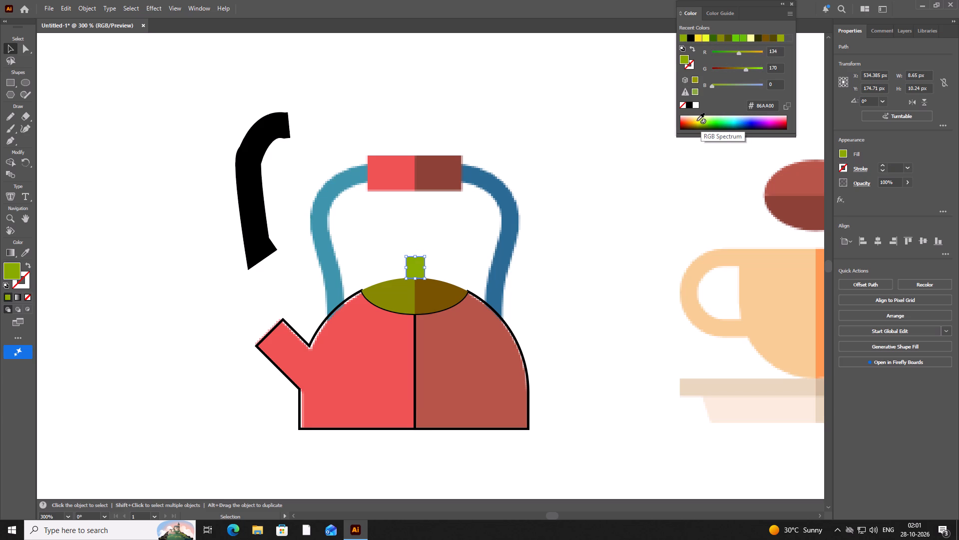
pyautogui.click(681, 126)
pyautogui.click(692, 131)
pyautogui.click(693, 127)
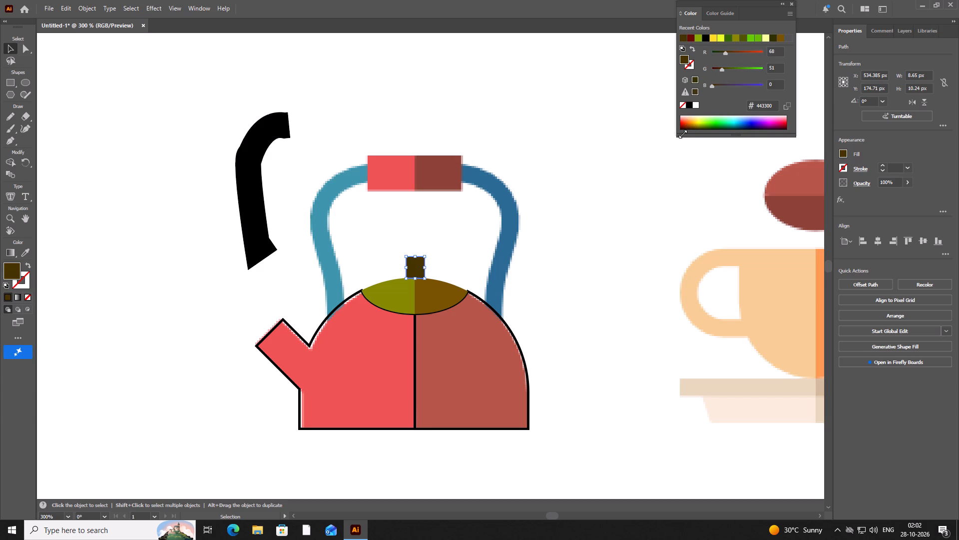
pyautogui.click(683, 129)
pyautogui.click(683, 125)
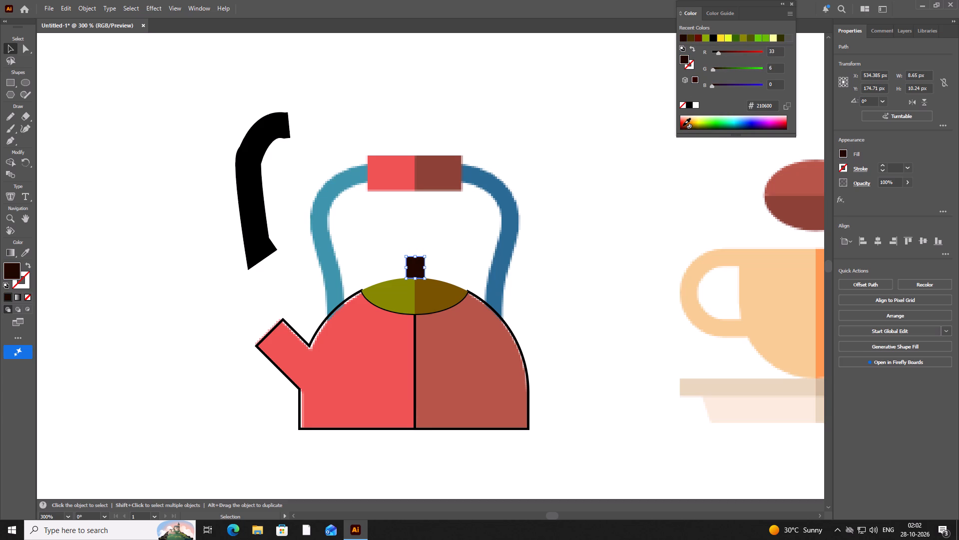
pyautogui.click(557, 350)
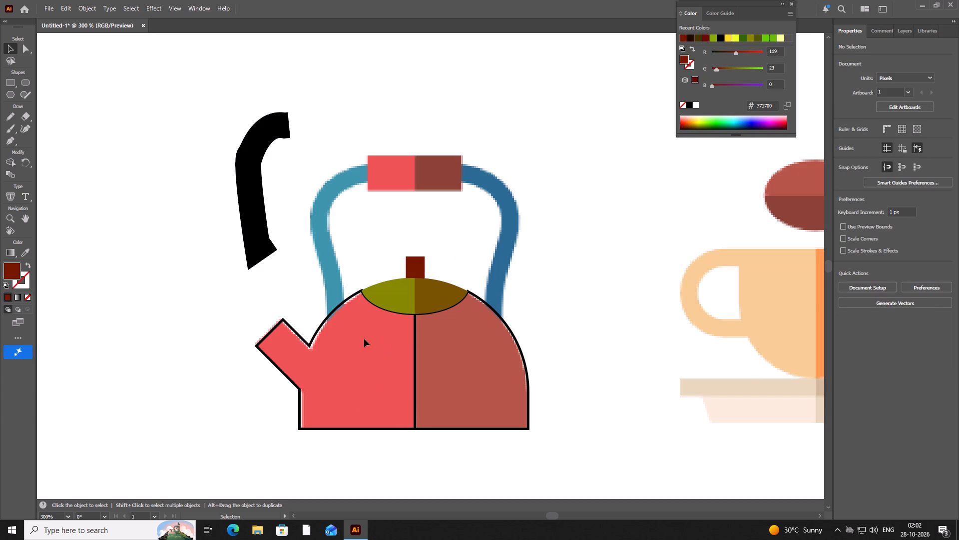
# Fill the kettle's left body half with spout in dark red #771700 and lower its stroke weight to nothing.
pyautogui.click(347, 299)
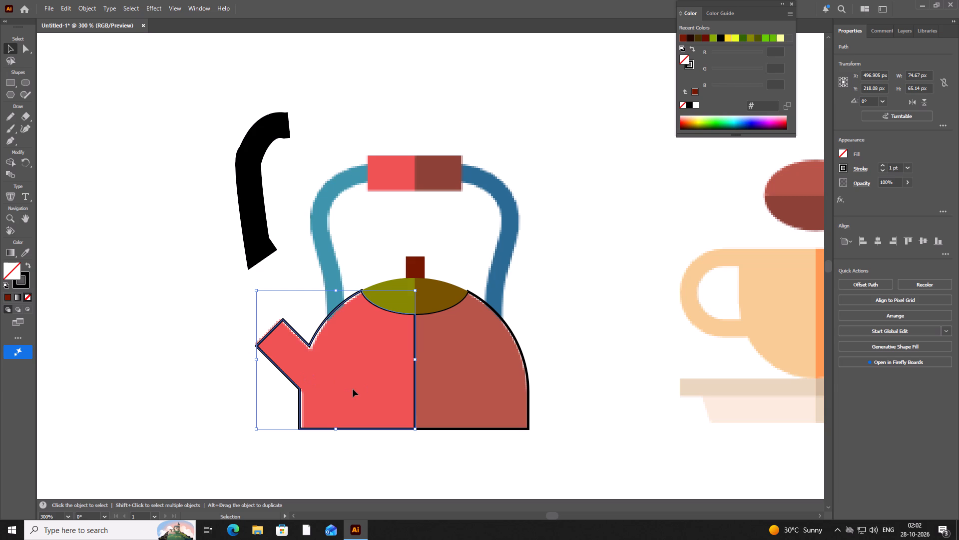
pyautogui.click(293, 357)
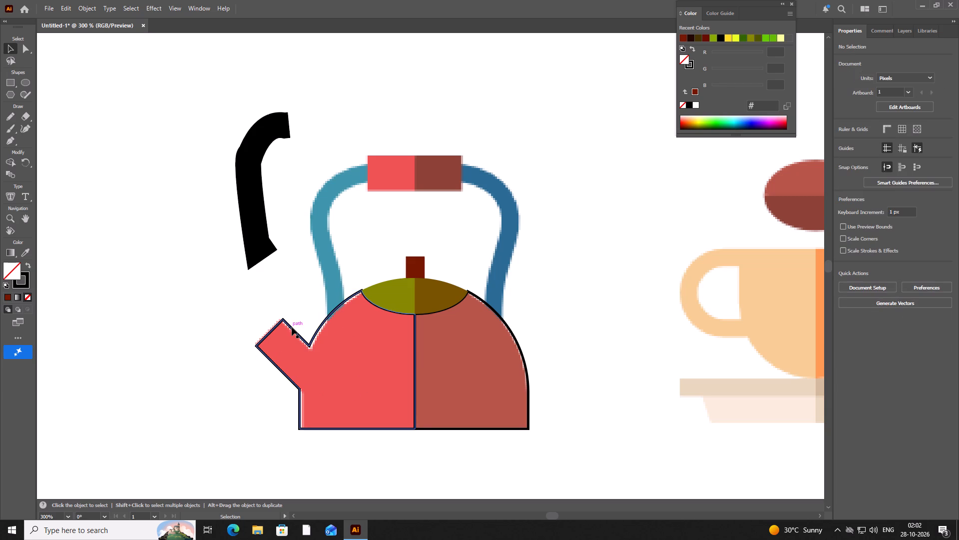
pyautogui.click(293, 329)
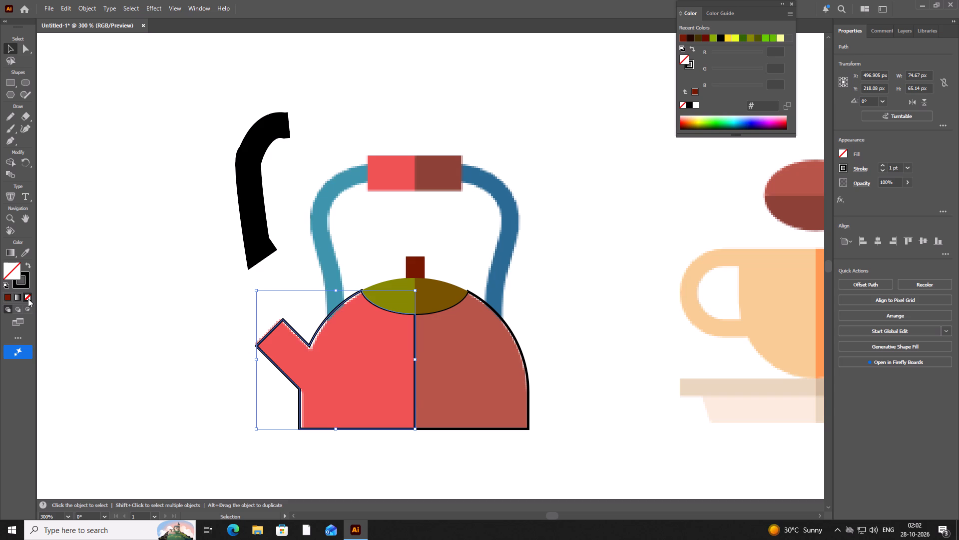
pyautogui.click(8, 296)
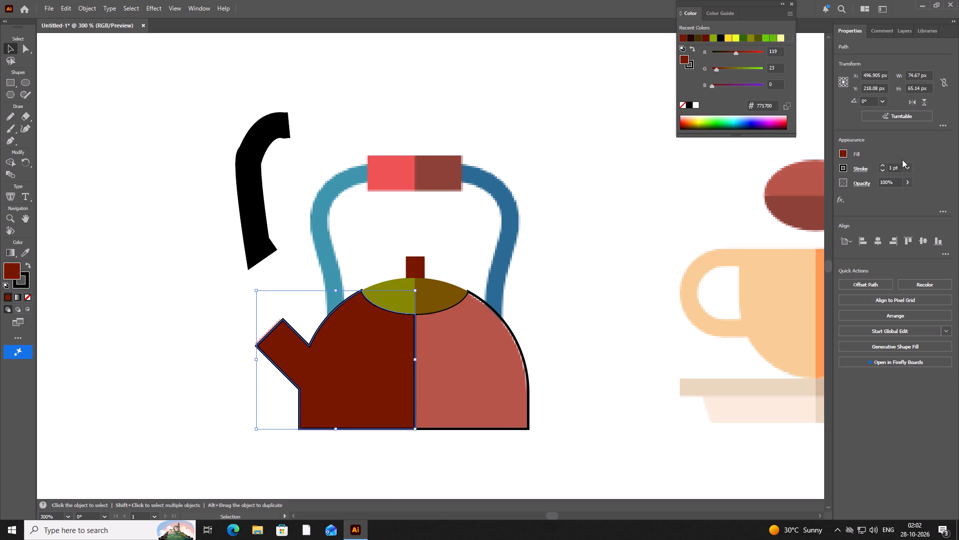
pyautogui.click(883, 169)
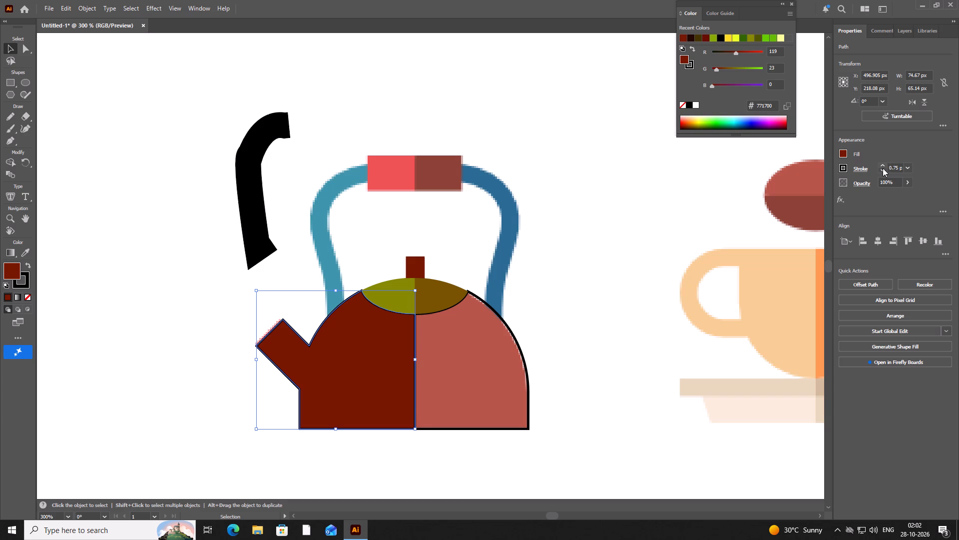
pyautogui.doubleClick(884, 171)
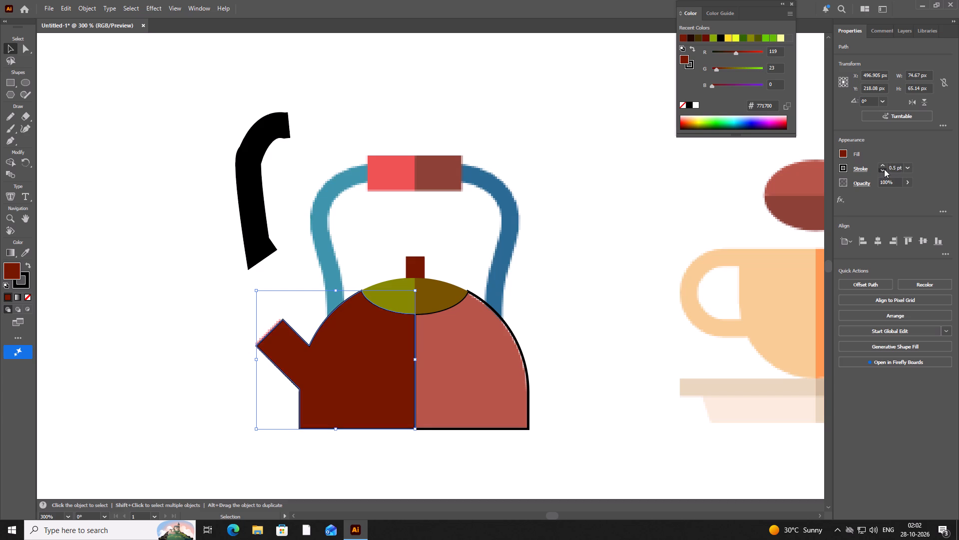
pyautogui.doubleClick(879, 168)
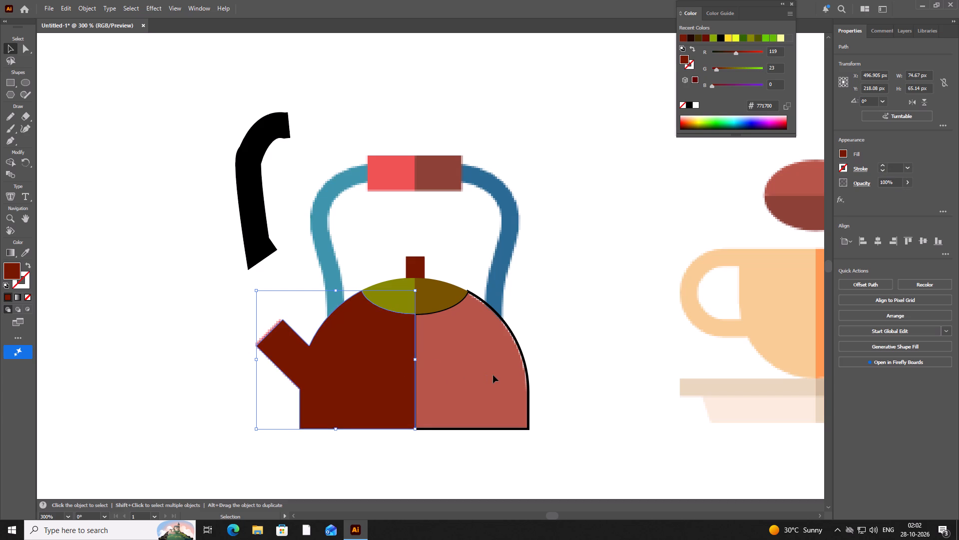
# Fill the right half of the kettle body with dark olive #554700 and deselect it.
pyautogui.click(519, 350)
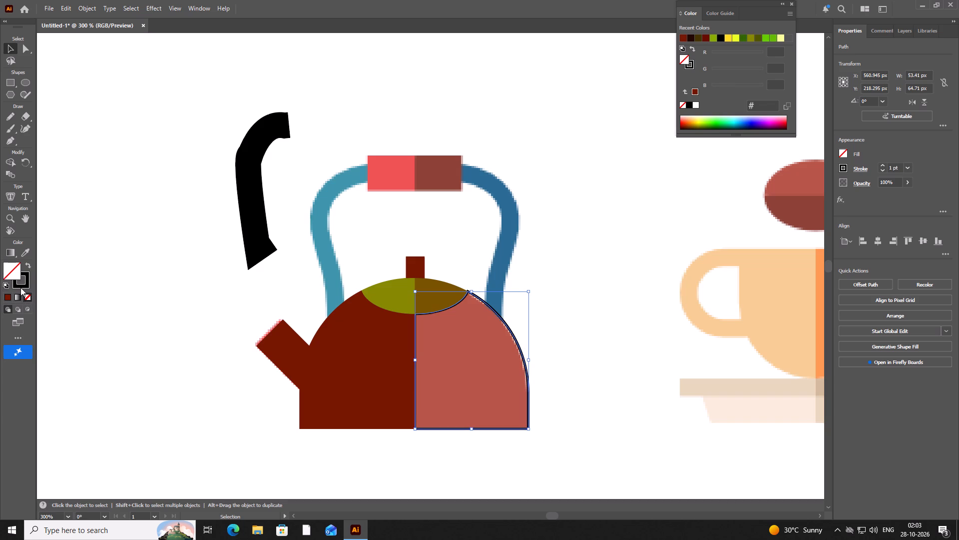
pyautogui.click(7, 296)
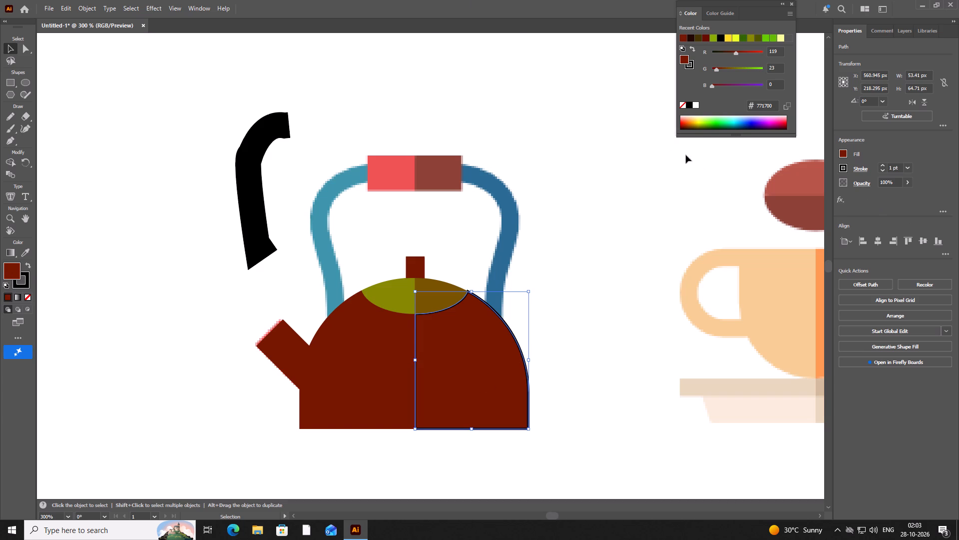
pyautogui.click(694, 127)
pyautogui.click(694, 126)
pyautogui.click(696, 119)
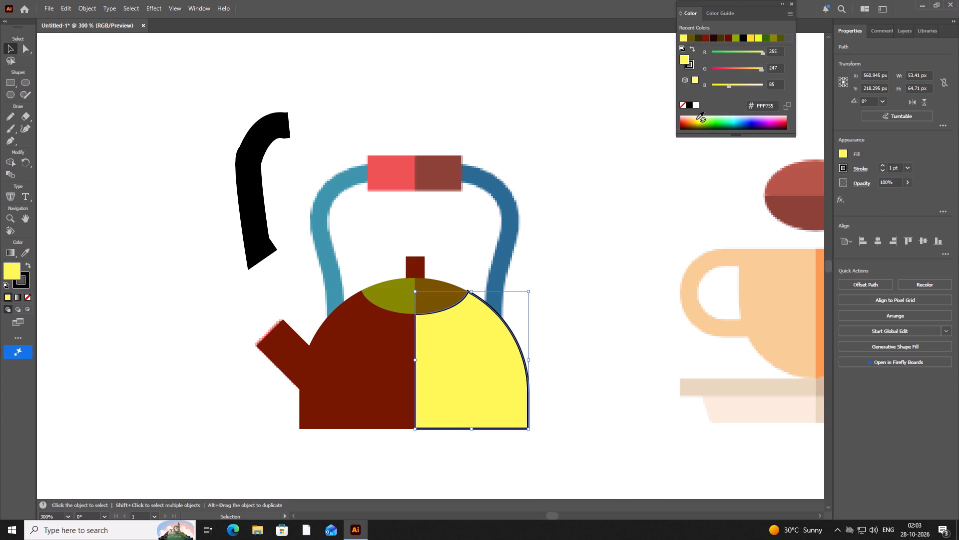
pyautogui.click(694, 126)
pyautogui.click(616, 203)
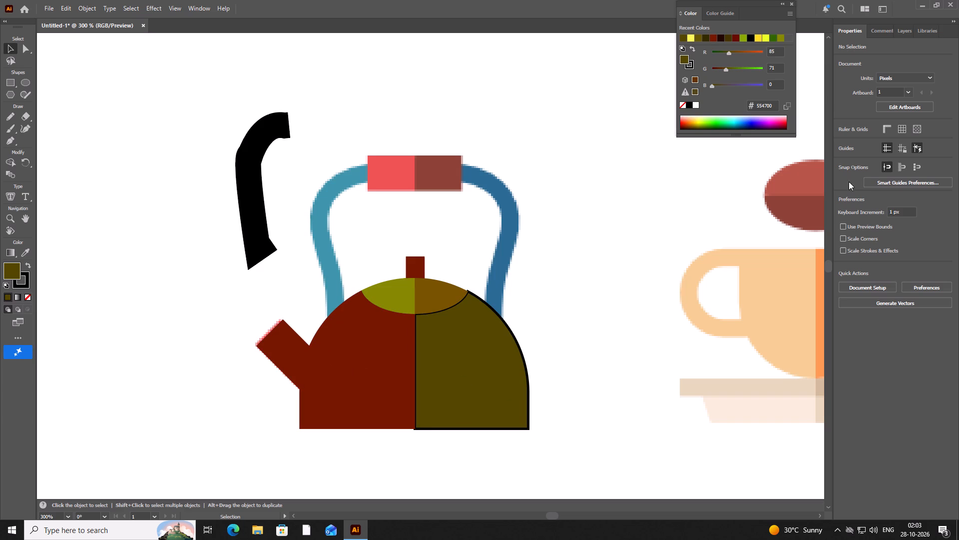
# Remove the stroke from the right half of the kettle body by lowering its weight to nothing, and deselect it.
pyautogui.click(482, 354)
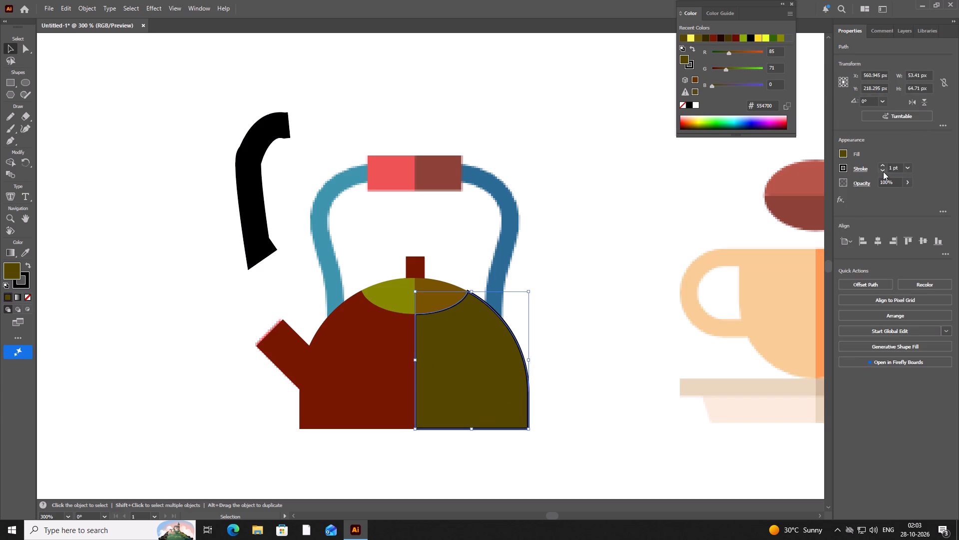
pyautogui.click(882, 168)
pyautogui.tripleClick(883, 169)
pyautogui.click(883, 169)
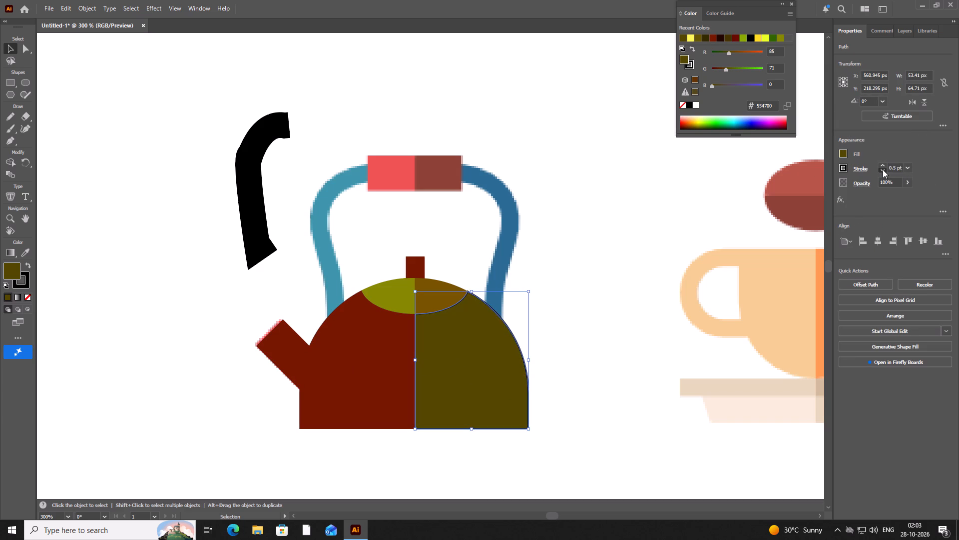
pyautogui.tripleClick(883, 169)
pyautogui.click(589, 261)
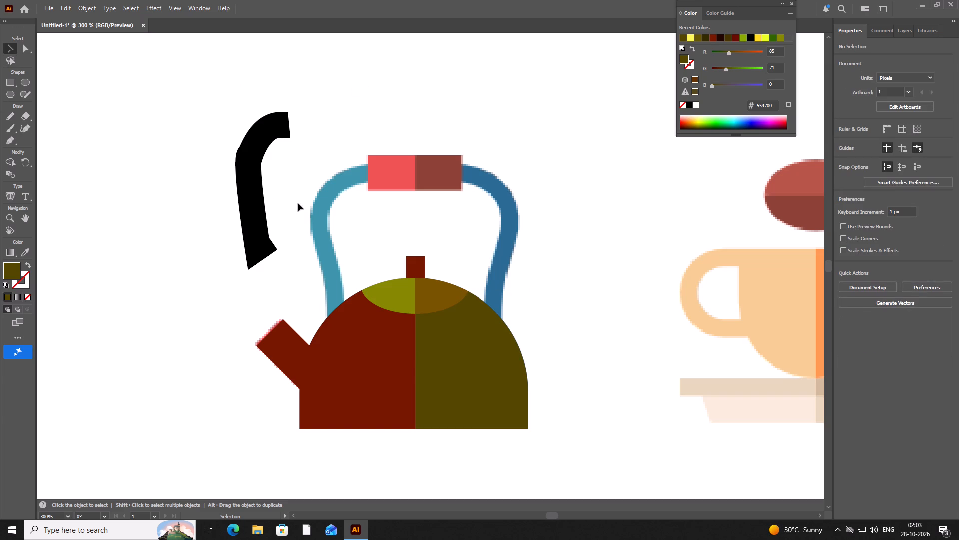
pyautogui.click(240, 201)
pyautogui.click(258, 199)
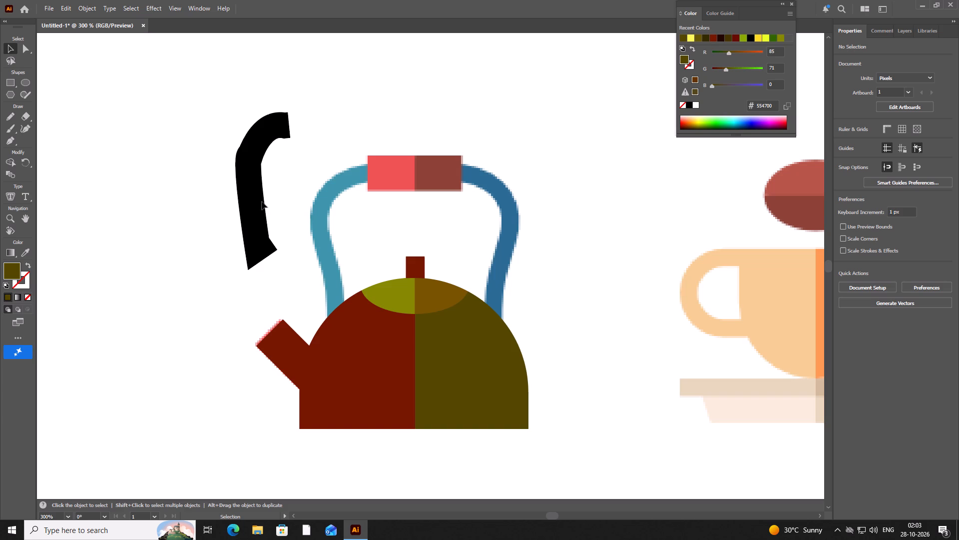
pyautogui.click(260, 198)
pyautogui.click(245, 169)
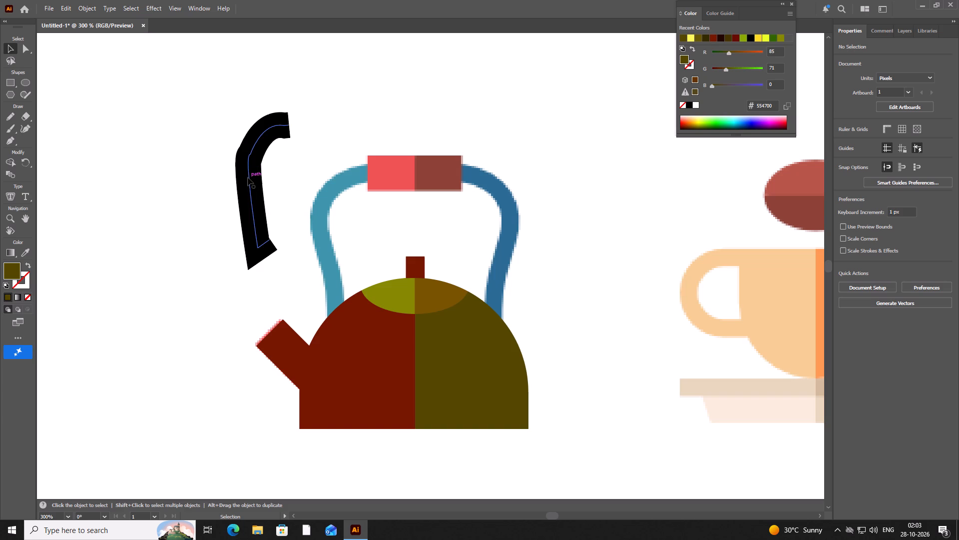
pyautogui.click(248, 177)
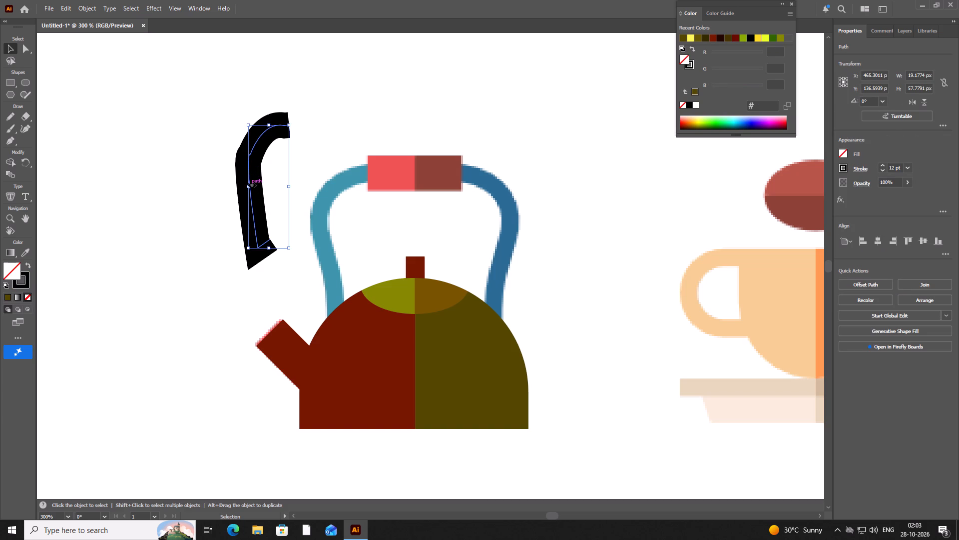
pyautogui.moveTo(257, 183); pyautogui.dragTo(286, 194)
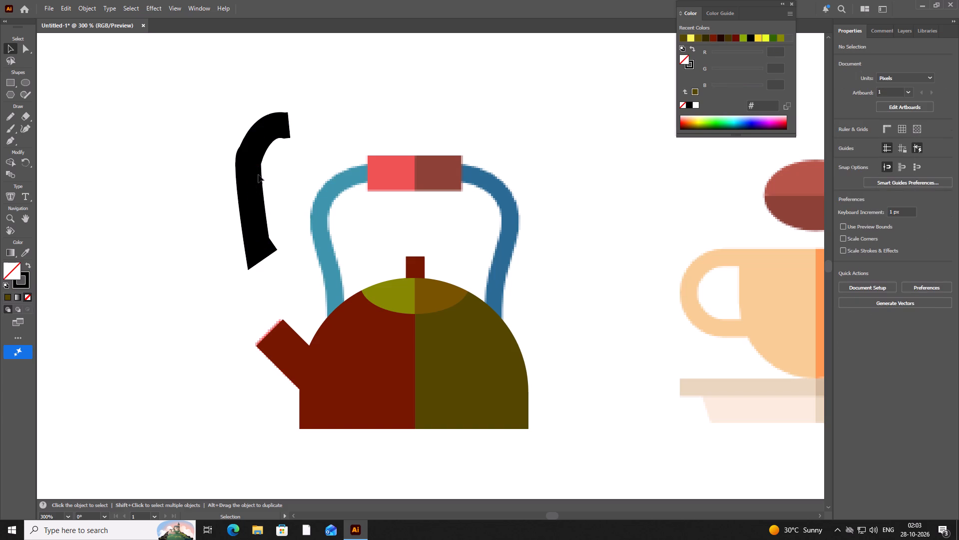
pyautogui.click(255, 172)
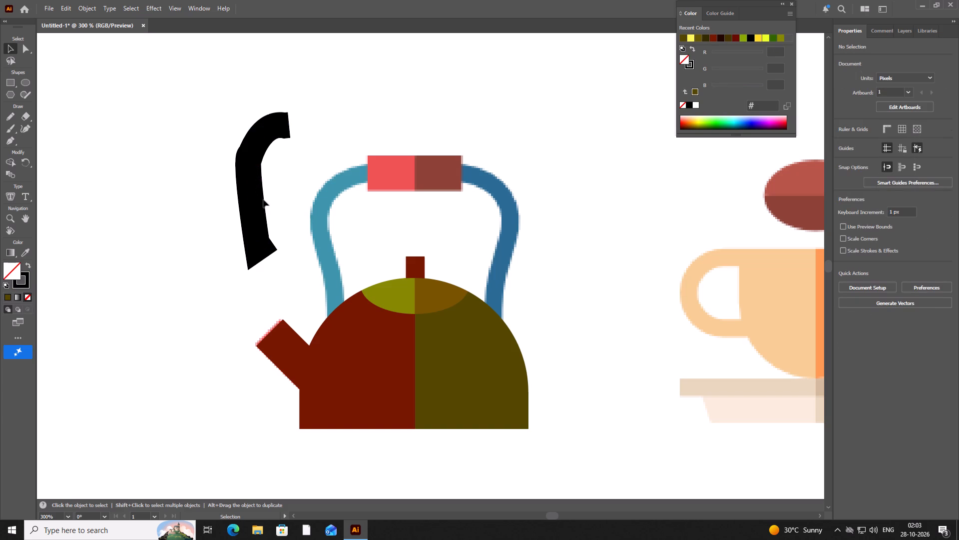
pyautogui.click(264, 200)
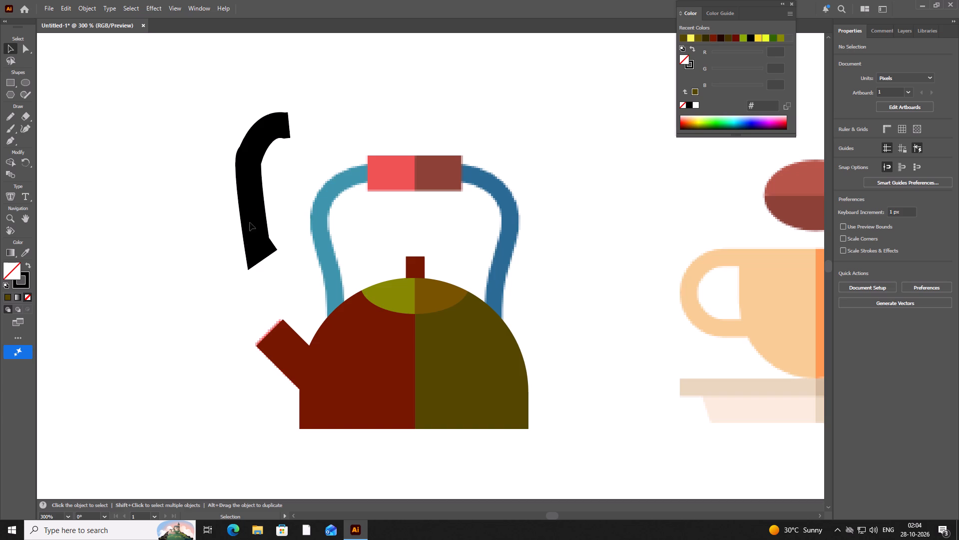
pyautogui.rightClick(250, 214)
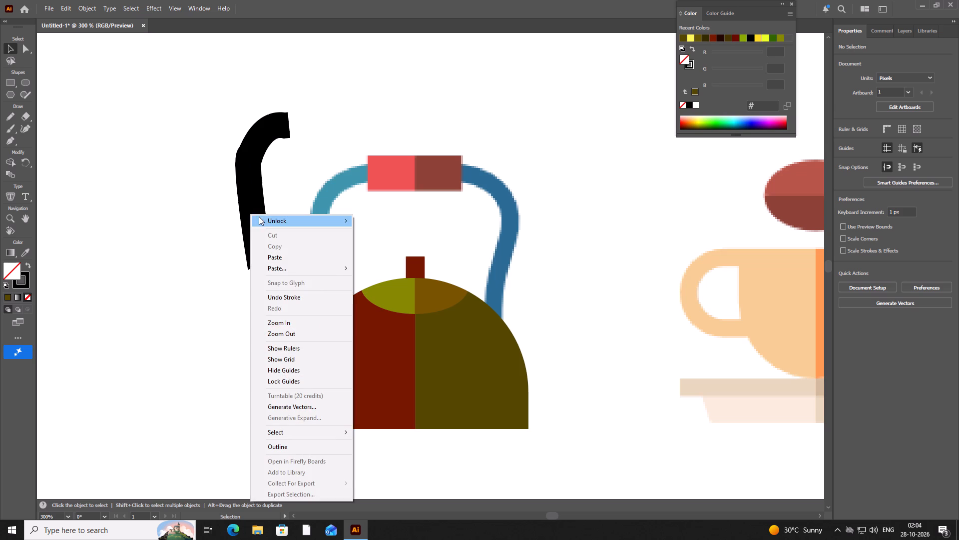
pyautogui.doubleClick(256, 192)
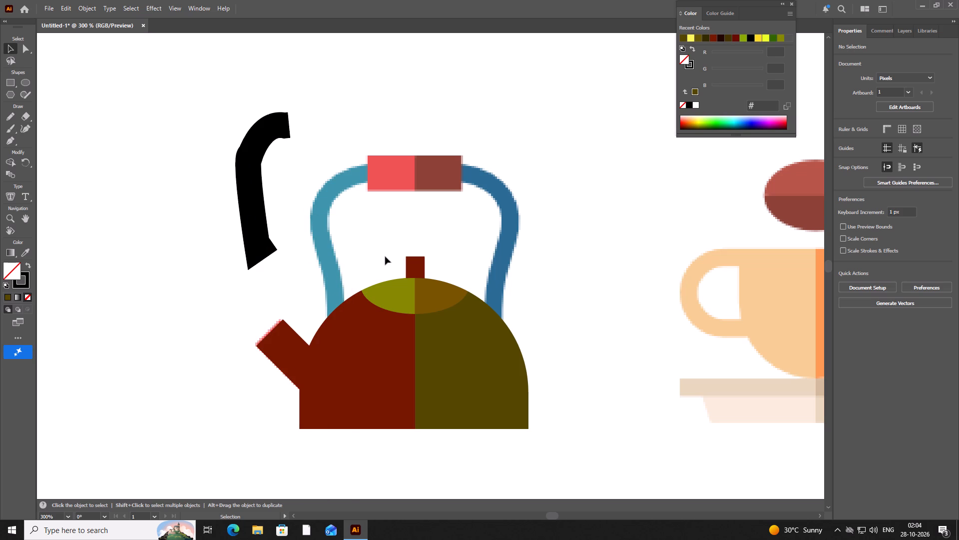
# Move the thick black handle path away from the kettle and cut it out of the drawing.
pyautogui.click(2, 46)
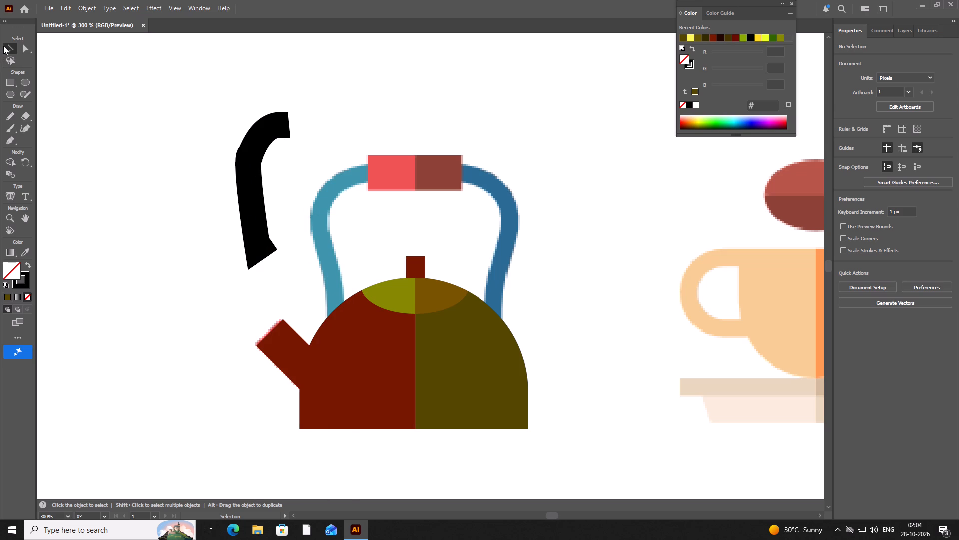
pyautogui.click(11, 48)
pyautogui.moveTo(251, 189); pyautogui.dragTo(196, 133)
pyautogui.rightClick(196, 133)
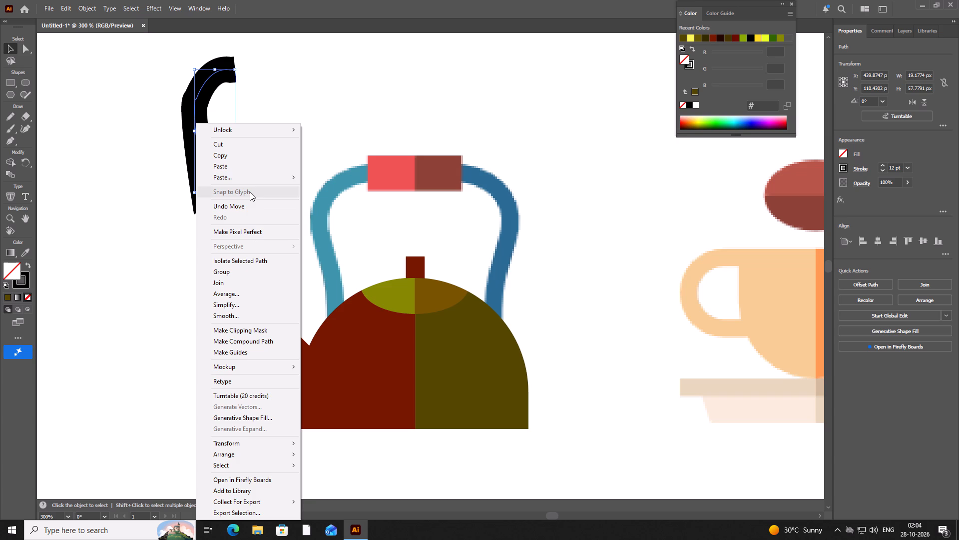
pyautogui.click(205, 106)
pyautogui.doubleClick(187, 111)
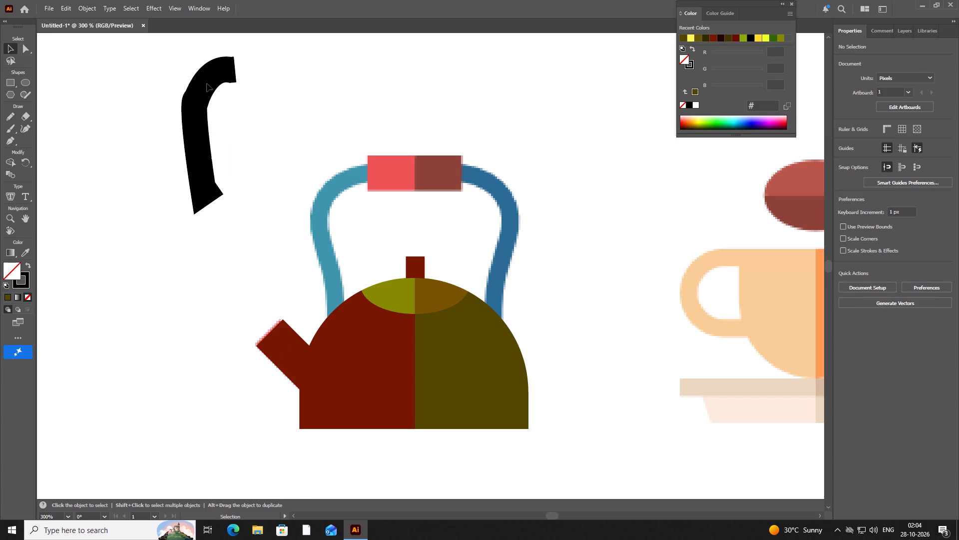
pyautogui.click(207, 83)
pyautogui.moveTo(168, 61); pyautogui.dragTo(236, 221)
pyautogui.rightClick(224, 179)
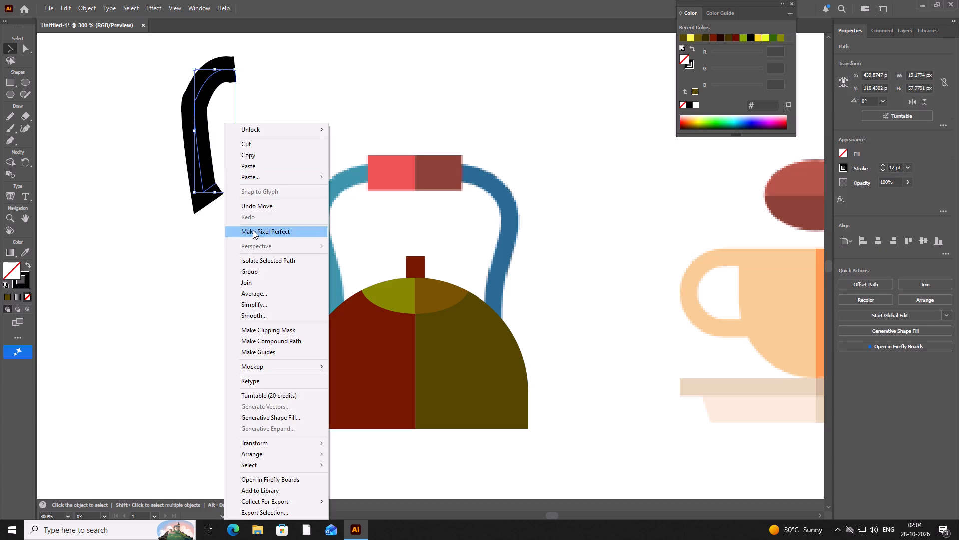
pyautogui.click(247, 148)
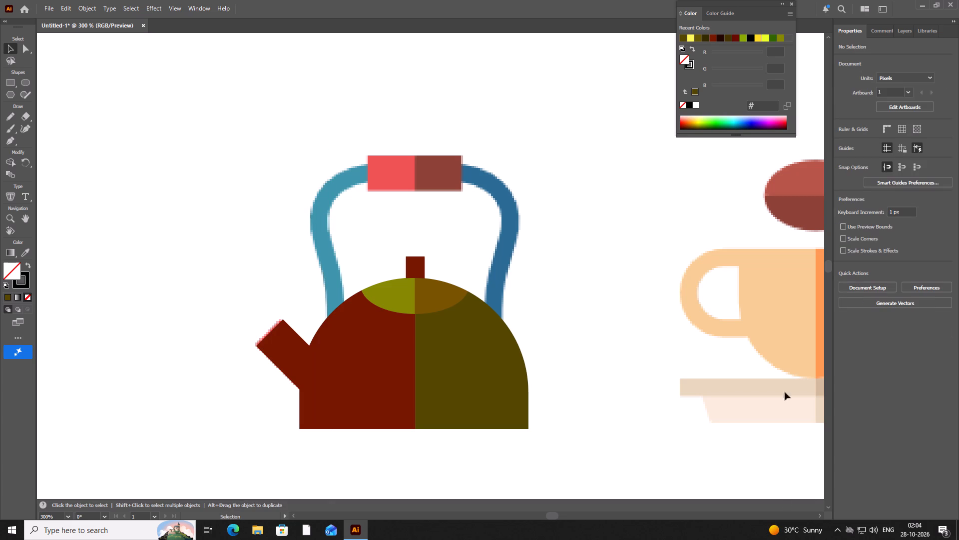
# With the layer list shown, start a Pen path at the base of the kettle's left handle arm and add a curve point partway up.
pyautogui.click(912, 25)
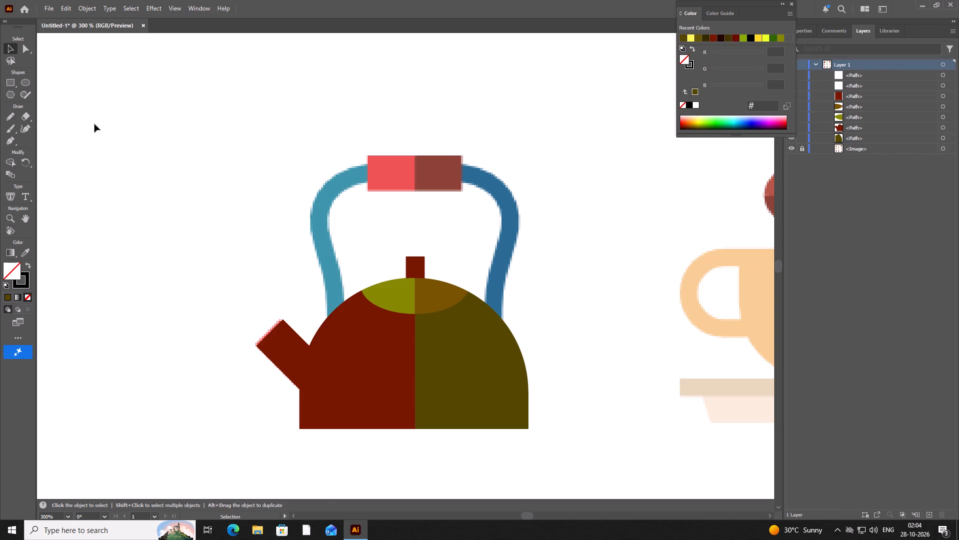
pyautogui.click(13, 139)
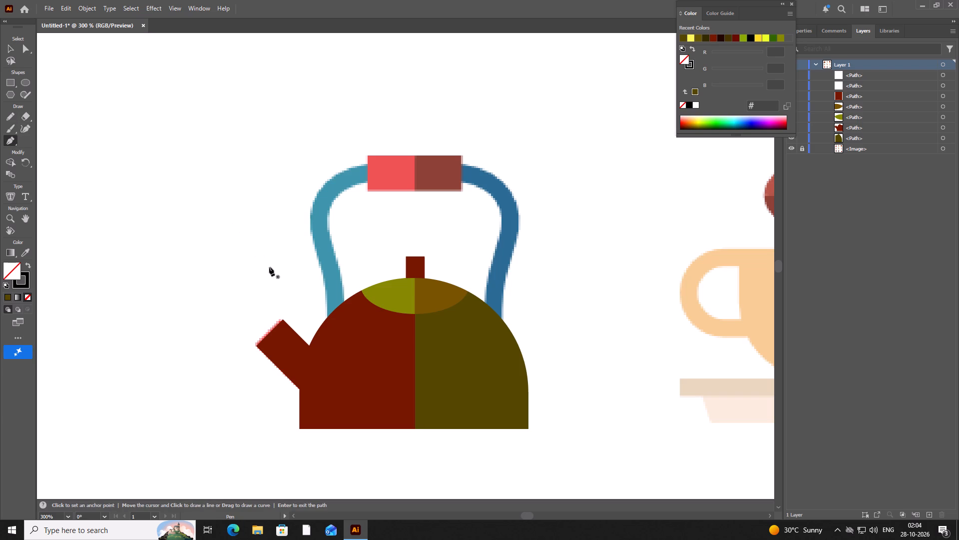
pyautogui.click(338, 315)
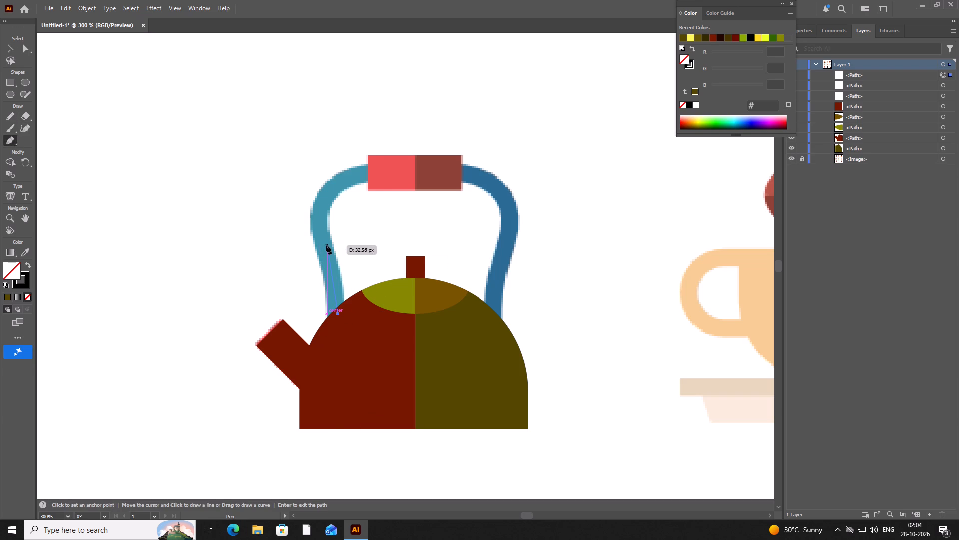
pyautogui.moveTo(331, 263); pyautogui.dragTo(326, 264)
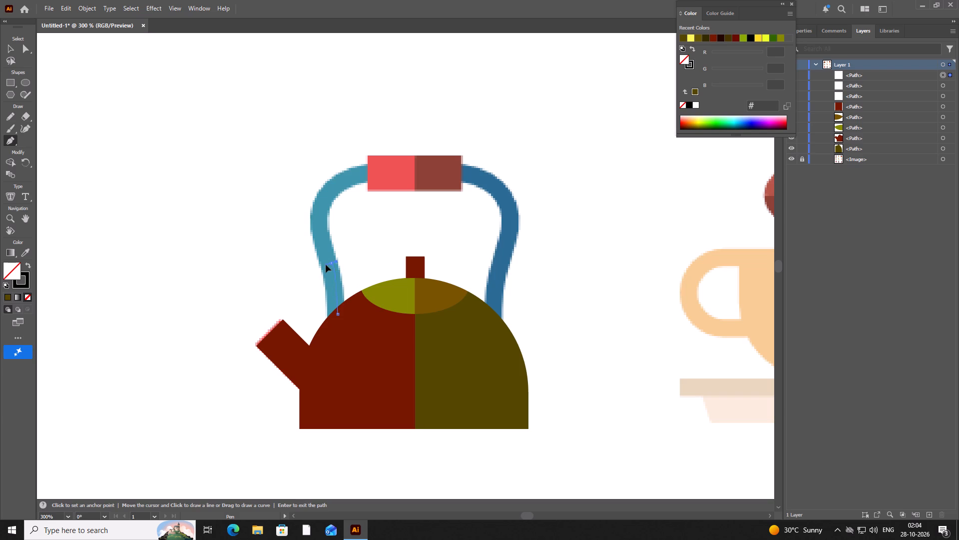
pyautogui.moveTo(326, 264); pyautogui.dragTo(333, 271)
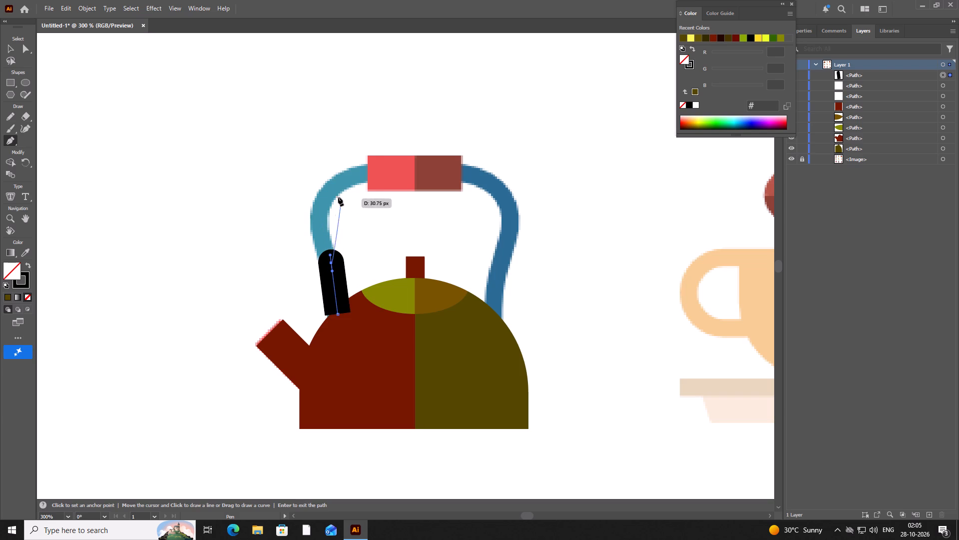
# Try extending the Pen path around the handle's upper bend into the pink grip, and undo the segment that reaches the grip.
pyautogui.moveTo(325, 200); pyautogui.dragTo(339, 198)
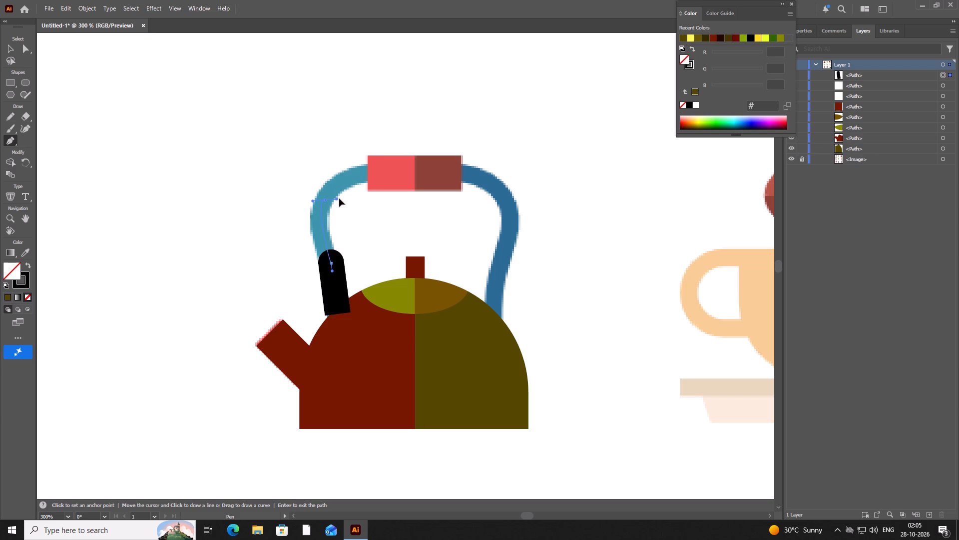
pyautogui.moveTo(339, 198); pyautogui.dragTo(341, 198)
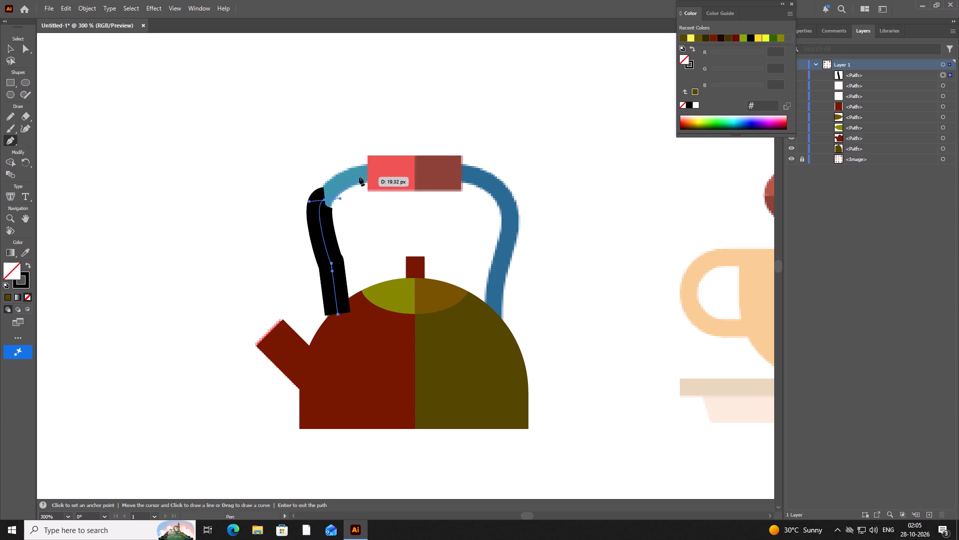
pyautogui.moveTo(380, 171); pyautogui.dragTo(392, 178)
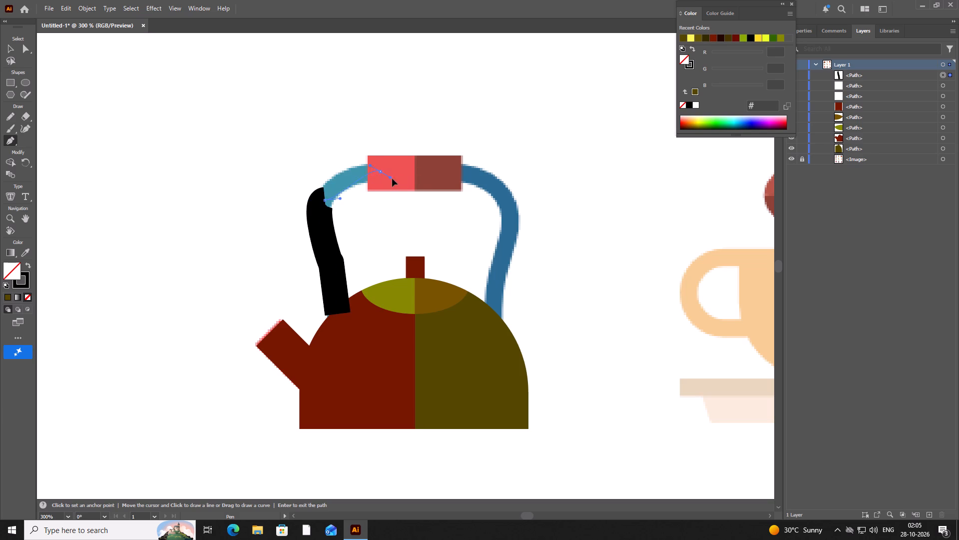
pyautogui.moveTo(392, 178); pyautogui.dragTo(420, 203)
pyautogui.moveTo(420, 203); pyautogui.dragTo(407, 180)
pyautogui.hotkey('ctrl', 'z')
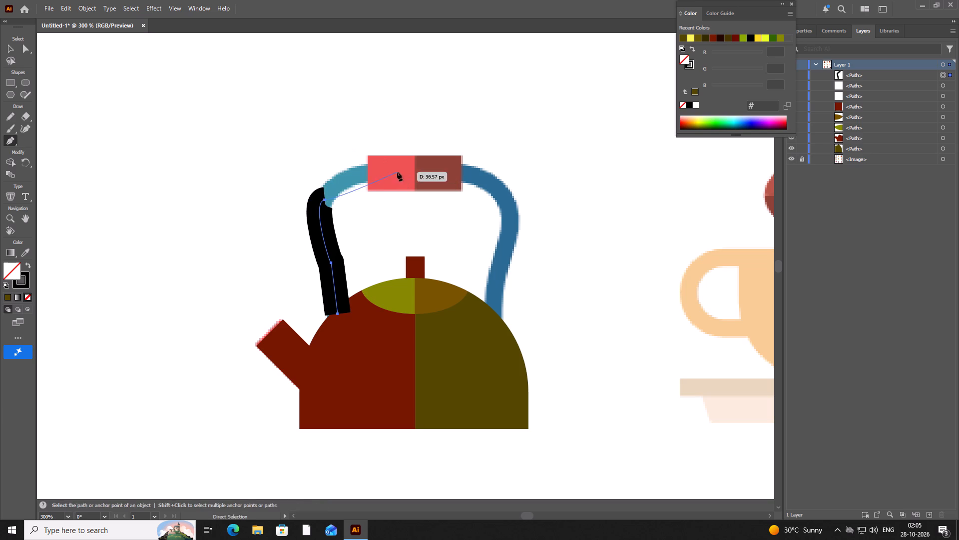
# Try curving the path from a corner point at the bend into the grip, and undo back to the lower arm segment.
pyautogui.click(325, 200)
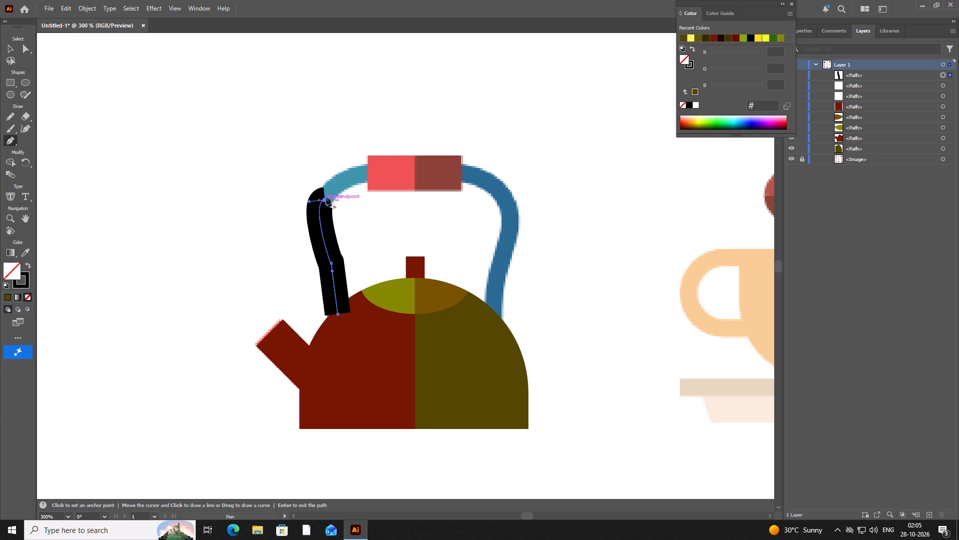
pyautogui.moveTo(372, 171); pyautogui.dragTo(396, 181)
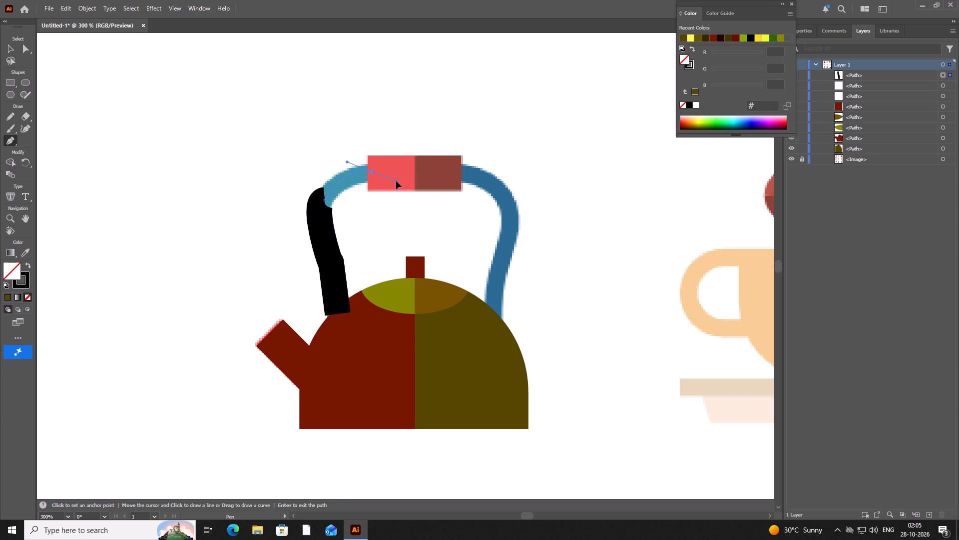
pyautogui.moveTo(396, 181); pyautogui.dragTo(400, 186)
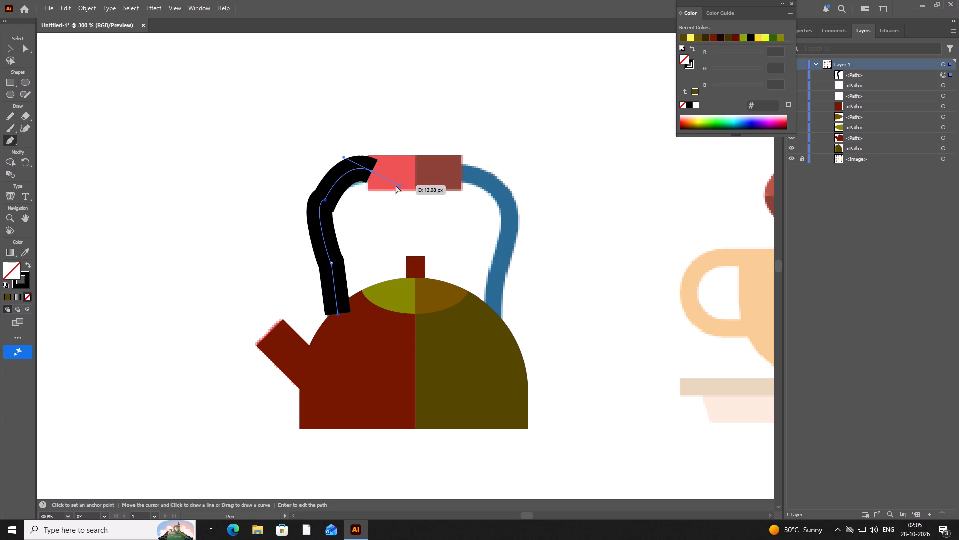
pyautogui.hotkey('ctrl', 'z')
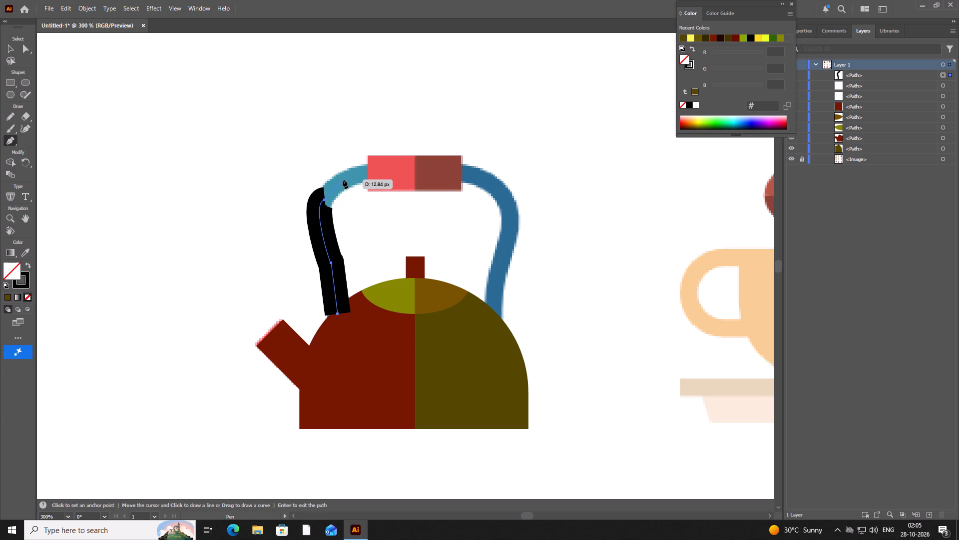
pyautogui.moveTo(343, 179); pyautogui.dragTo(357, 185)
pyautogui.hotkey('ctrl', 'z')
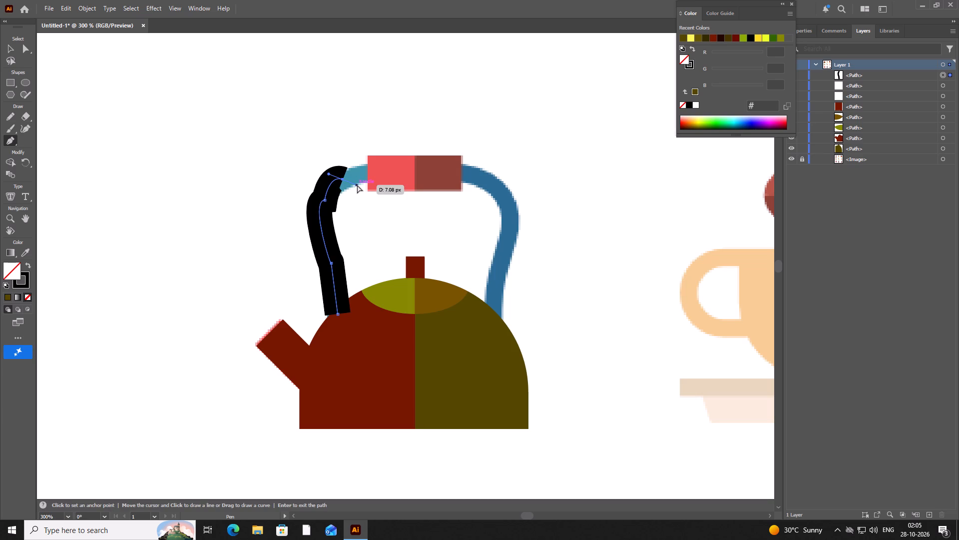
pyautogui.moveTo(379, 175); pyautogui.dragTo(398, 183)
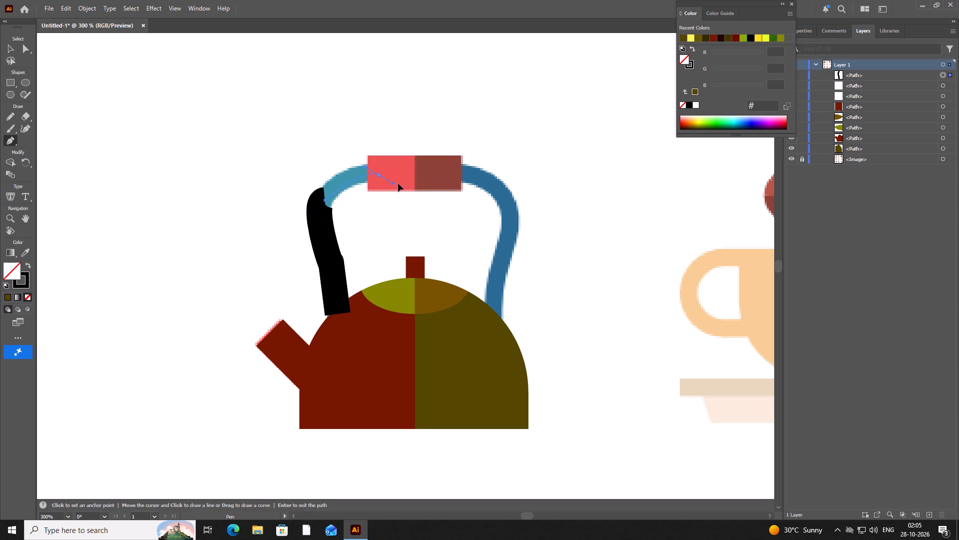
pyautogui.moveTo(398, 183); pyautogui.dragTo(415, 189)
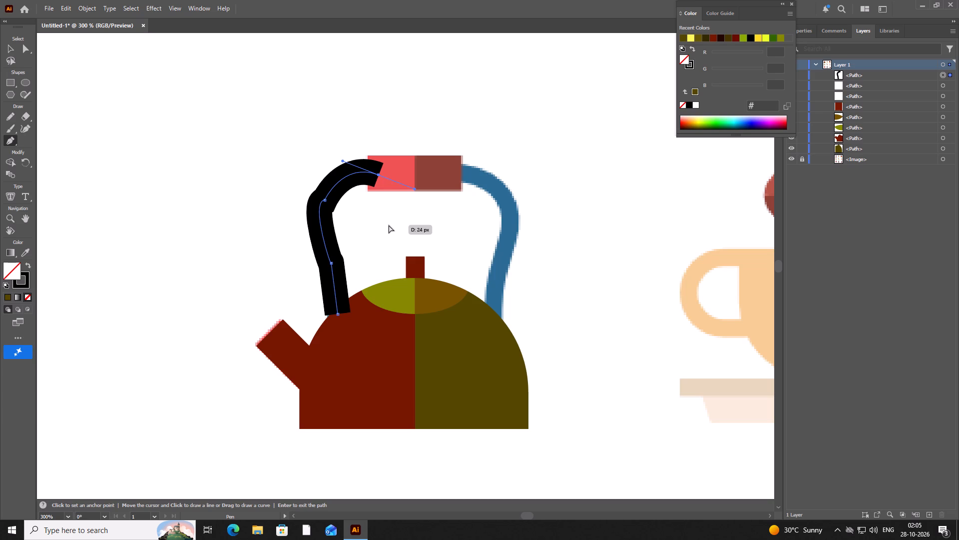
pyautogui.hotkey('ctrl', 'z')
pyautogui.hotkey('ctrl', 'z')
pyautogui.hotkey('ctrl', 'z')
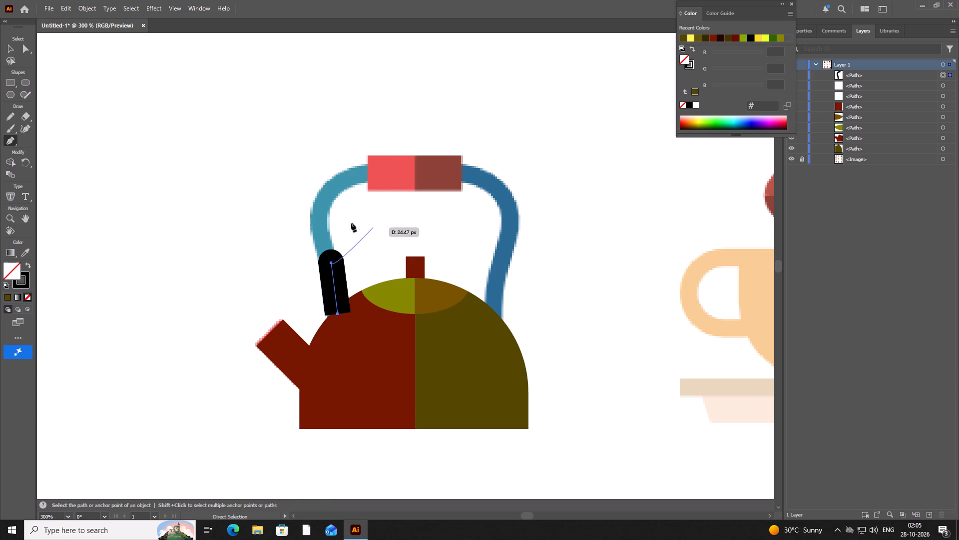
# Extend the path with a curve point higher on the left handle's bend, and make it a corner for the segment towards the pink grip.
pyautogui.moveTo(341, 183); pyautogui.dragTo(372, 183)
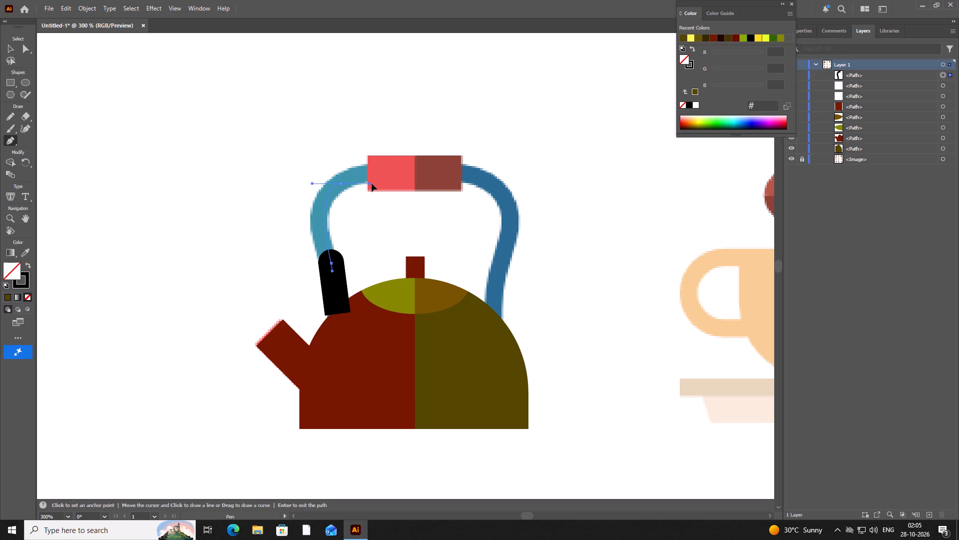
pyautogui.moveTo(372, 183); pyautogui.dragTo(382, 171)
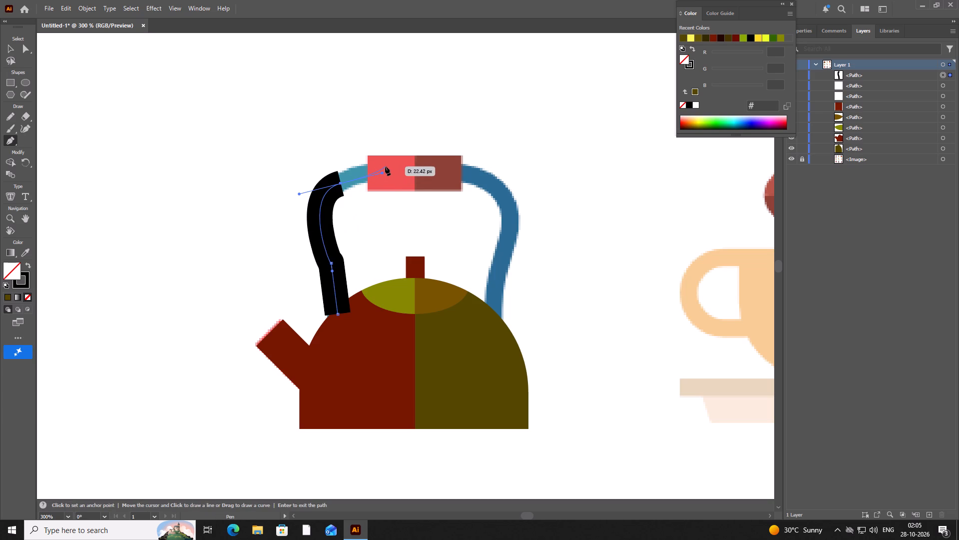
pyautogui.moveTo(387, 173); pyautogui.dragTo(403, 182)
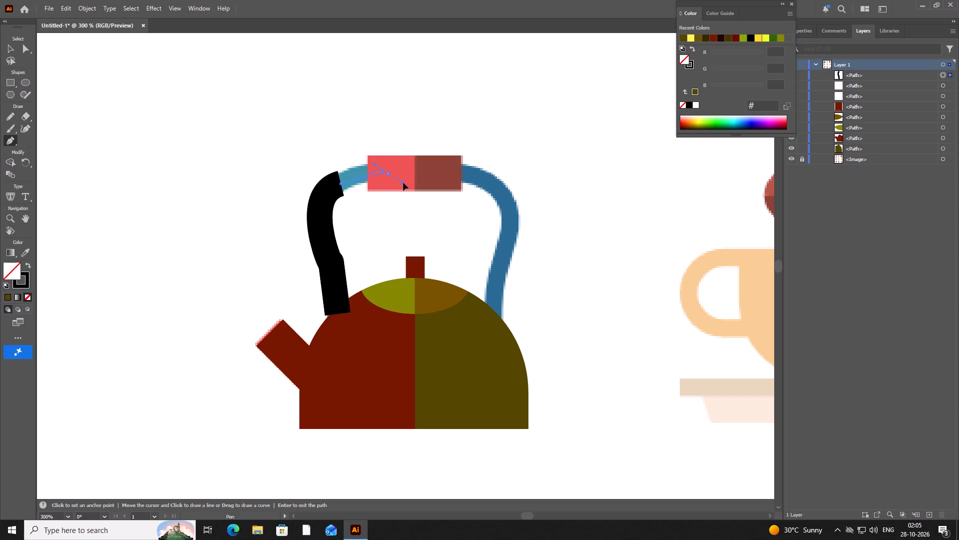
pyautogui.moveTo(403, 182); pyautogui.dragTo(412, 188)
pyautogui.hotkey('ctrl', 'z')
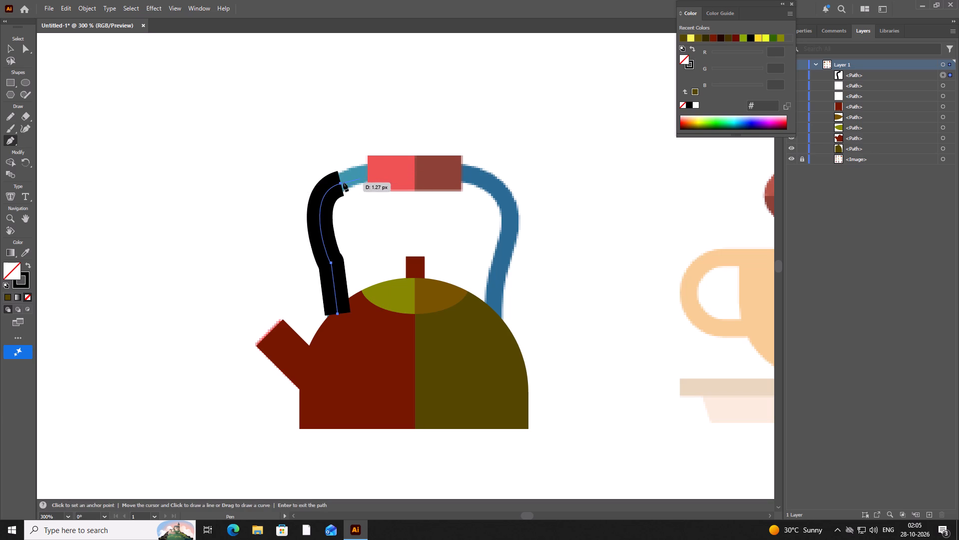
pyautogui.click(339, 183)
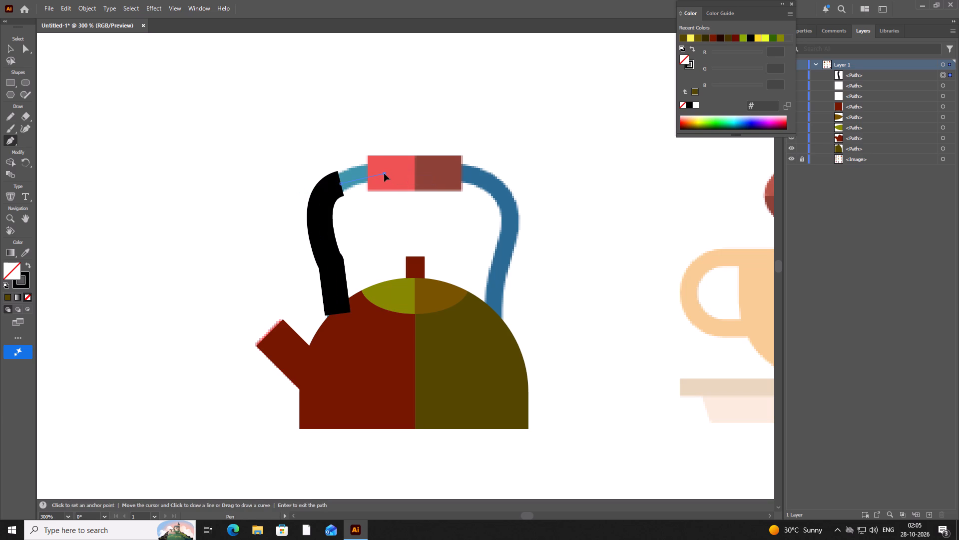
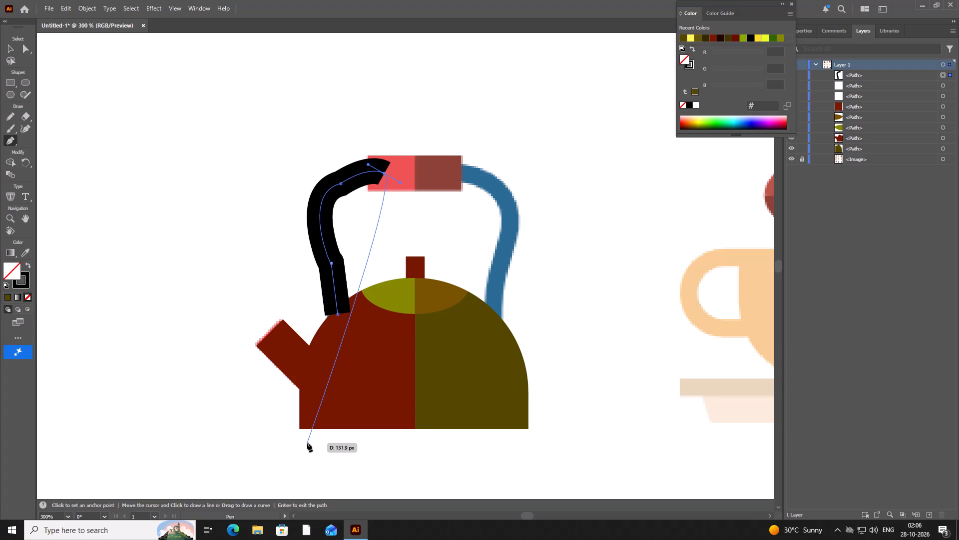
# Make the end anchor inside the pink grip a corner and finish the left handle path there.
pyautogui.scroll(-9, 301, 539)
pyautogui.scroll(-2, 449, 357)
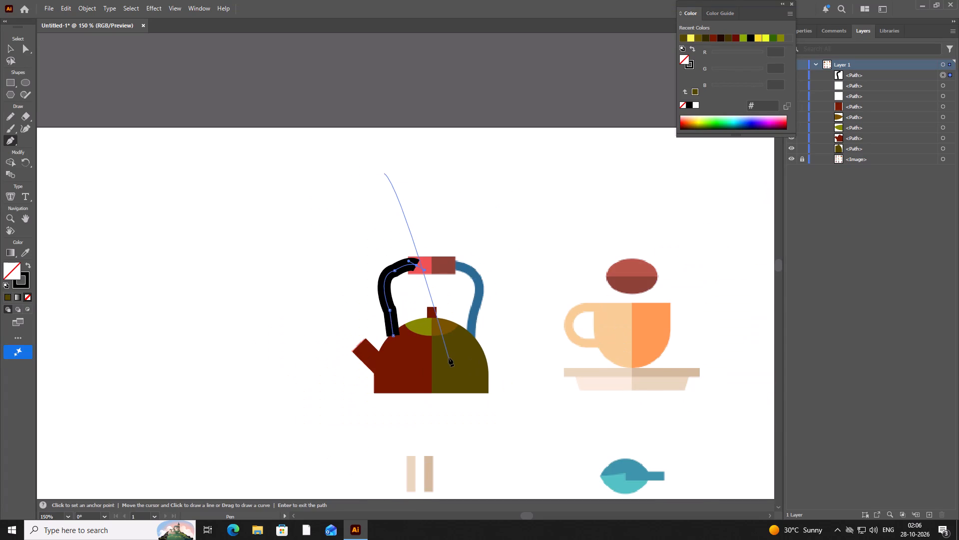
pyautogui.scroll(1, 449, 357)
pyautogui.press('space')
pyautogui.press('space')
pyautogui.press('space')
pyautogui.press('space')
pyautogui.press('space')
pyautogui.press('space')
pyautogui.press('space')
pyautogui.press('space')
pyautogui.press('space')
pyautogui.press('space')
pyautogui.press('space')
pyautogui.press('space')
pyautogui.press('space')
pyautogui.press('space')
pyautogui.moveTo(460, 350); pyautogui.dragTo(420, 306)
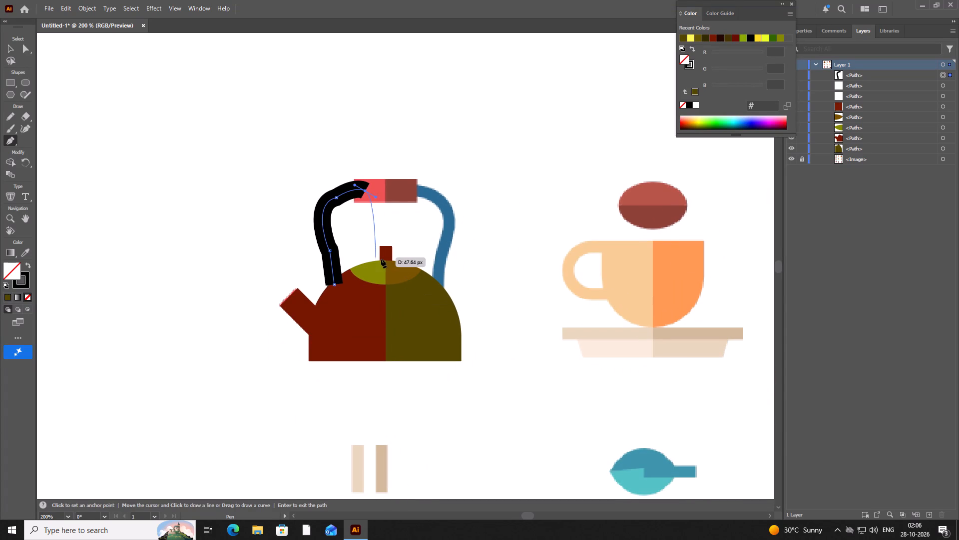
pyautogui.scroll(3, 375, 263)
pyautogui.press('space')
pyautogui.press('space')
pyautogui.press('space')
pyautogui.press('space')
pyautogui.press('space')
pyautogui.press('space')
pyautogui.press('space')
pyautogui.press('space')
pyautogui.press('space')
pyautogui.press('space')
pyautogui.moveTo(346, 241); pyautogui.dragTo(356, 288)
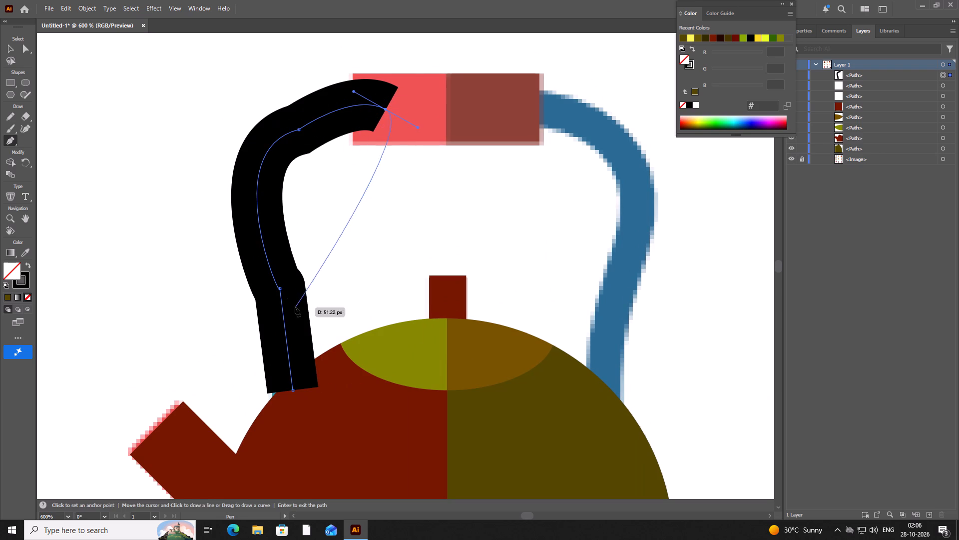
pyautogui.scroll(-2, 470, 127)
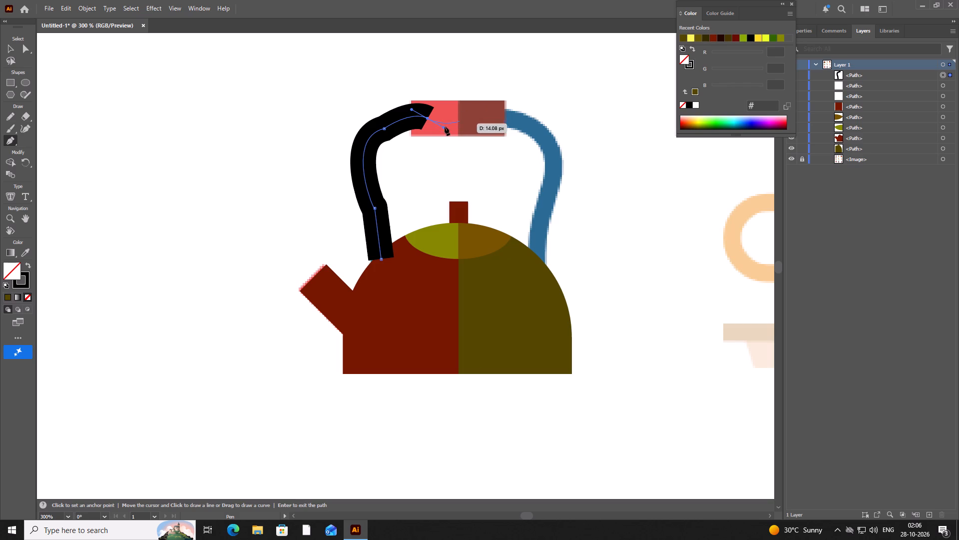
pyautogui.click(427, 120)
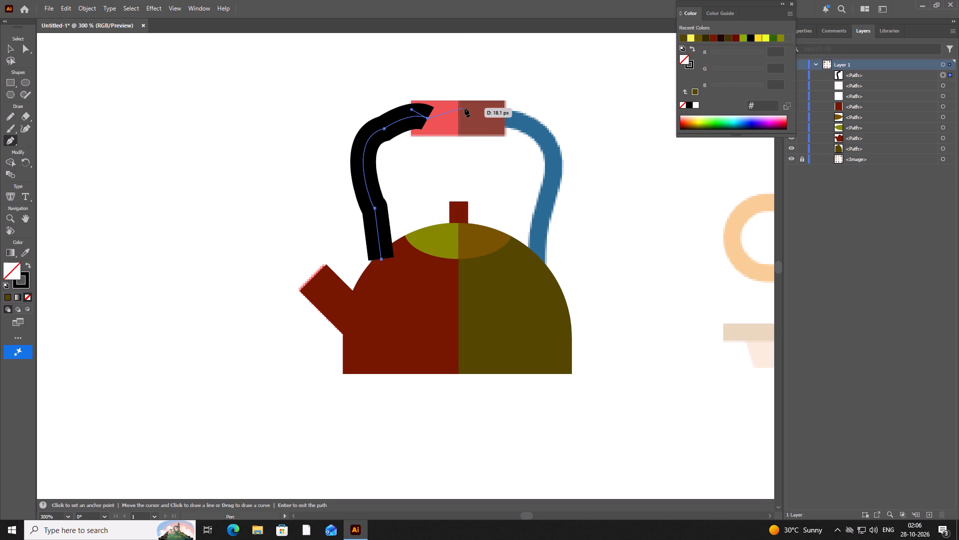
pyautogui.scroll(1, 454, 115)
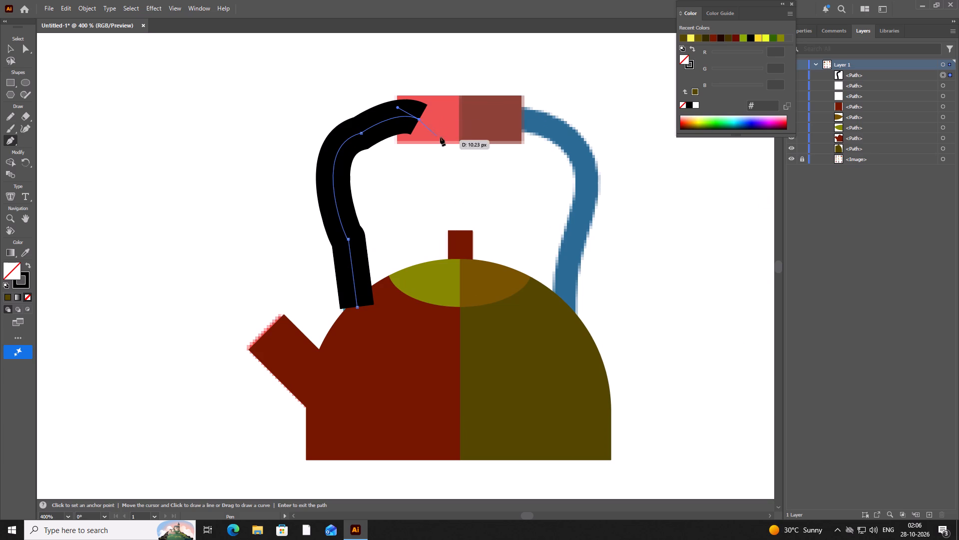
pyautogui.click(417, 119)
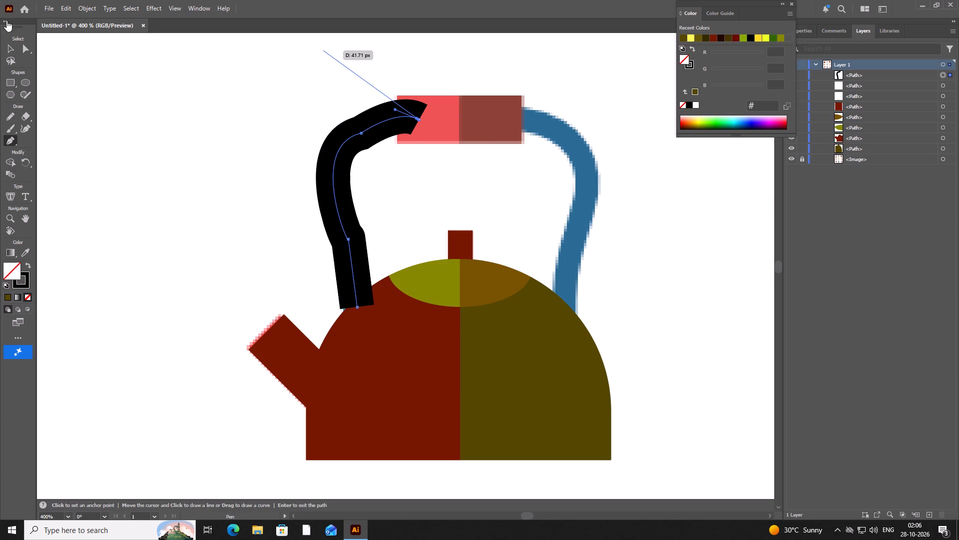
pyautogui.click(6, 50)
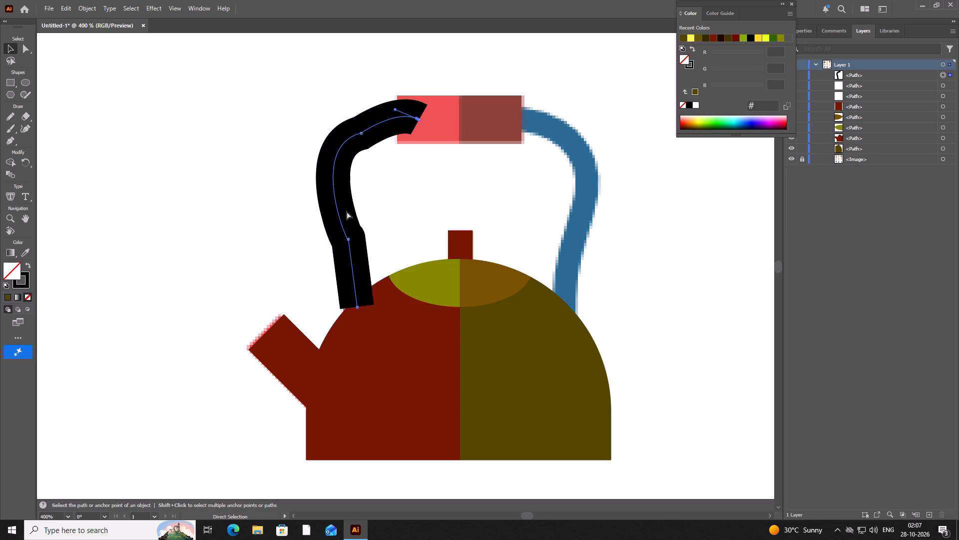
# Paste the copied handle path and place it over the kettle's blue right handle arm.
pyautogui.hotkey('ctrl', 'v')
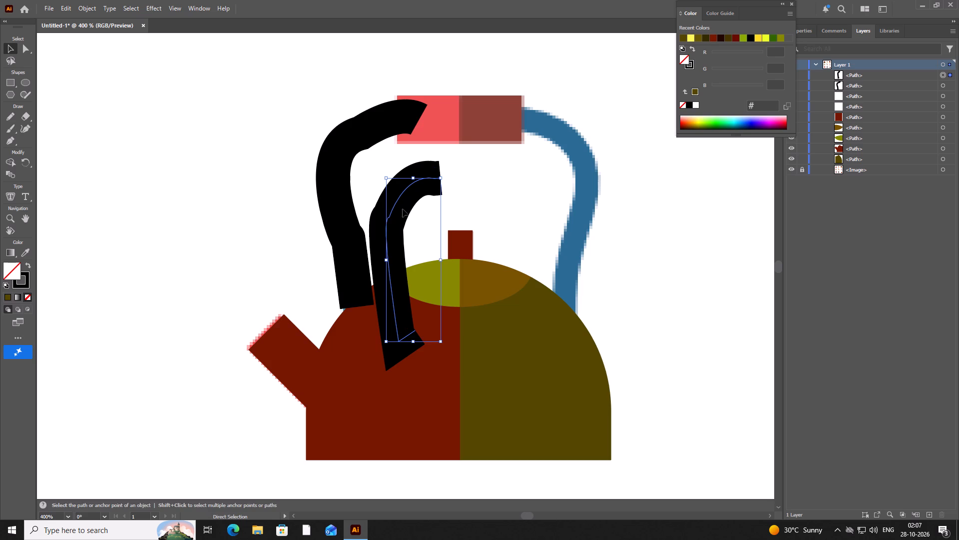
pyautogui.moveTo(403, 195); pyautogui.dragTo(526, 150)
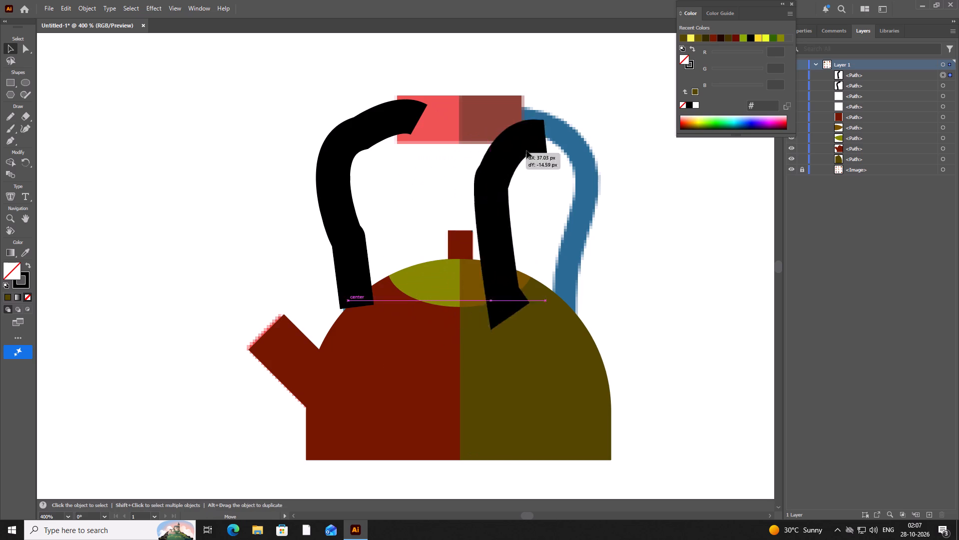
pyautogui.moveTo(526, 150); pyautogui.dragTo(550, 160)
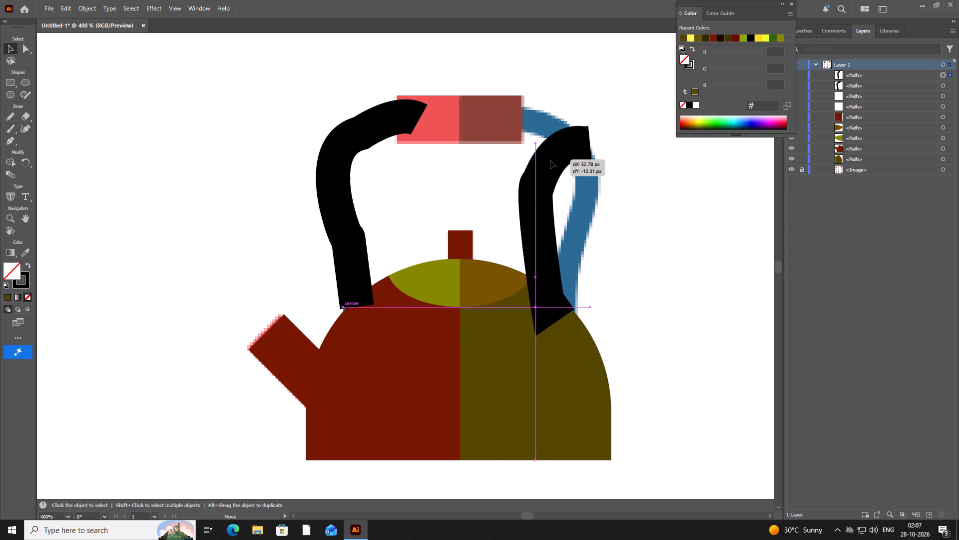
pyautogui.moveTo(550, 160); pyautogui.dragTo(554, 155)
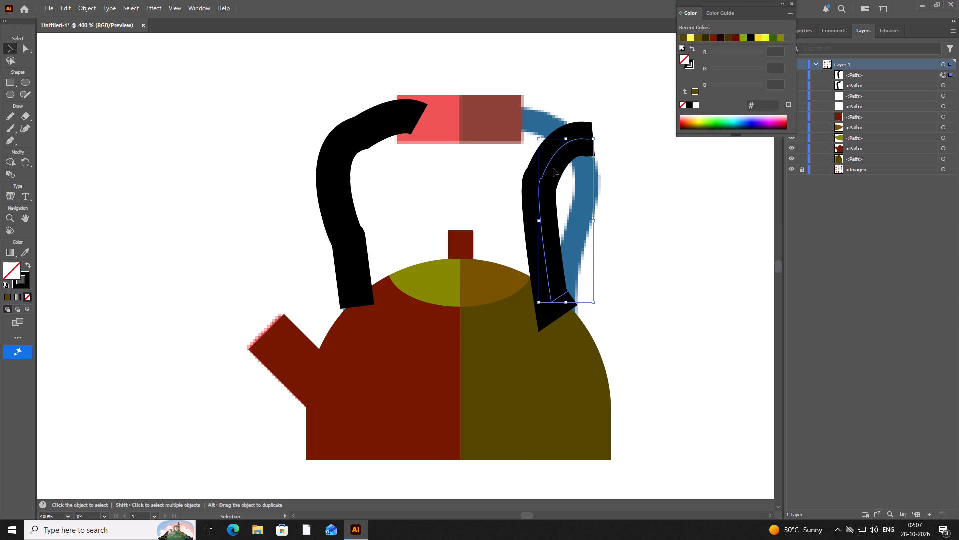
# Reflect the pasted handle path across the vertical axis.
pyautogui.rightClick(556, 173)
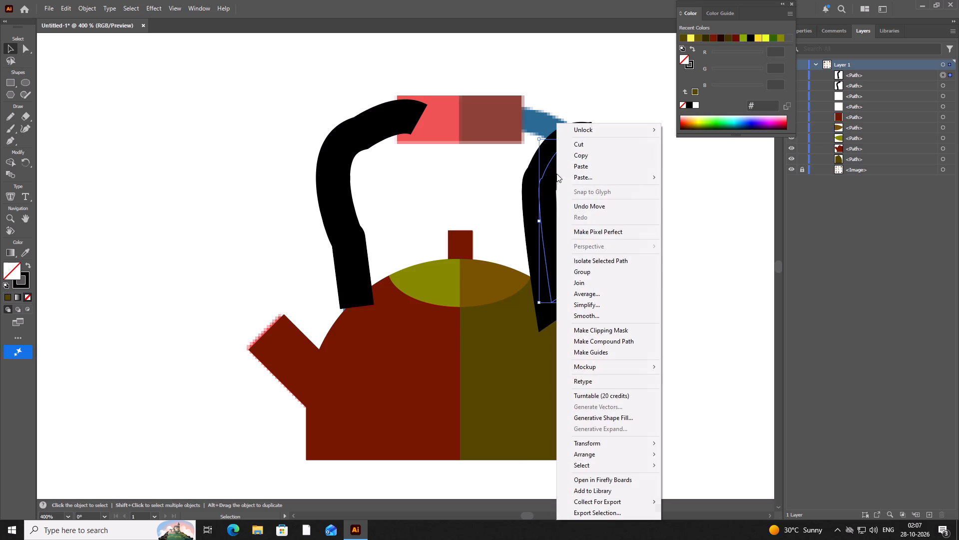
pyautogui.click(583, 440)
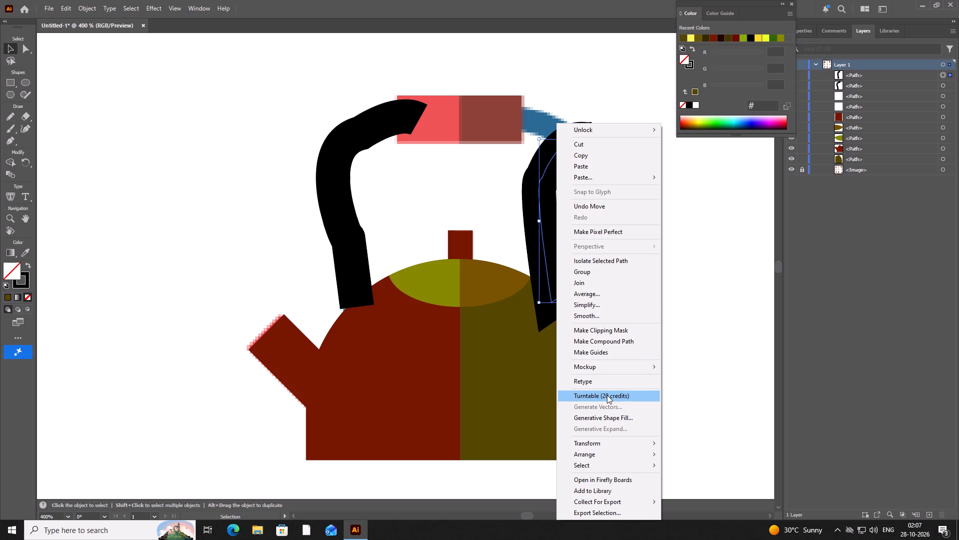
pyautogui.click(618, 444)
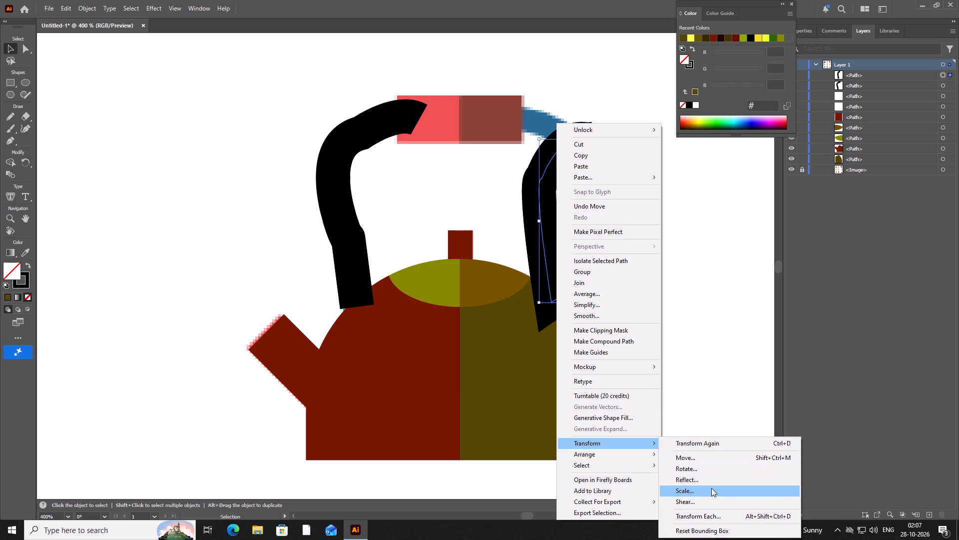
pyautogui.click(711, 482)
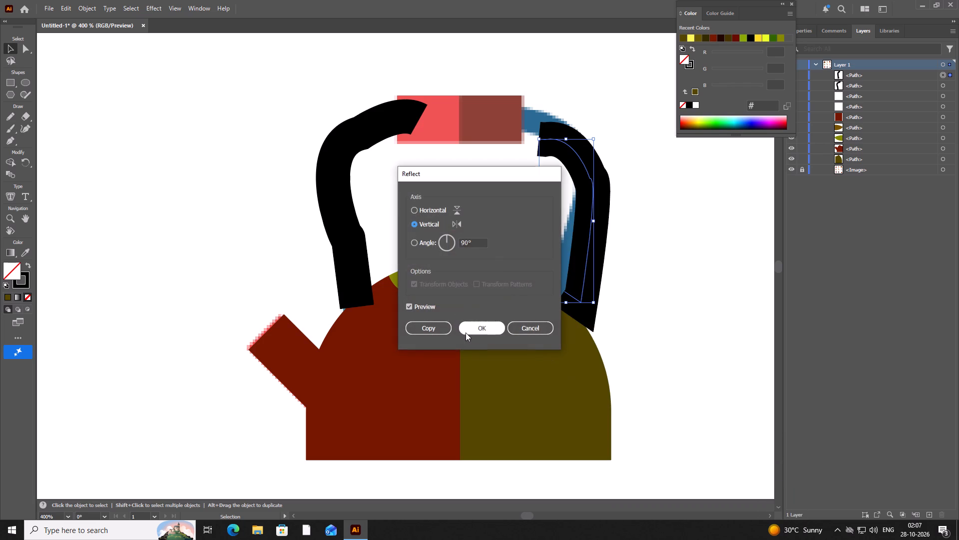
pyautogui.click(466, 332)
# Move the mirrored handle so its upper end meets the grip's dark half and its base meets the kettle body.
pyautogui.moveTo(592, 216); pyautogui.dragTo(588, 179)
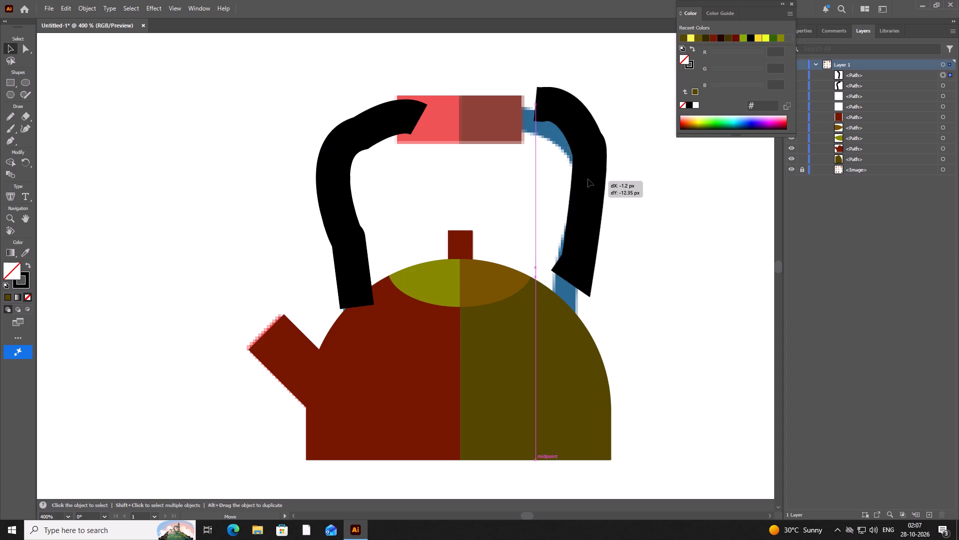
pyautogui.moveTo(588, 179); pyautogui.dragTo(575, 199)
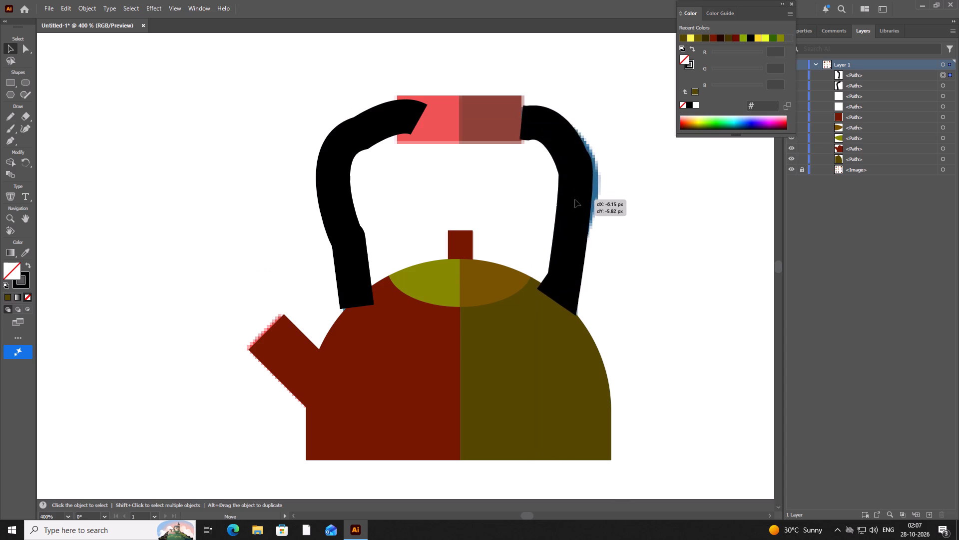
pyautogui.moveTo(575, 199); pyautogui.dragTo(570, 198)
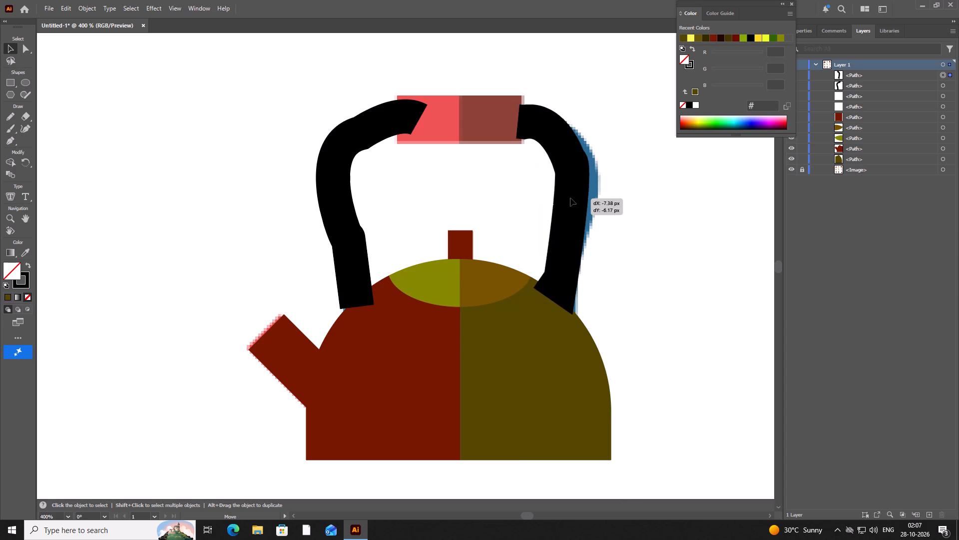
pyautogui.moveTo(570, 198); pyautogui.dragTo(579, 198)
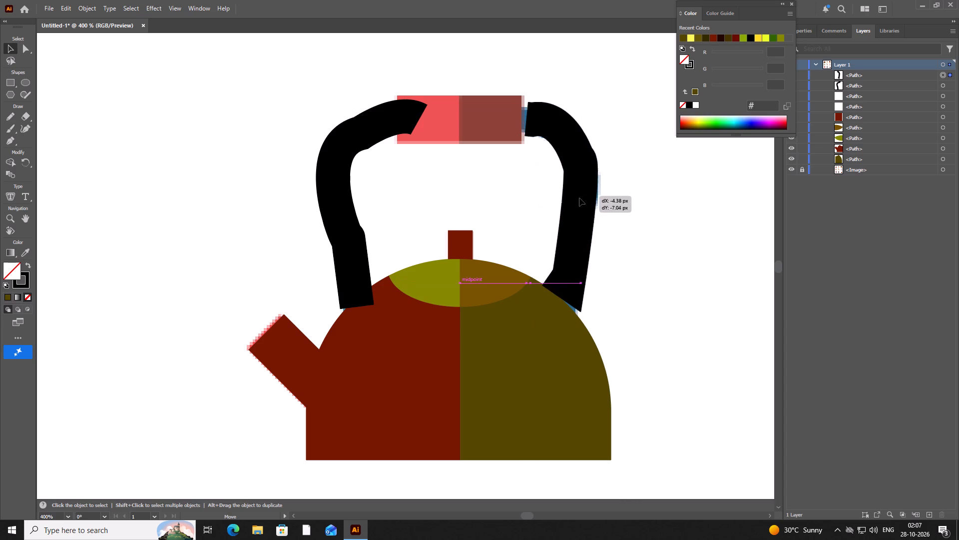
pyautogui.moveTo(579, 198); pyautogui.dragTo(575, 198)
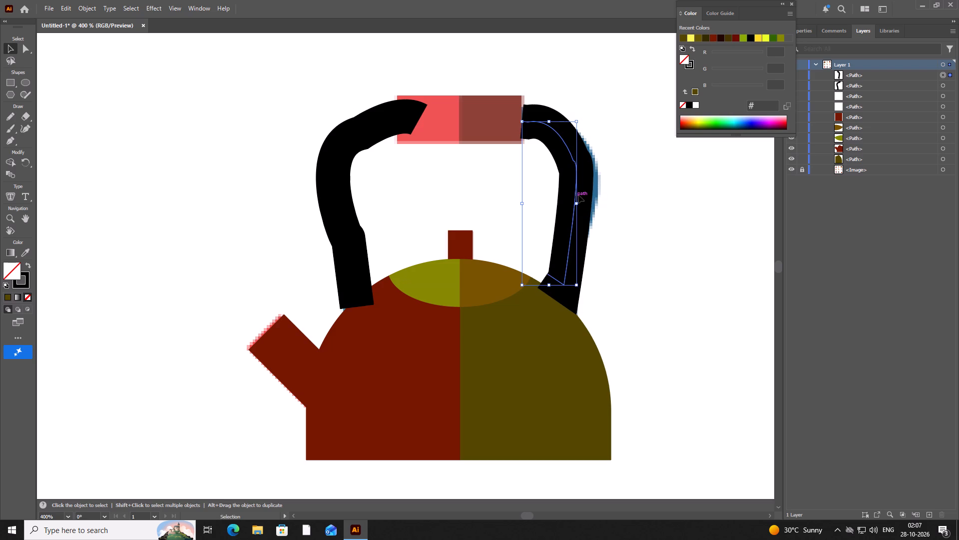
# Stretch the mirrored handle wider towards the outer edge of the blue handle, keeping its grip end in place.
pyautogui.moveTo(574, 202); pyautogui.dragTo(581, 202)
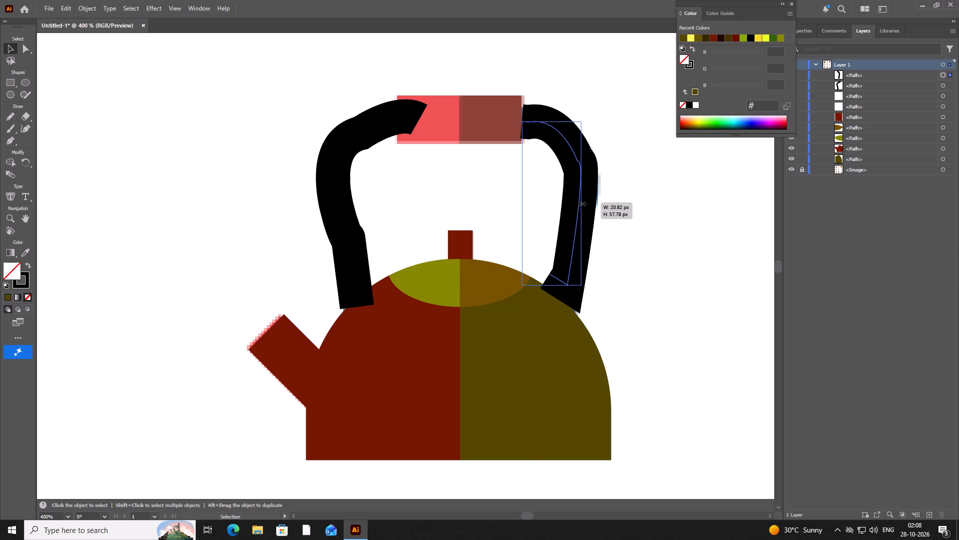
pyautogui.moveTo(581, 202); pyautogui.dragTo(585, 203)
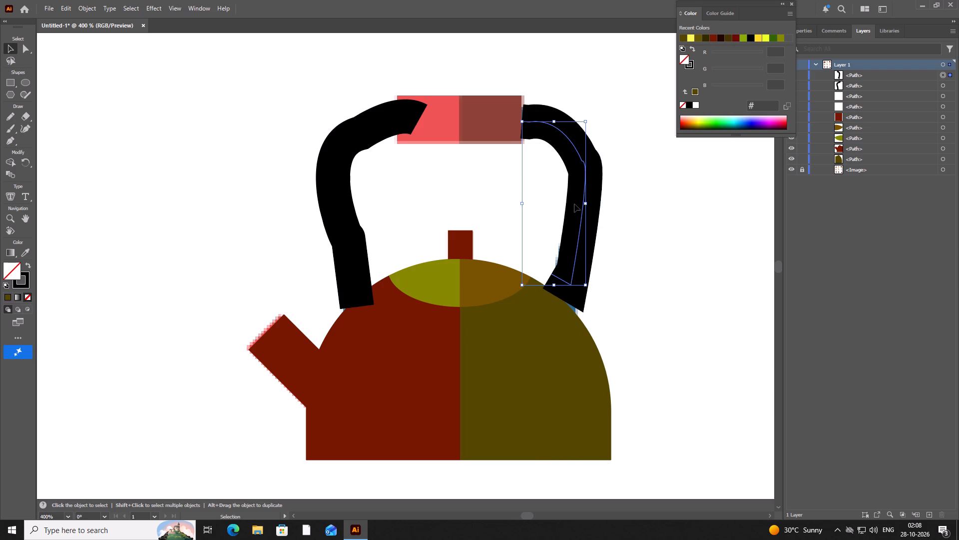
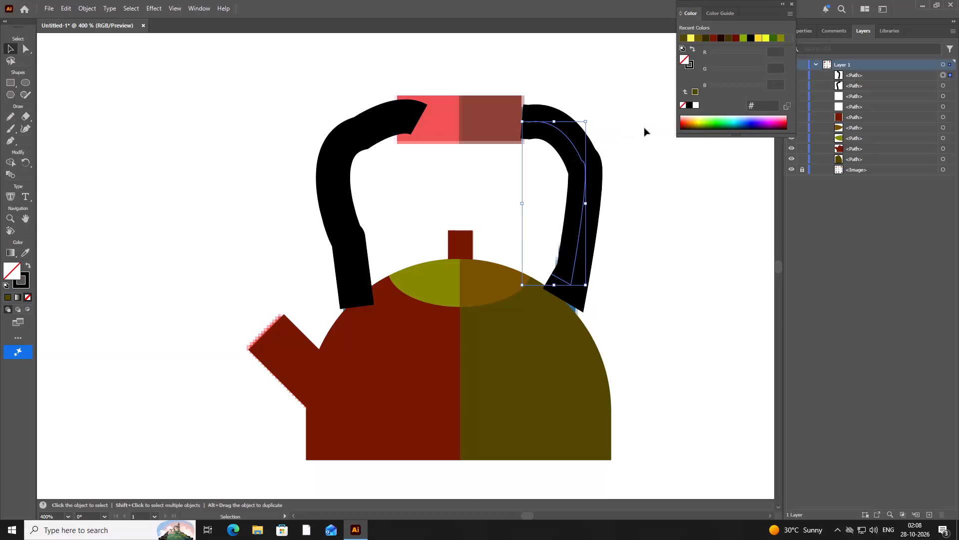
# Undo the previous black strokes traced over both arms of the kettle handle.
pyautogui.click(650, 253)
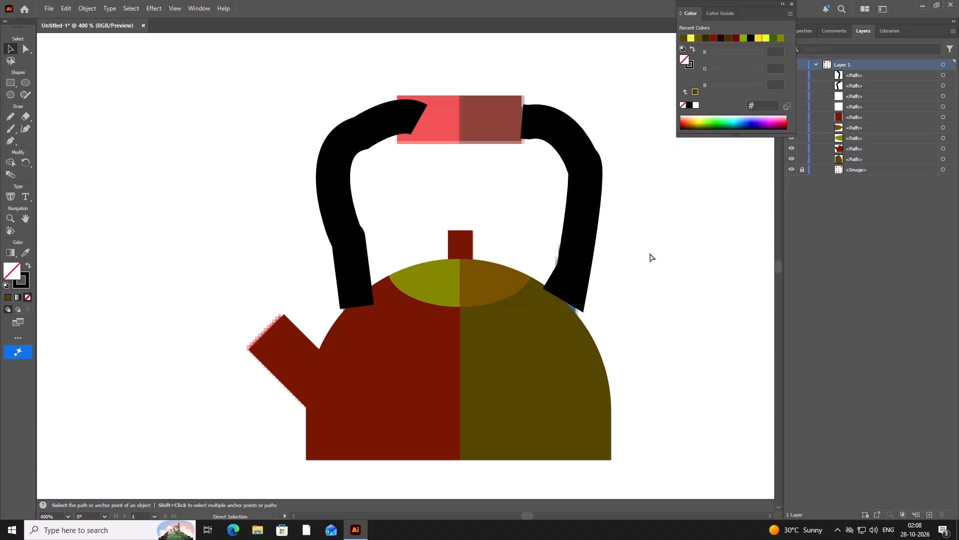
pyautogui.hotkey('ctrl', 'z')
pyautogui.hotkey('ctrl', 'z')
pyautogui.hotkey('ctrl', 'z')
pyautogui.hotkey('ctrl', 'z')
pyautogui.hotkey('ctrl', 'z')
pyautogui.hotkey('ctrl', 'z')
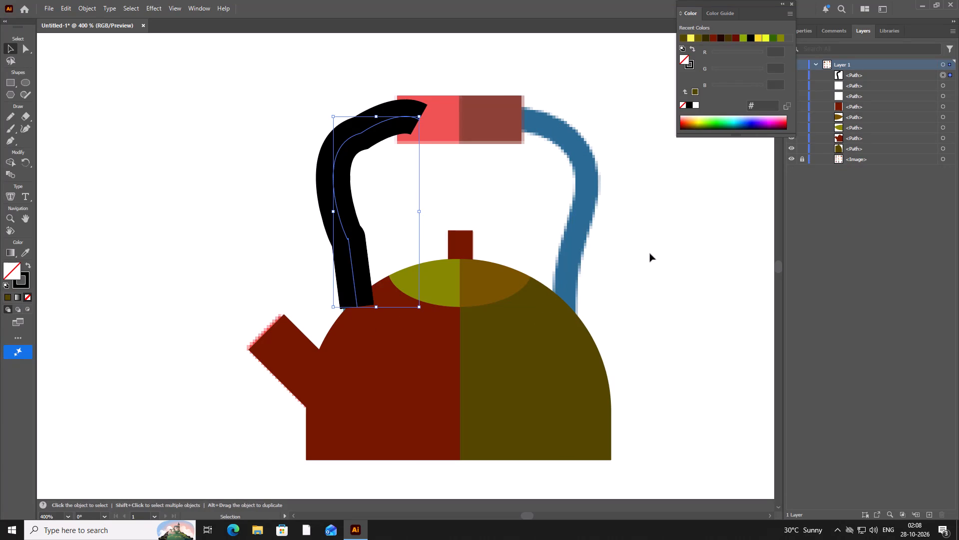
pyautogui.hotkey('ctrl', 'z')
pyautogui.hotkey('ctrl', 'z')
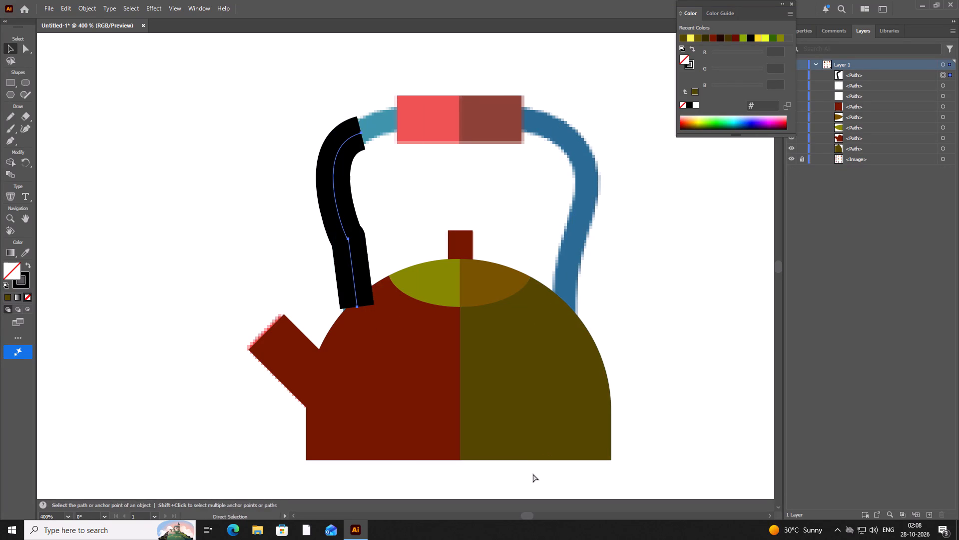
pyautogui.hotkey('ctrl', 'z')
pyautogui.hotkey('ctrl', 'z')
pyautogui.hotkey('ctrl', 'z')
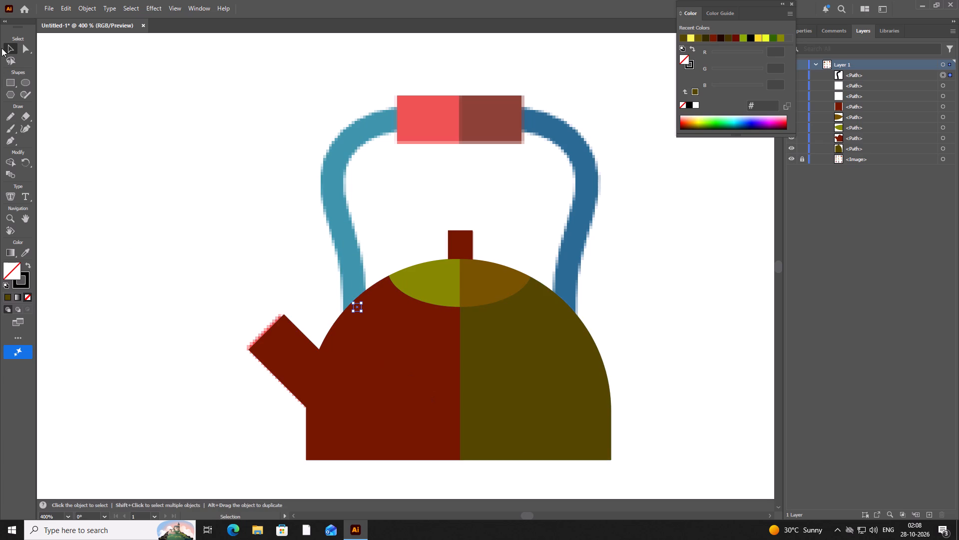
# Trace the kettle handle's teal left arm with the Pen tool, curving from the red grip through the bend to the body.
pyautogui.rightClick(19, 125)
pyautogui.rightClick(21, 126)
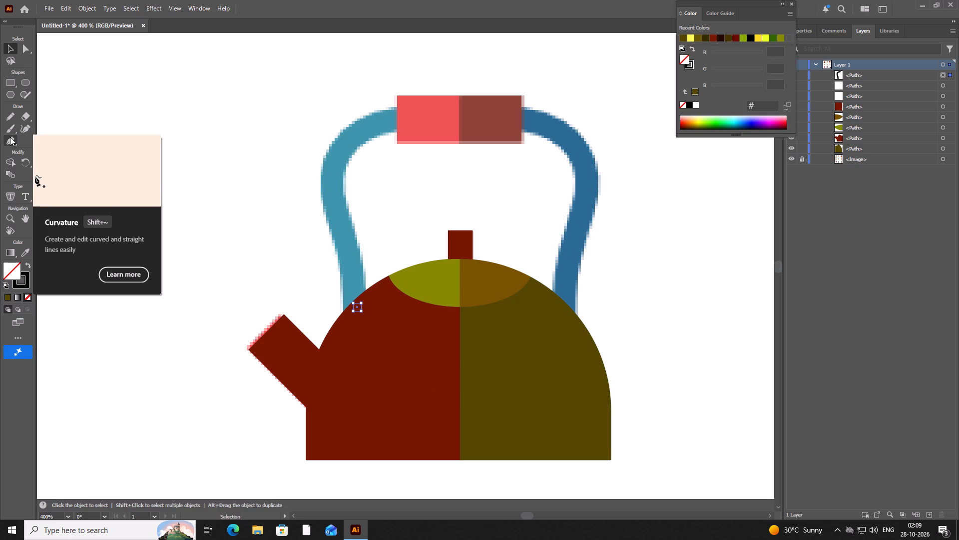
pyautogui.click(10, 137)
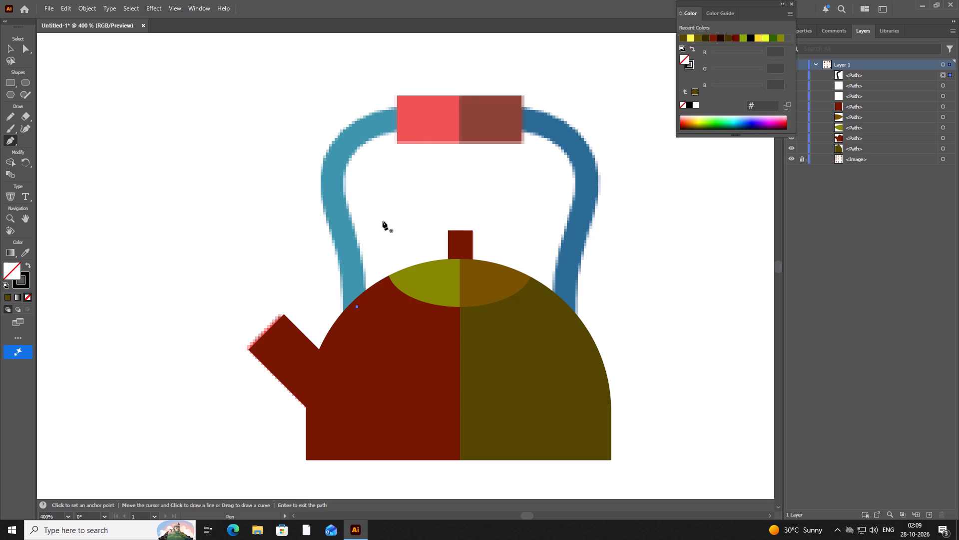
pyautogui.click(405, 120)
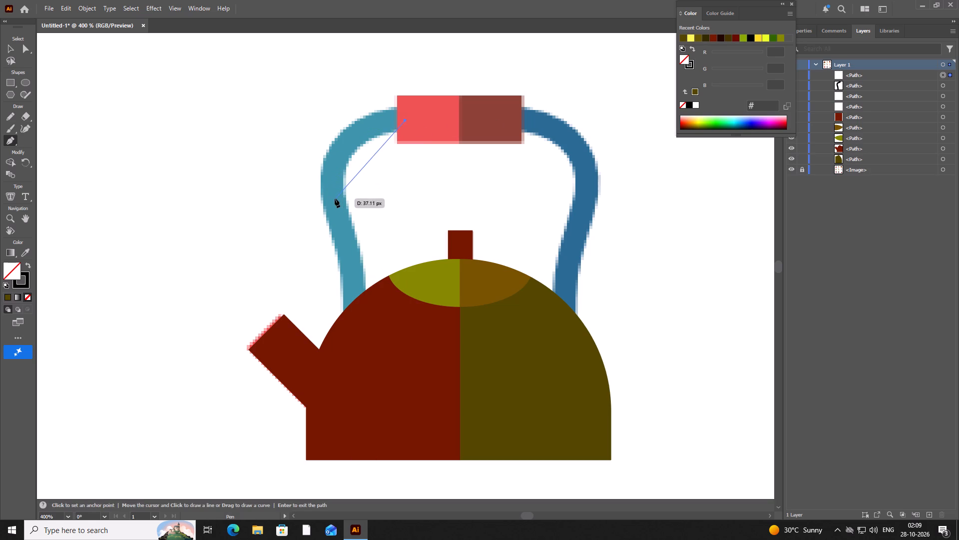
pyautogui.moveTo(330, 196); pyautogui.dragTo(327, 265)
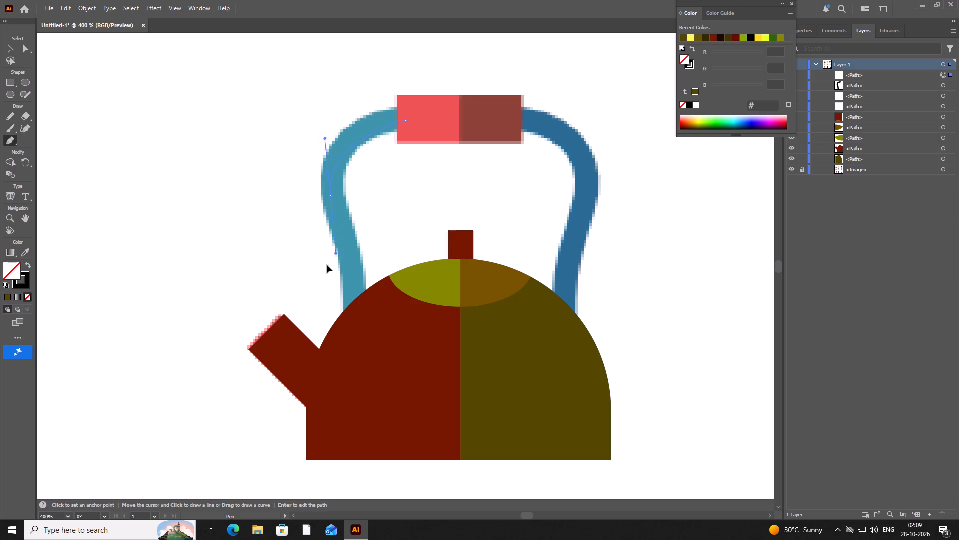
pyautogui.moveTo(327, 265); pyautogui.dragTo(324, 268)
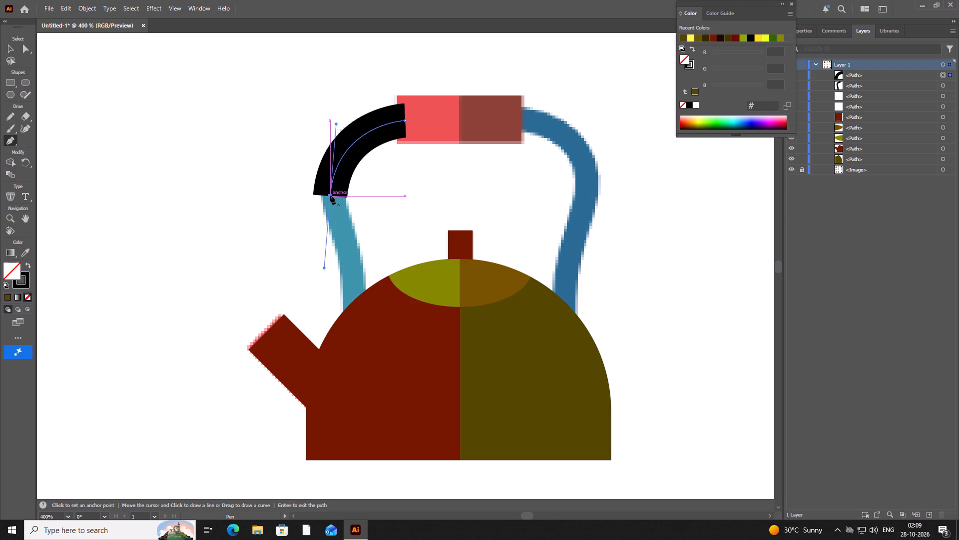
pyautogui.click(330, 195)
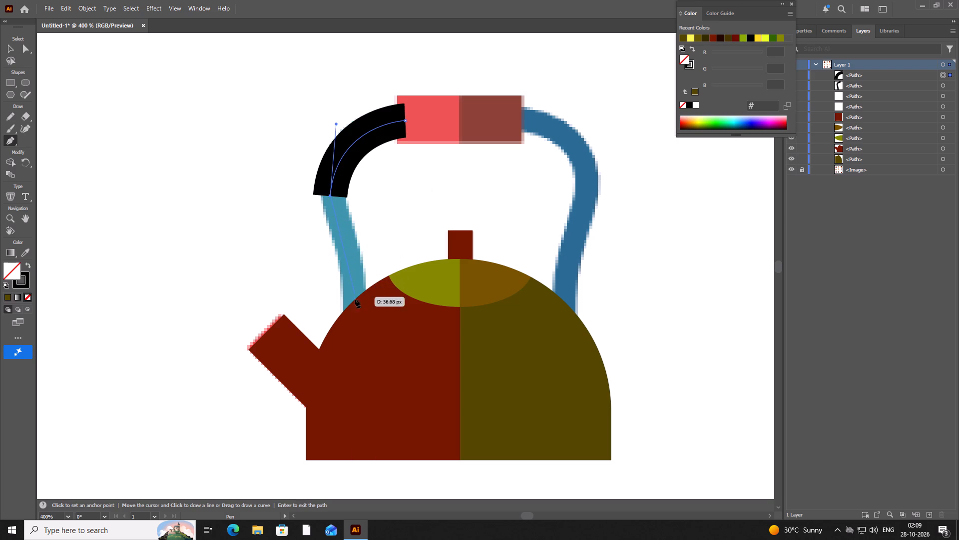
pyautogui.moveTo(357, 302); pyautogui.dragTo(356, 329)
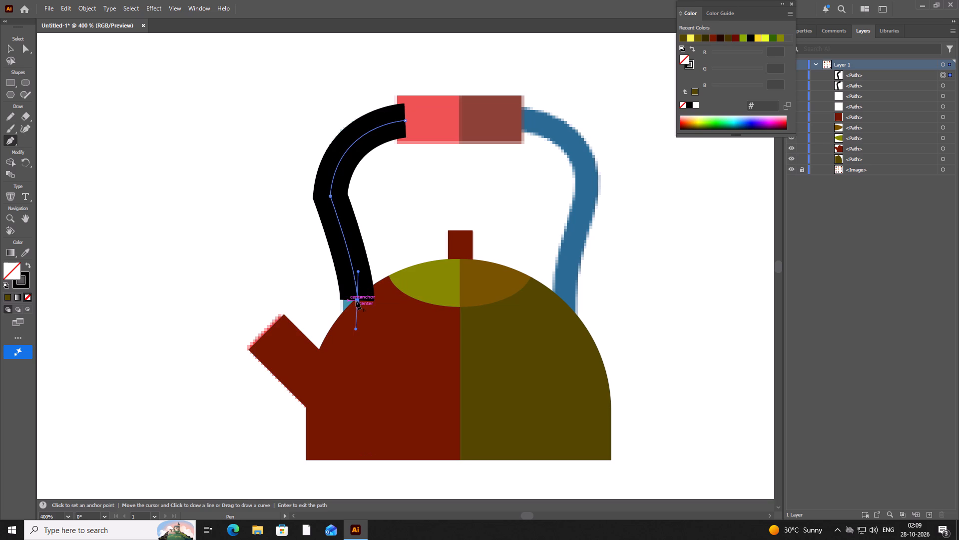
pyautogui.click(356, 300)
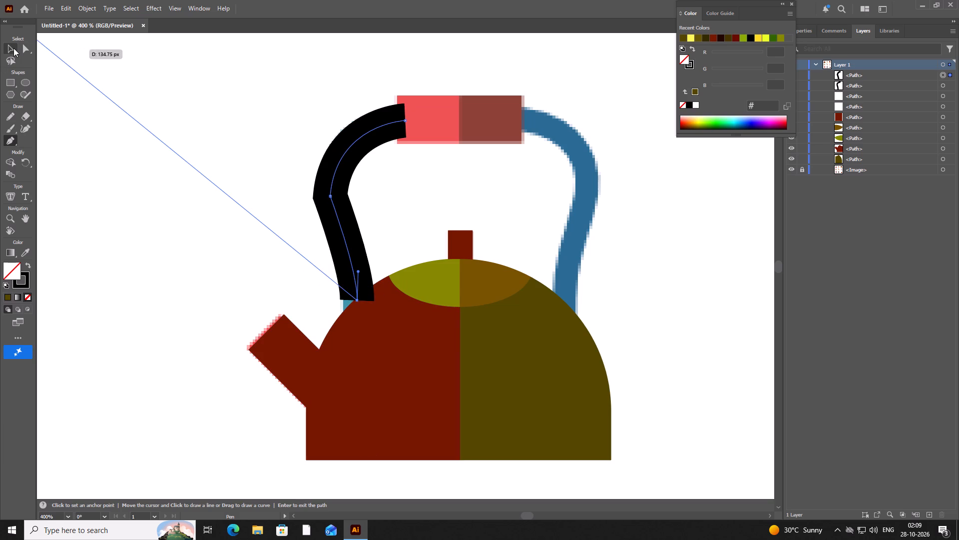
pyautogui.click(13, 48)
# Round the corner at the middle anchor of the black left handle path to smooth its bend.
pyautogui.click(339, 212)
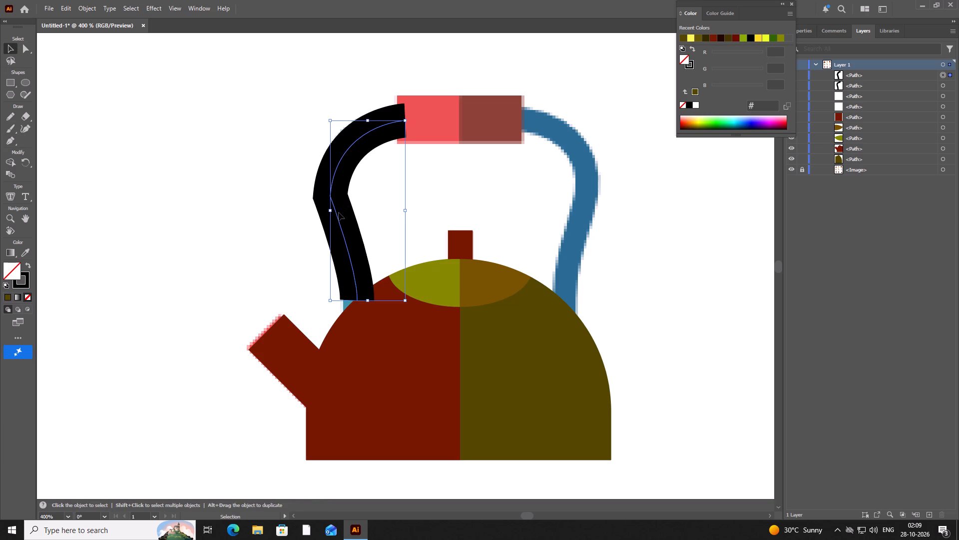
pyautogui.click(339, 211)
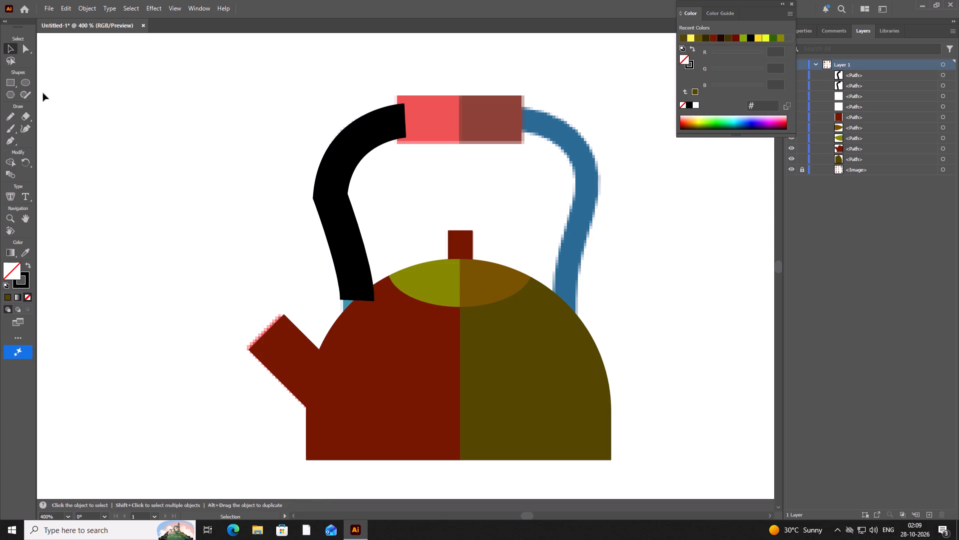
pyautogui.click(20, 48)
pyautogui.click(332, 196)
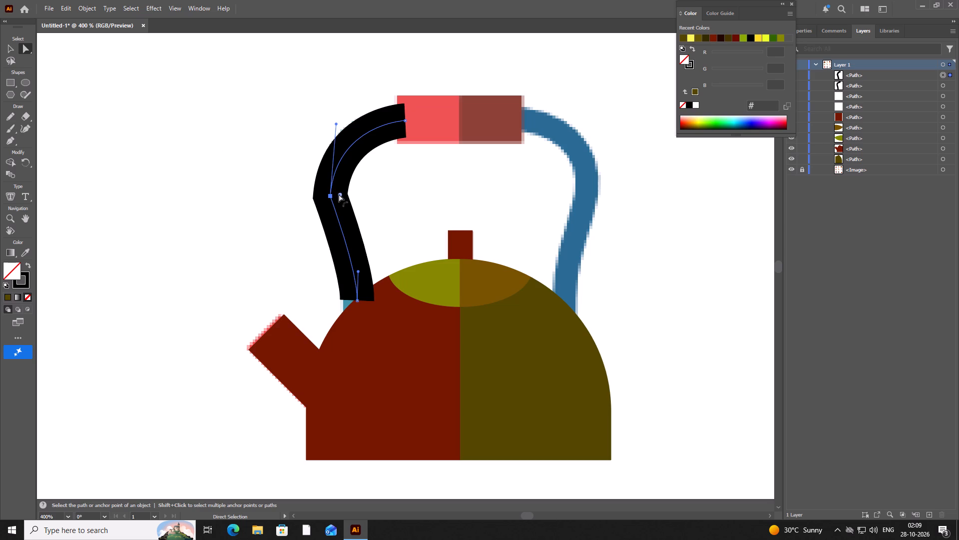
pyautogui.moveTo(342, 195); pyautogui.dragTo(345, 195)
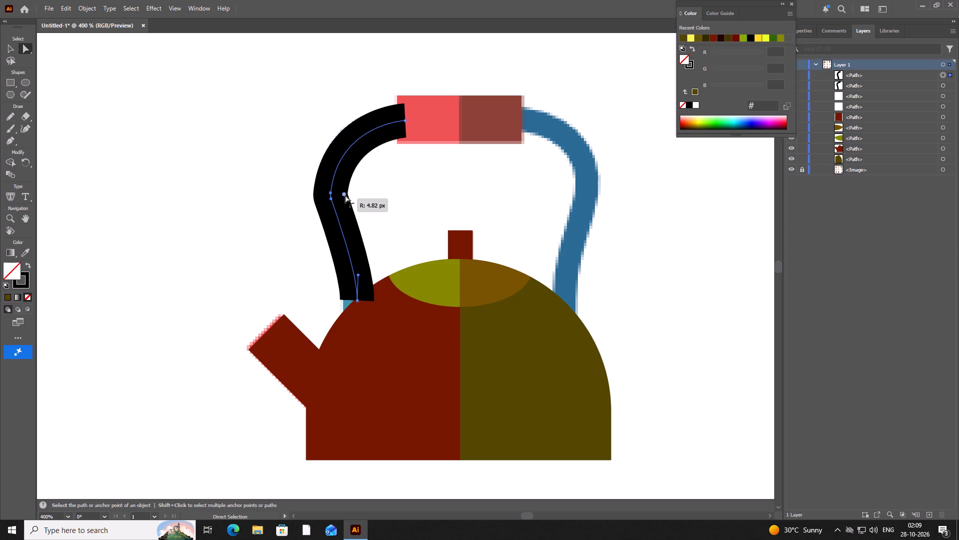
pyautogui.moveTo(345, 195); pyautogui.dragTo(350, 195)
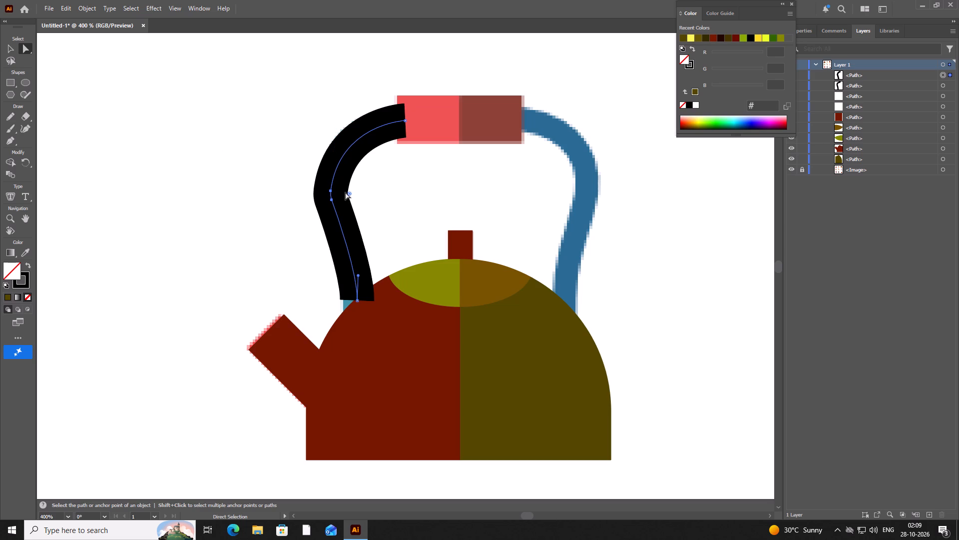
pyautogui.moveTo(349, 194); pyautogui.dragTo(359, 198)
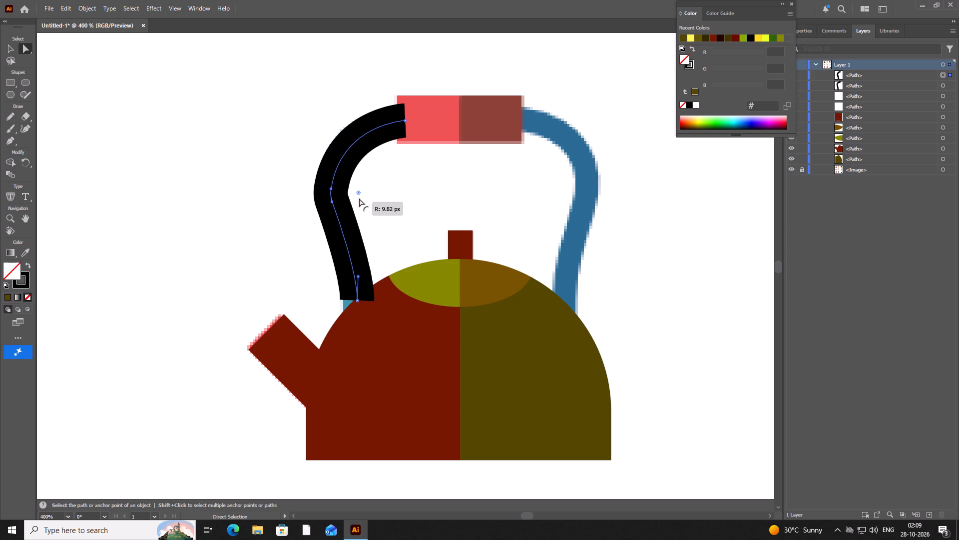
pyautogui.moveTo(359, 198); pyautogui.dragTo(373, 199)
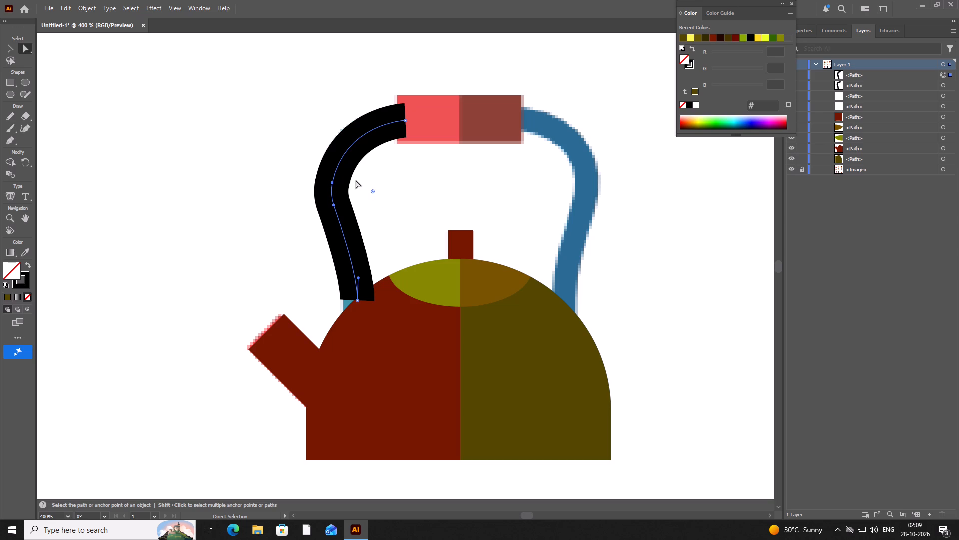
pyautogui.click(288, 120)
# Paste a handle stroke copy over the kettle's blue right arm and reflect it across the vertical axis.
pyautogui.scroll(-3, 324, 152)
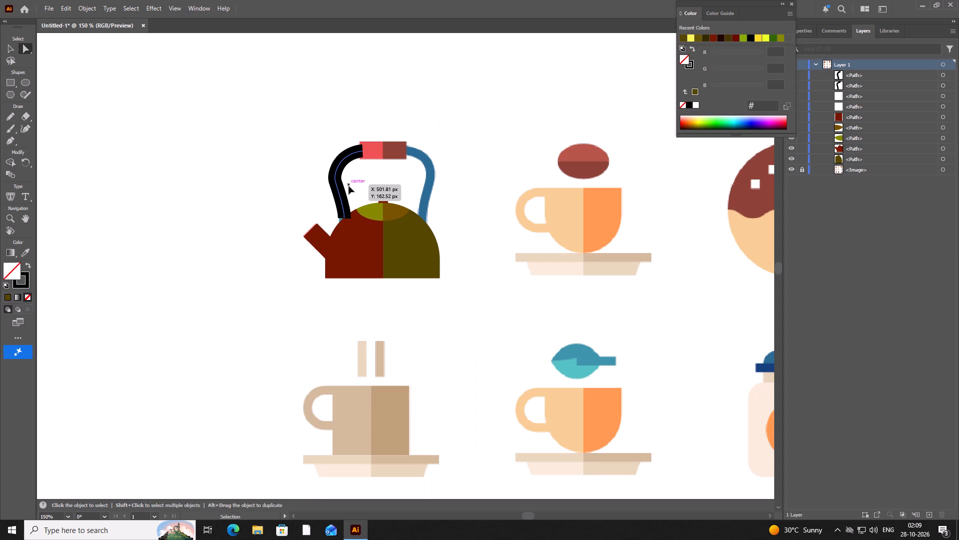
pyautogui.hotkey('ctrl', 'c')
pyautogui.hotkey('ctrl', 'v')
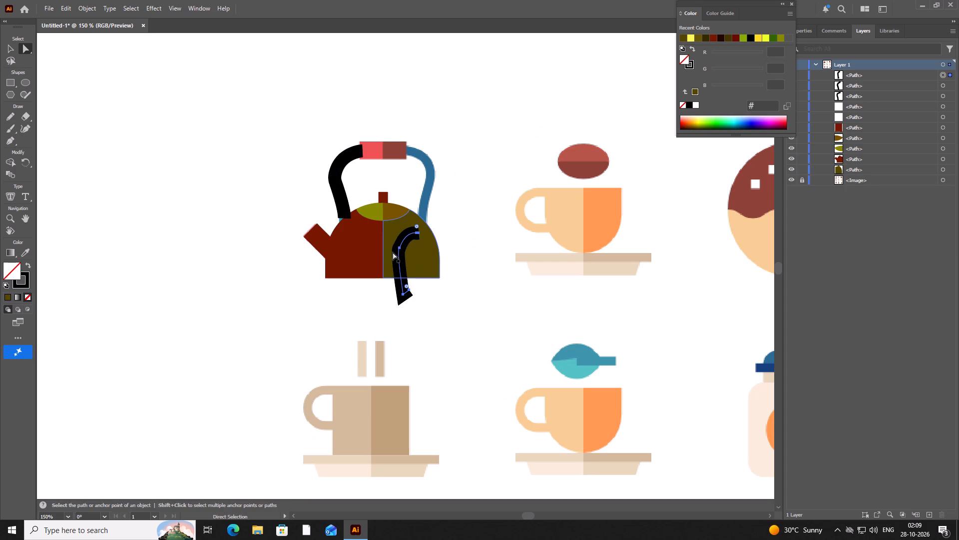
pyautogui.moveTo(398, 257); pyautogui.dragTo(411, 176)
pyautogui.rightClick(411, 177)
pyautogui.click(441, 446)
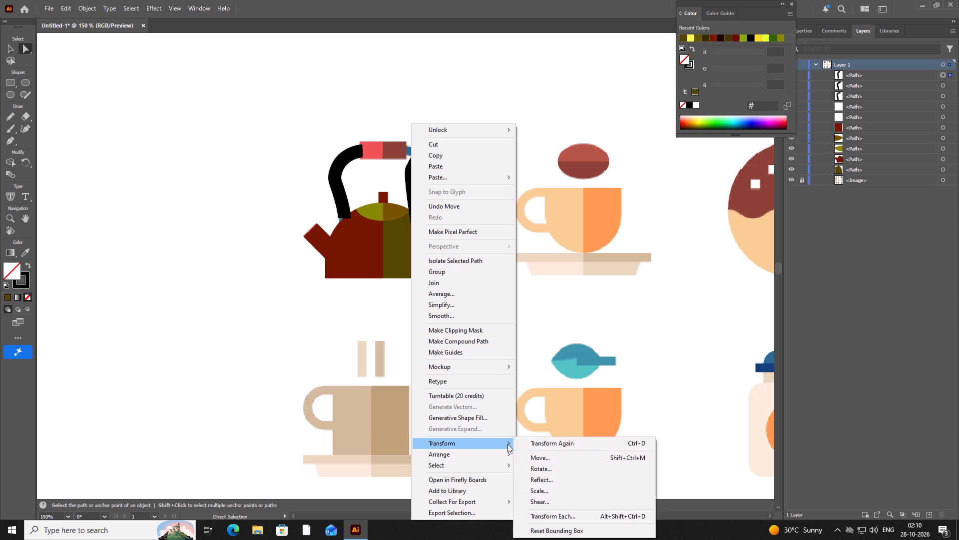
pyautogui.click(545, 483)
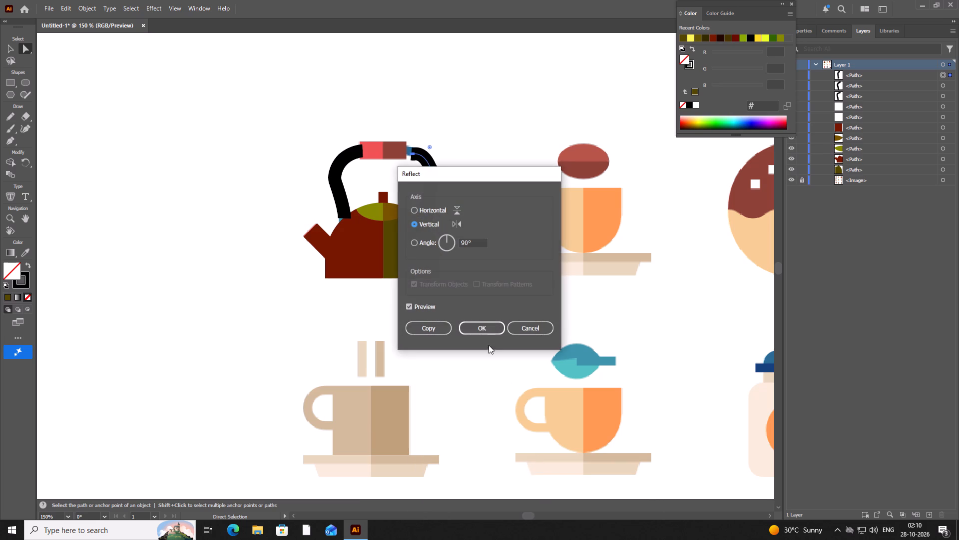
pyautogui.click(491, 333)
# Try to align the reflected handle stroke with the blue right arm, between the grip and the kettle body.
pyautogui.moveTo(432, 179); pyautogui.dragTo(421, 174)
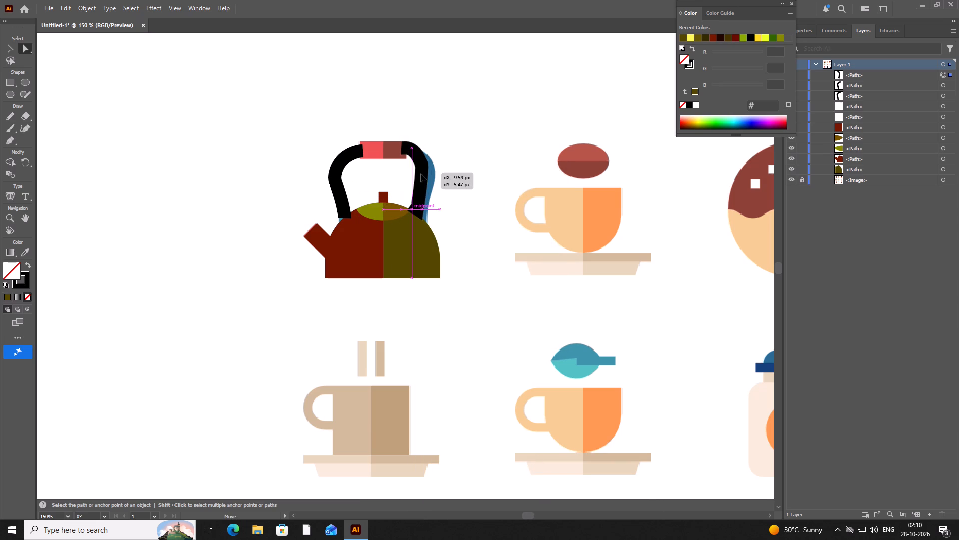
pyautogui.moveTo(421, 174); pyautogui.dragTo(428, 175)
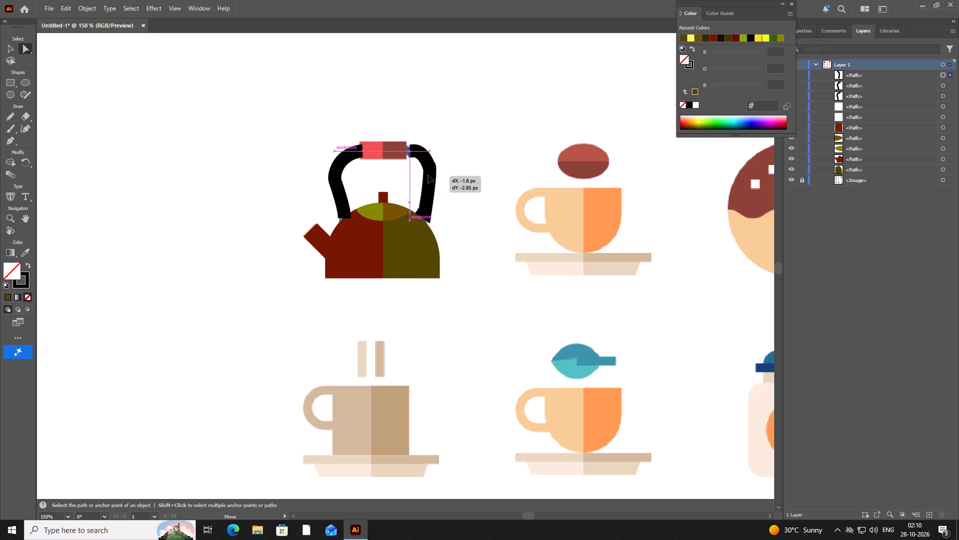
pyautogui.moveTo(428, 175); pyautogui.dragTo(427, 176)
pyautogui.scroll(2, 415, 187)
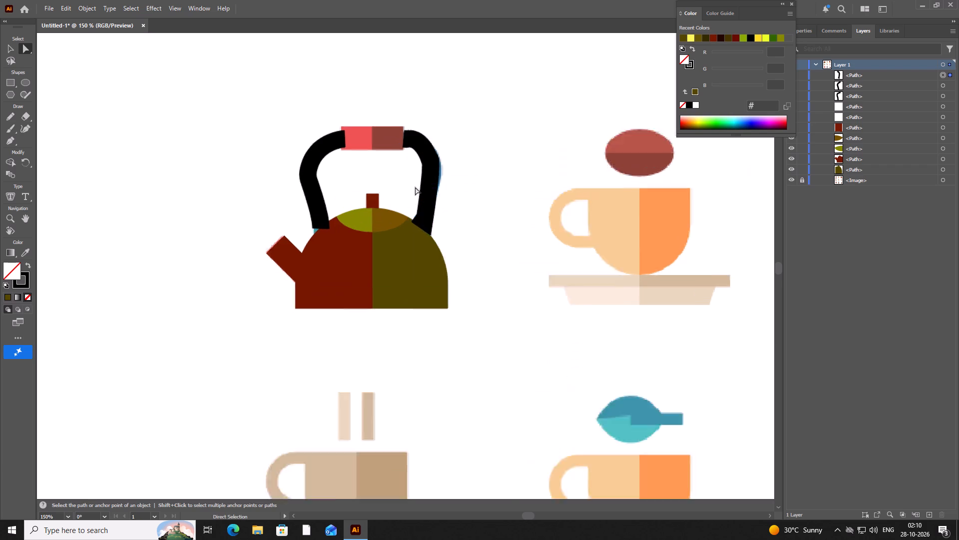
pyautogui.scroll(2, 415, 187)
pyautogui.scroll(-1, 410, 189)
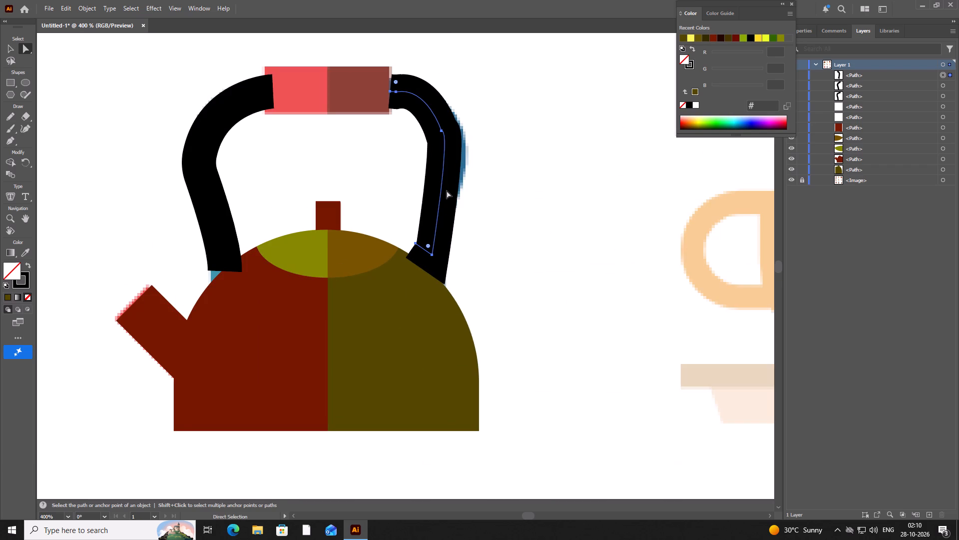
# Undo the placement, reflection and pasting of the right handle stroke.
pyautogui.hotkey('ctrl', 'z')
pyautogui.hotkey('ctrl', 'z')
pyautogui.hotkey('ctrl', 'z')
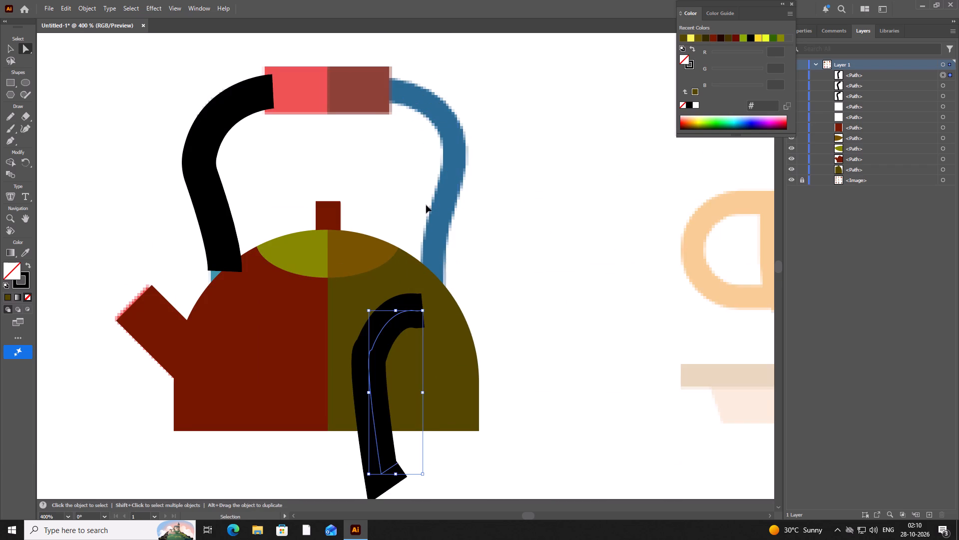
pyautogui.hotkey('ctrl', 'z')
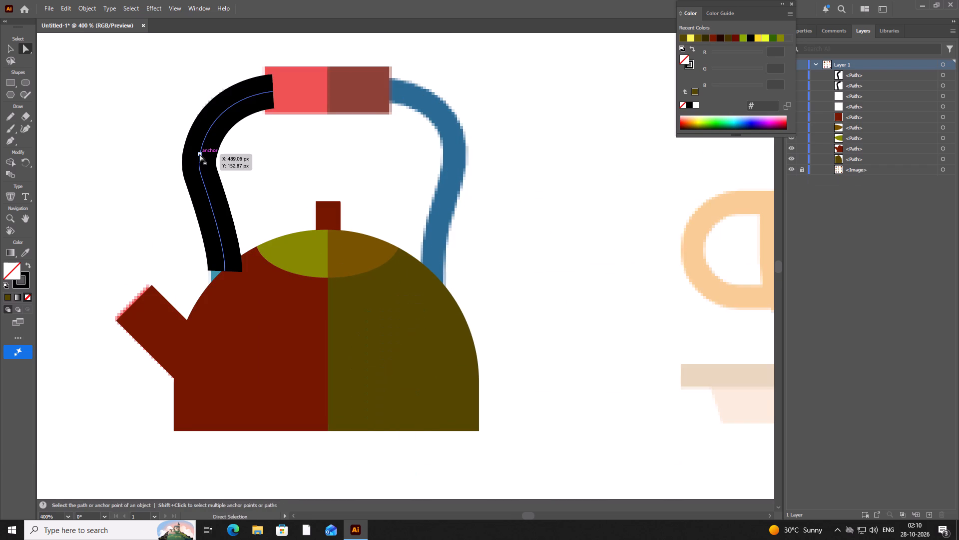
# Copy the whole black path of the kettle's left handle arm.
pyautogui.click(199, 154)
pyautogui.rightClick(200, 154)
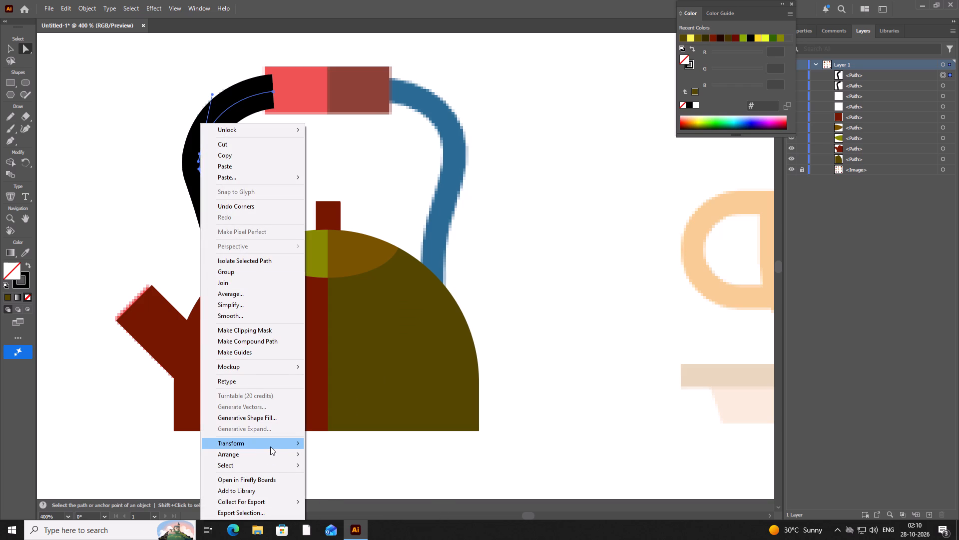
pyautogui.hotkey('ctrl', 'c')
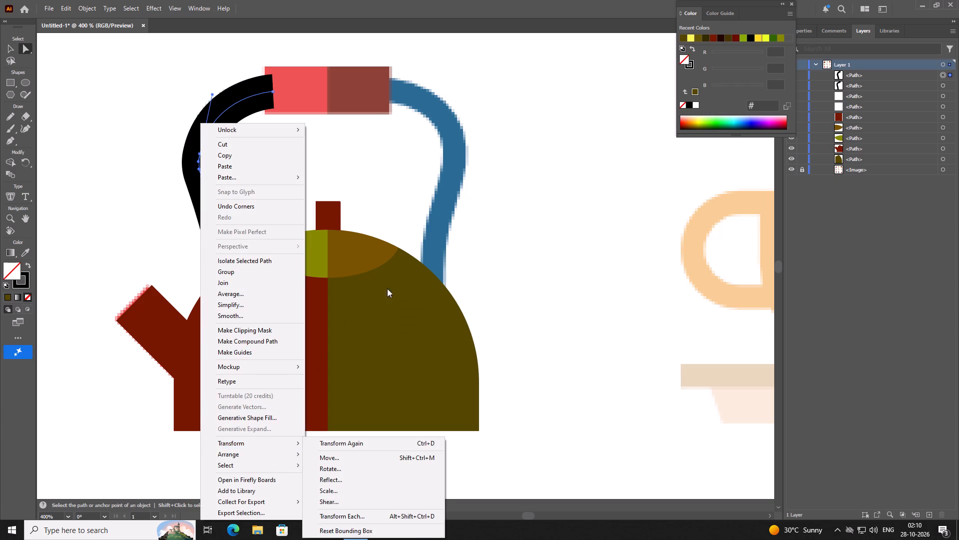
pyautogui.keyDown('ctrl'); pyautogui.click(485, 252); pyautogui.keyUp('ctrl')
pyautogui.keyDown('ctrl'); pyautogui.click(201, 169); pyautogui.keyUp('ctrl')
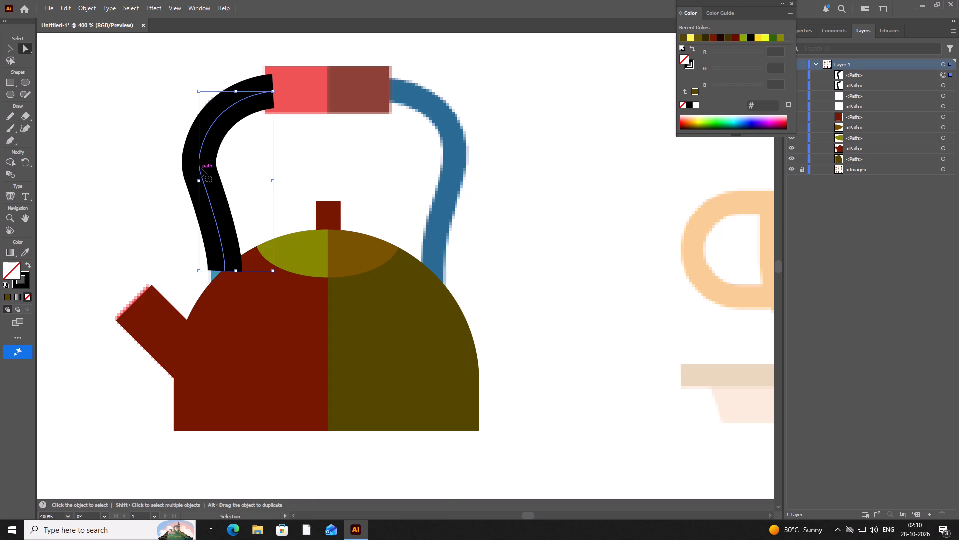
pyautogui.hotkey('ctrl', 'c')
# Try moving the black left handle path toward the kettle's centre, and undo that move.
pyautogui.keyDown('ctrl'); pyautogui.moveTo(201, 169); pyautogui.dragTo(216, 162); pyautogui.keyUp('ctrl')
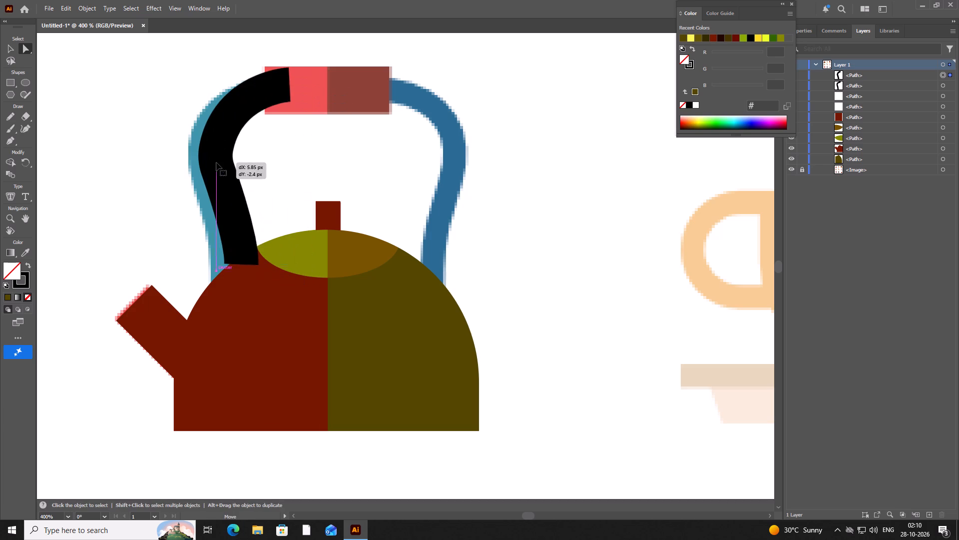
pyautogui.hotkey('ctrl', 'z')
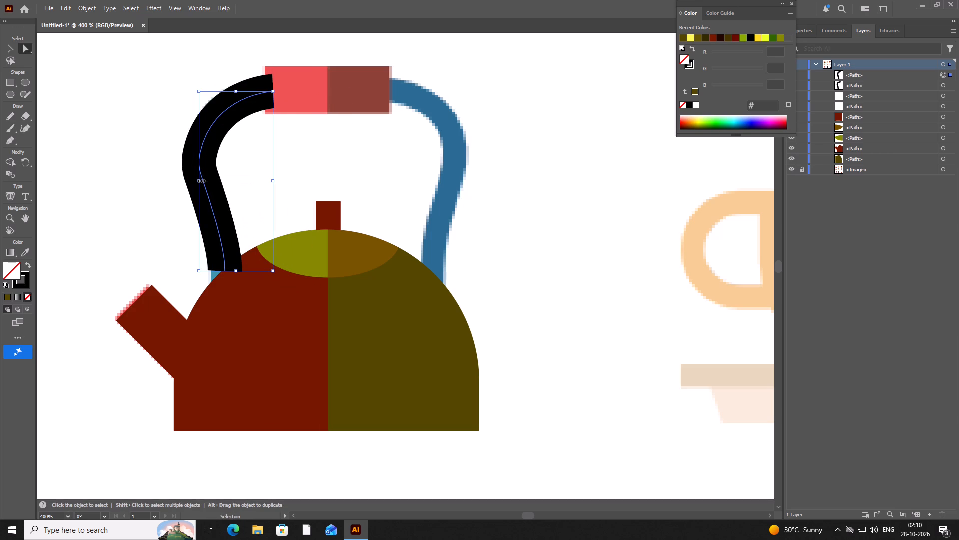
# Duplicate the black left handle path, place the copy near the blue right arm, and reflect it into a mirrored right arm.
pyautogui.hotkey('ctrl', 'c')
pyautogui.hotkey('ctrl', 'v')
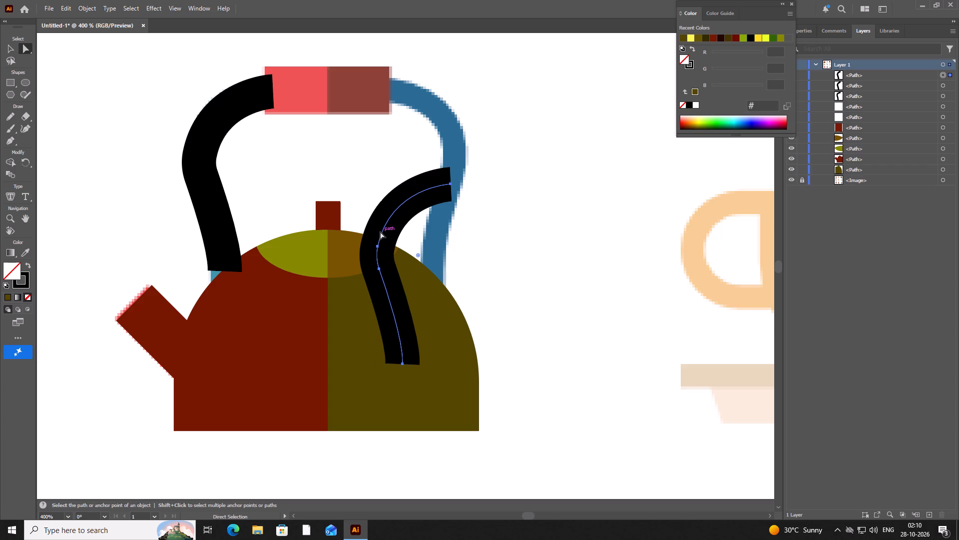
pyautogui.moveTo(382, 232); pyautogui.dragTo(387, 132)
pyautogui.rightClick(387, 134)
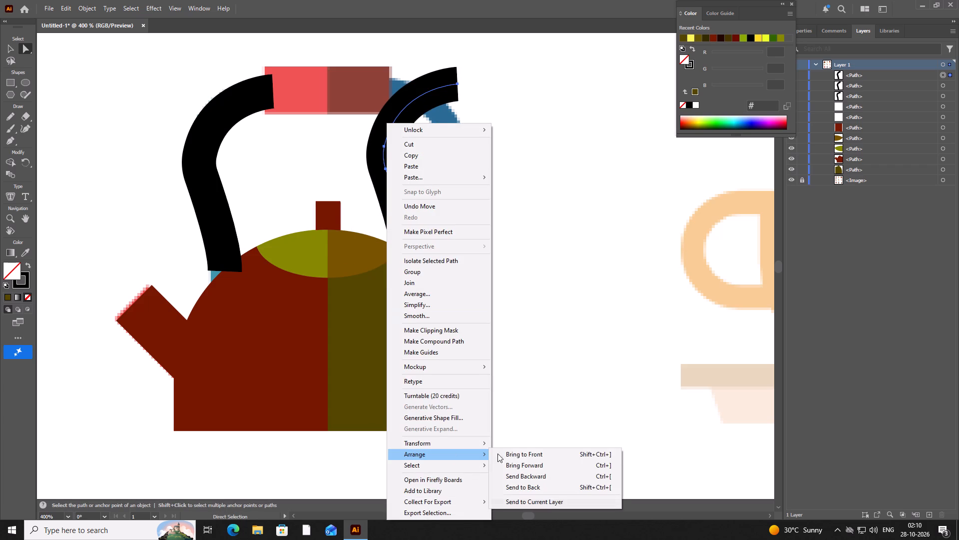
pyautogui.click(519, 481)
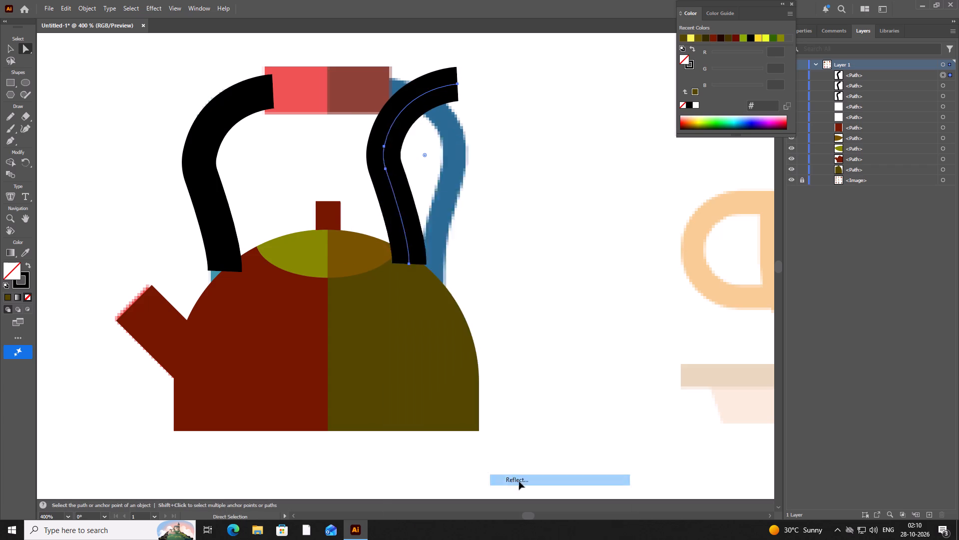
pyautogui.click(468, 327)
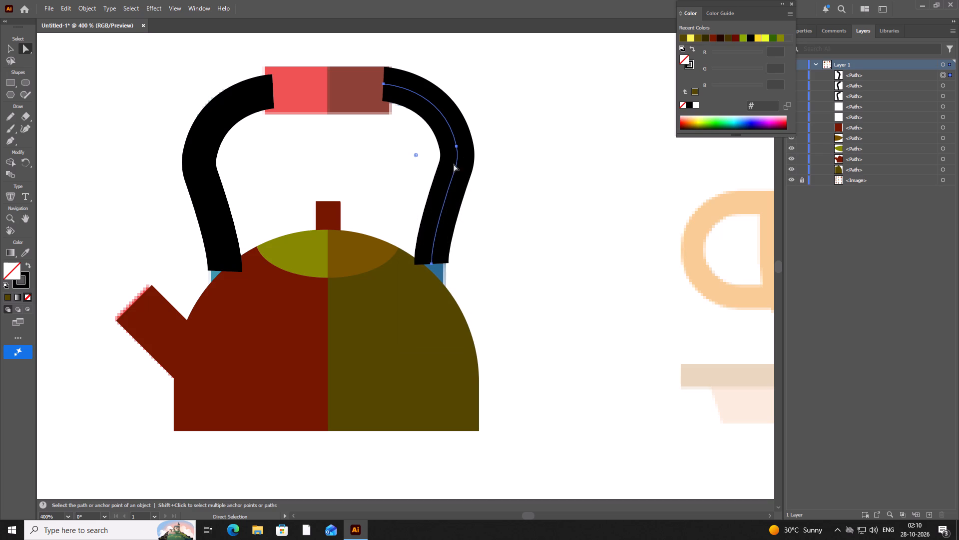
# Align the mirrored black handle path over the blue right arm, between the grip and the kettle body.
pyautogui.moveTo(451, 180); pyautogui.dragTo(451, 185)
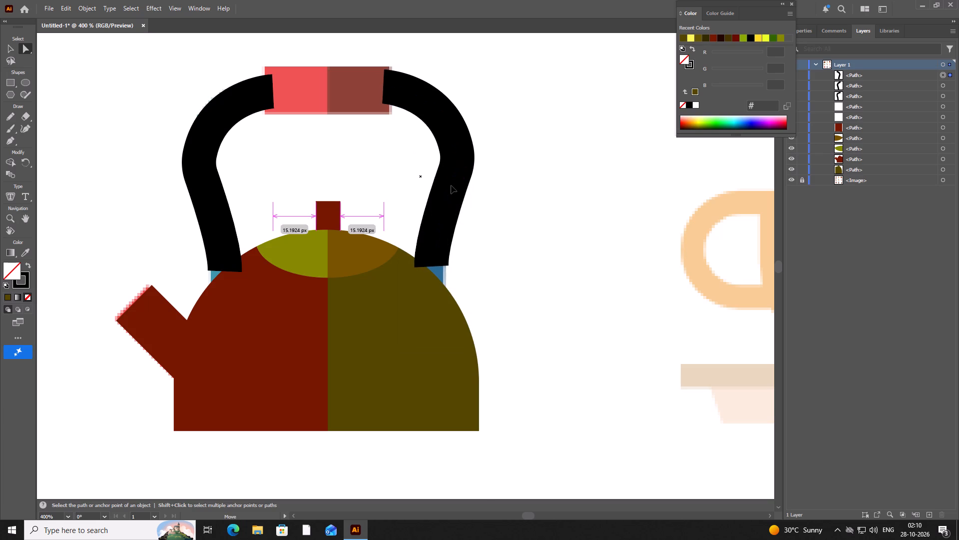
pyautogui.moveTo(451, 185); pyautogui.dragTo(454, 187)
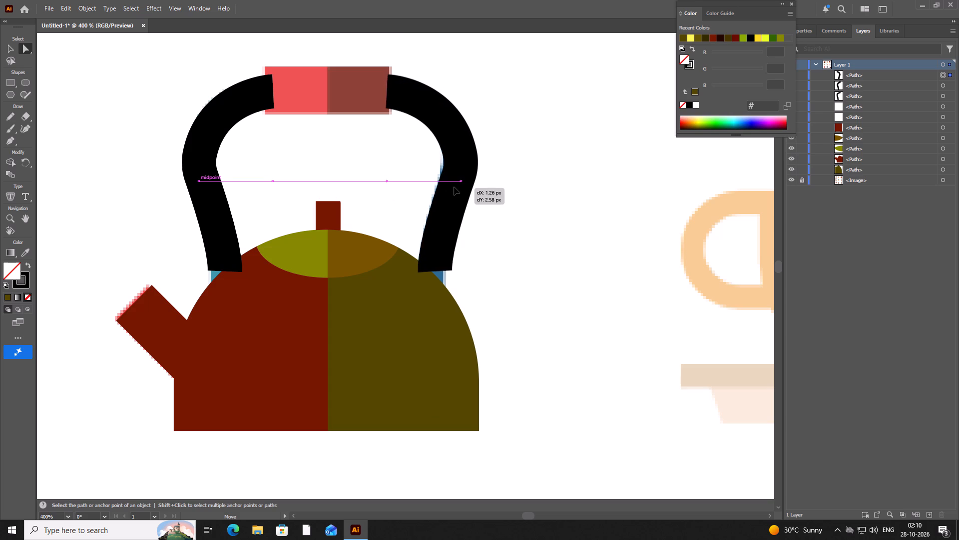
pyautogui.moveTo(454, 187); pyautogui.dragTo(454, 190)
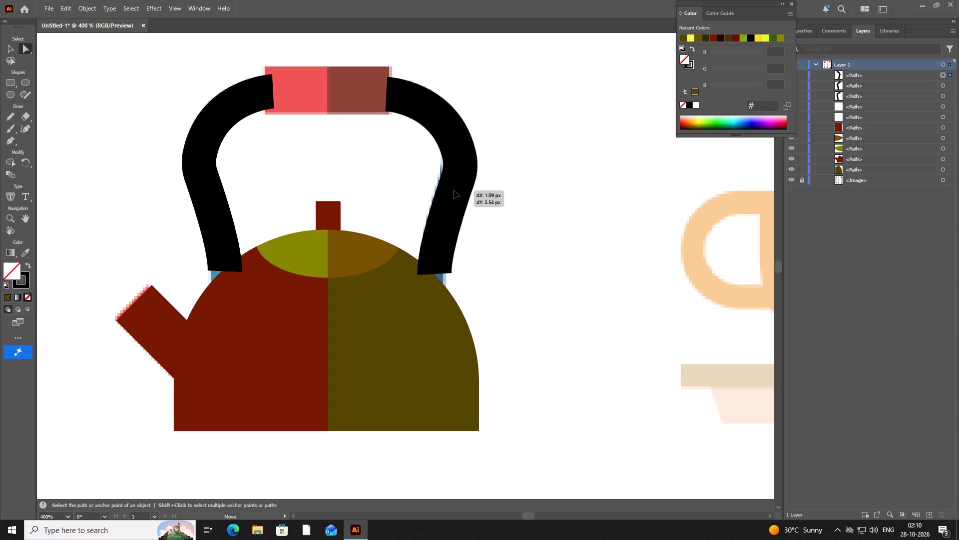
pyautogui.moveTo(454, 190); pyautogui.dragTo(452, 191)
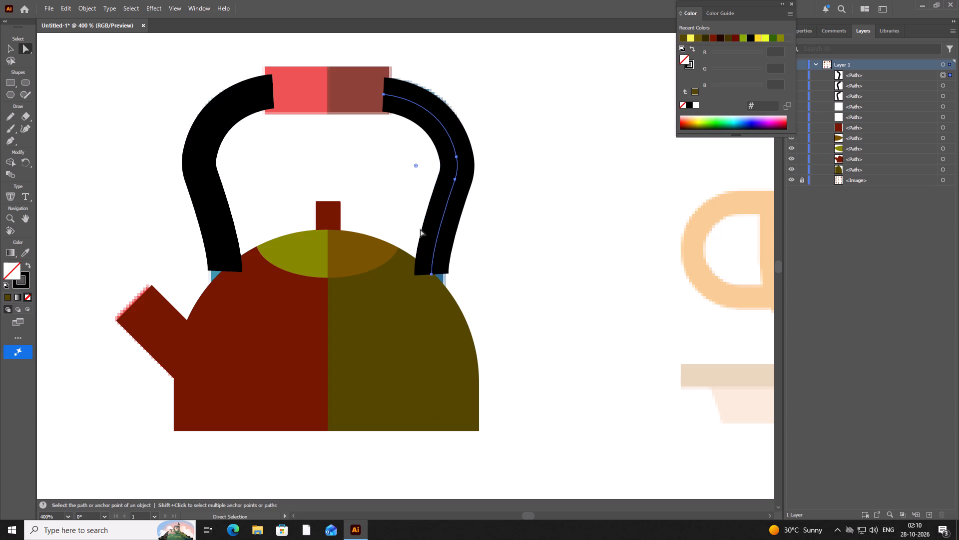
pyautogui.click(618, 253)
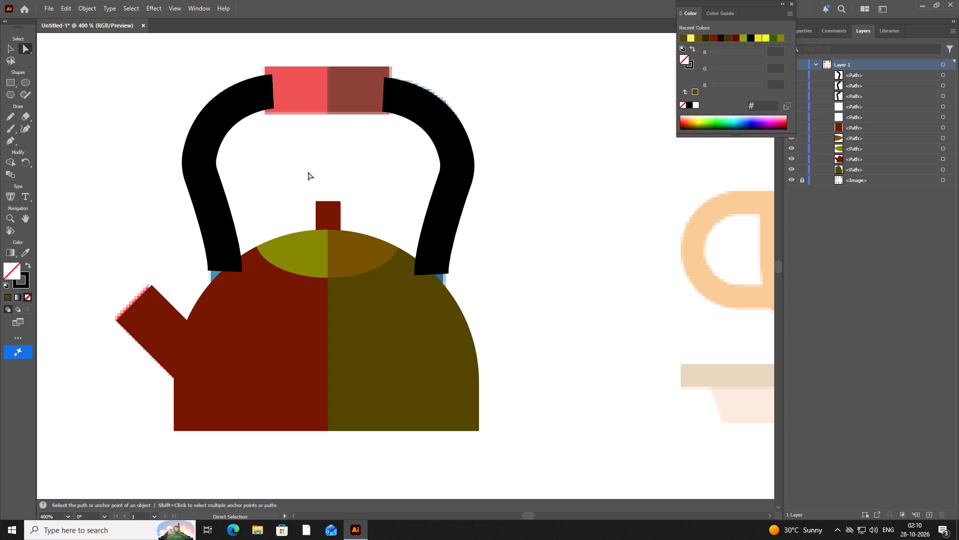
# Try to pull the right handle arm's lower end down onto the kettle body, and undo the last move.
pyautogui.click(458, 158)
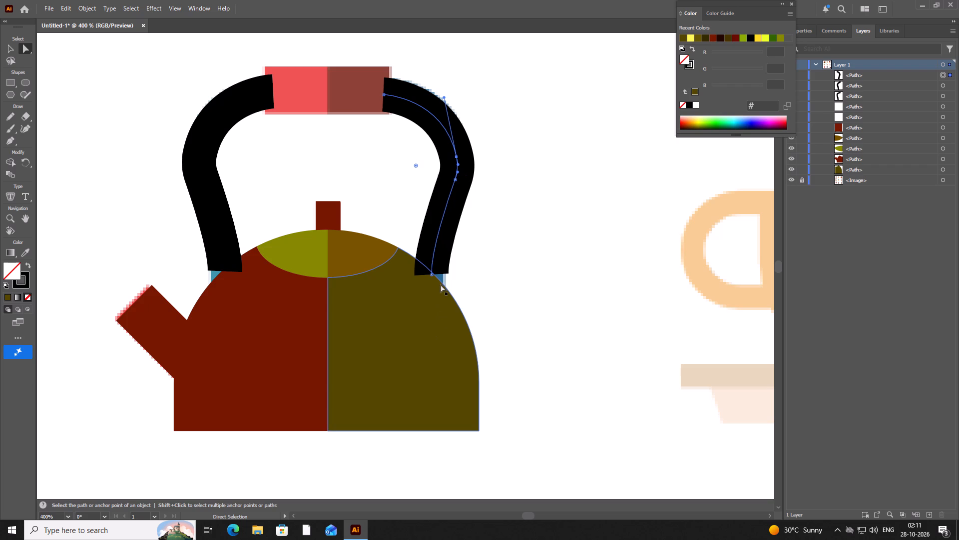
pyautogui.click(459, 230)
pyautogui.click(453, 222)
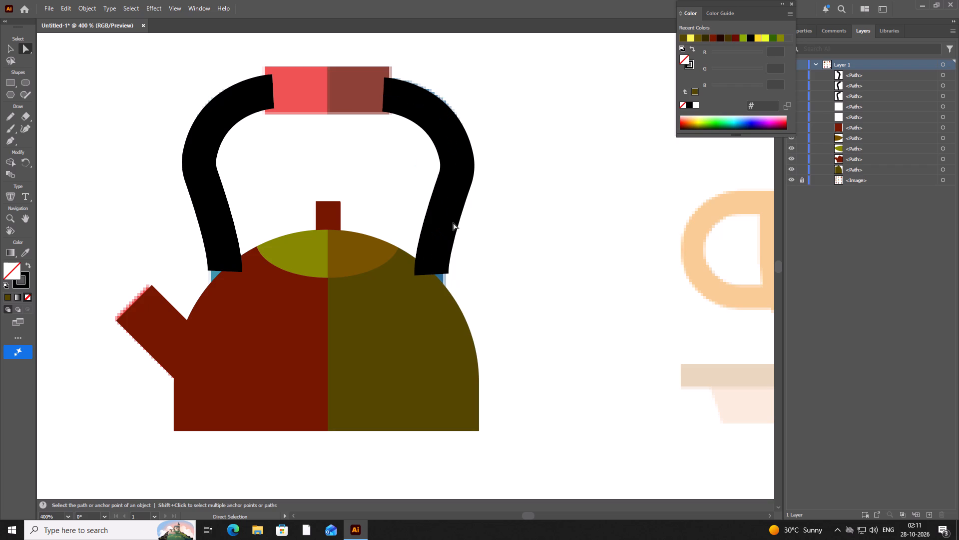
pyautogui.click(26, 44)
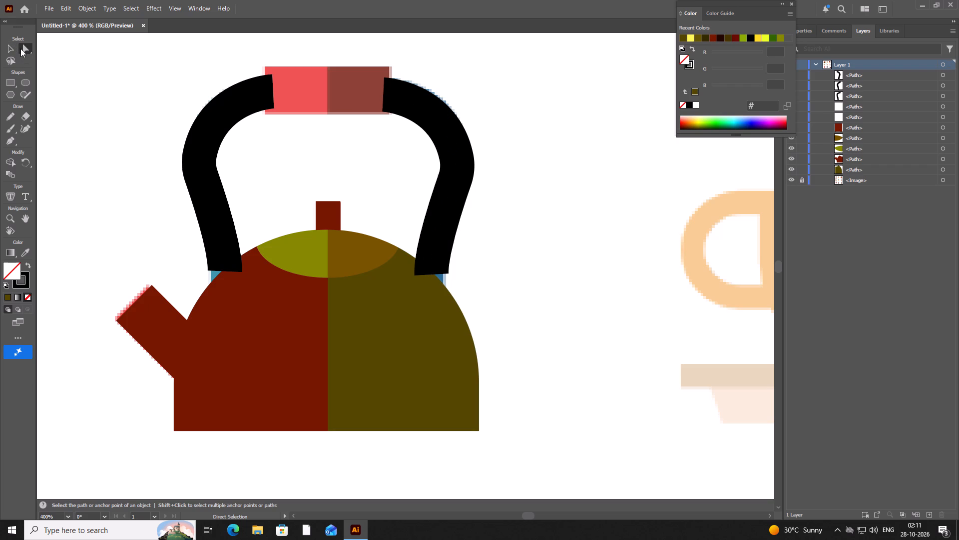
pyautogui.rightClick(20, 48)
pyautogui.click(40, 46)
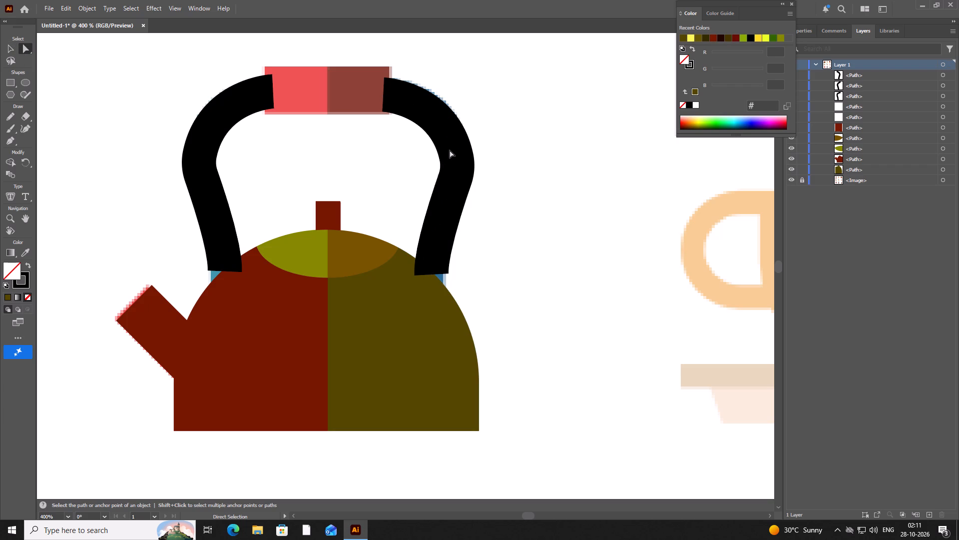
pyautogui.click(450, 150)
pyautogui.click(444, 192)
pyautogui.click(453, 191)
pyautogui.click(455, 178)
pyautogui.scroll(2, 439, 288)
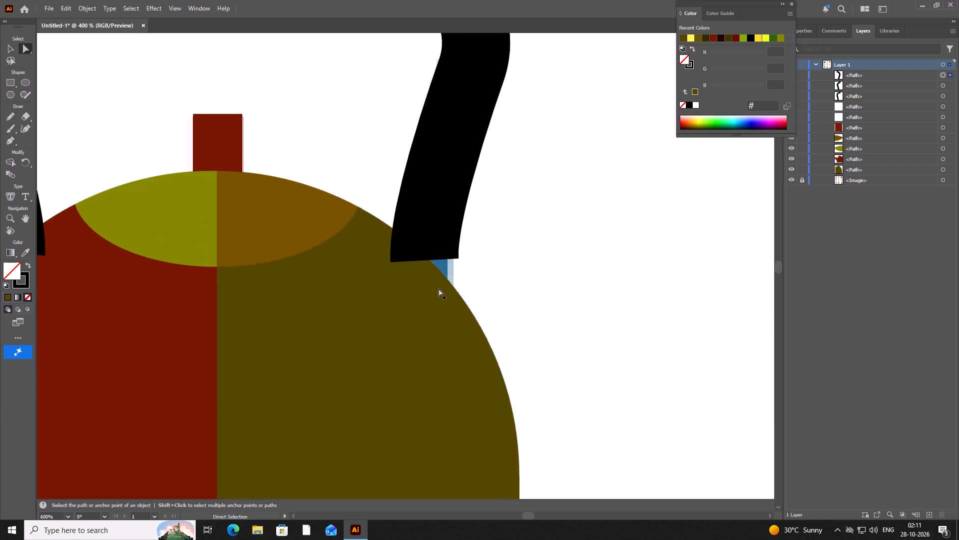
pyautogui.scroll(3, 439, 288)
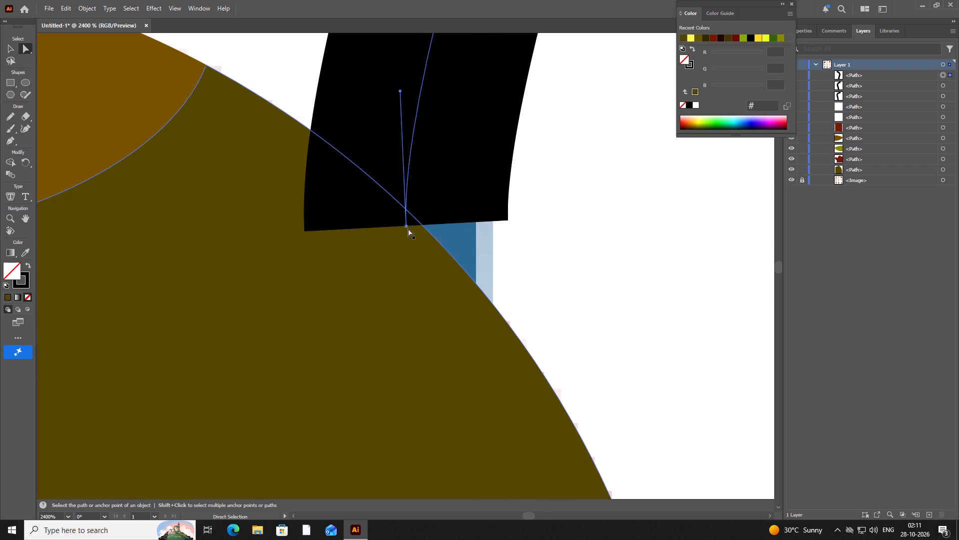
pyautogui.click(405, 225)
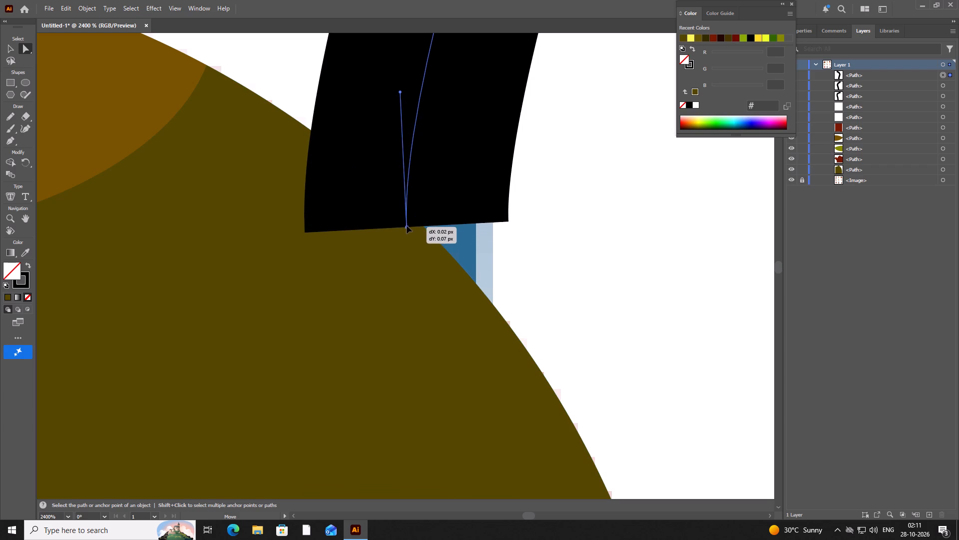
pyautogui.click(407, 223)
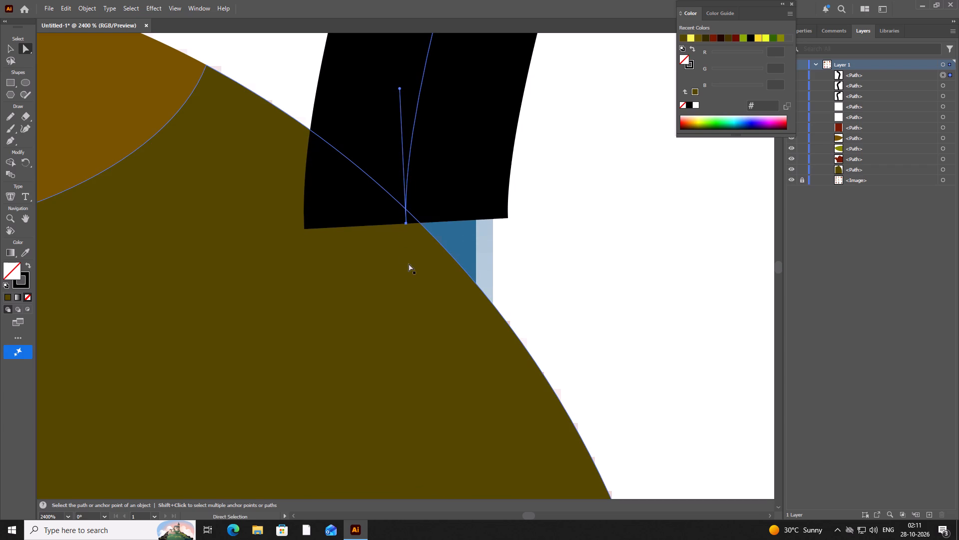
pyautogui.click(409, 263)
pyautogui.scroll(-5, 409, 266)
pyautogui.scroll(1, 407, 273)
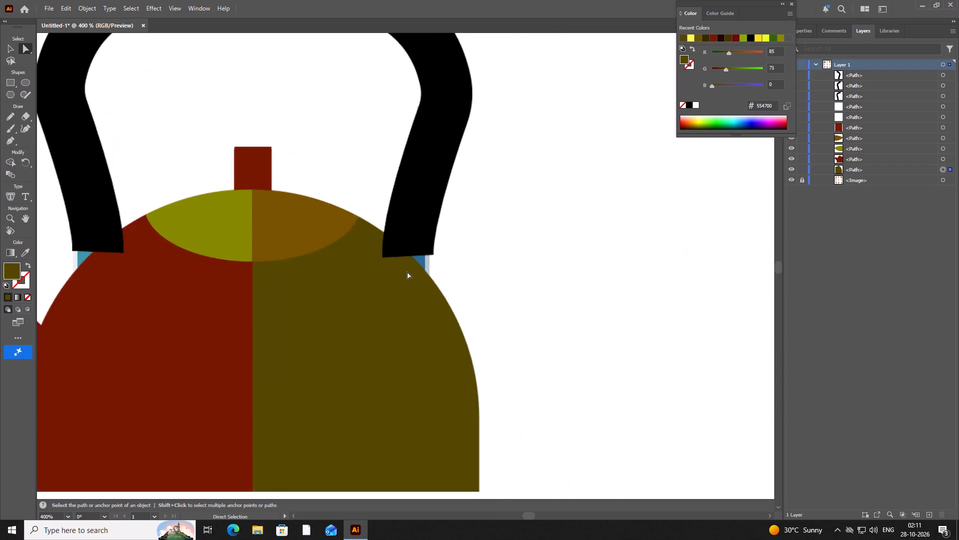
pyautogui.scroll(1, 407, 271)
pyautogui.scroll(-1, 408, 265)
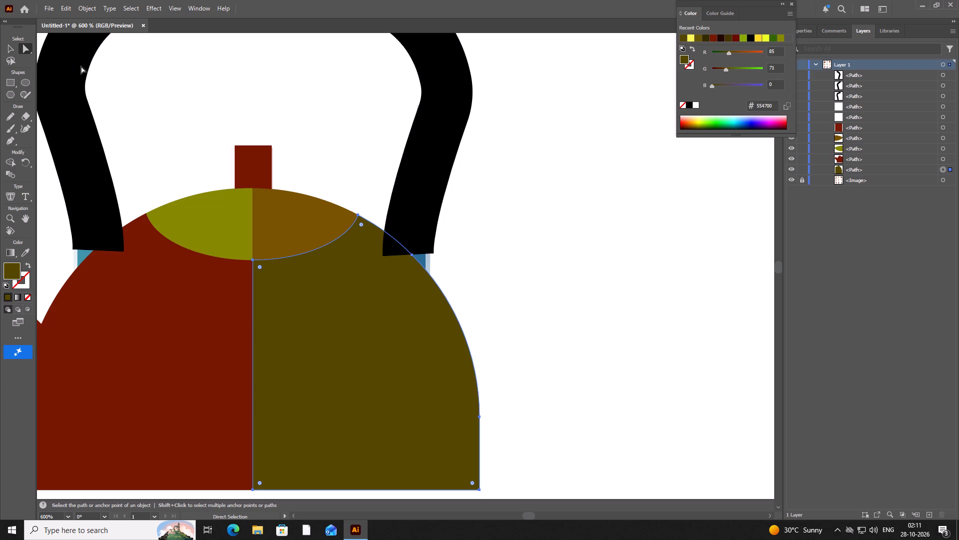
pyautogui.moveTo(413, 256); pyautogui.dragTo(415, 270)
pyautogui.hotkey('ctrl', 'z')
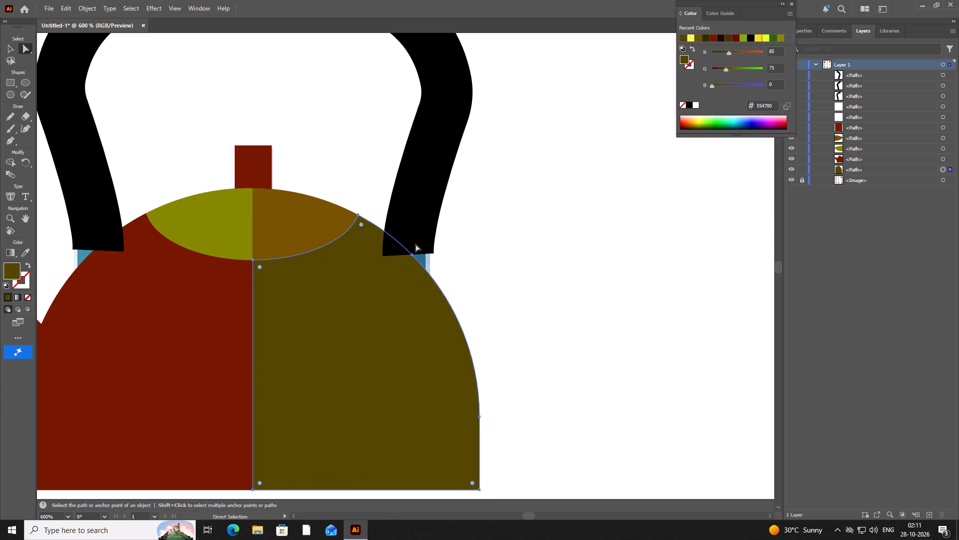
# Move the right handle arm's bottom anchor down about 4 px so it covers the blue reference at the kettle body.
pyautogui.click(416, 243)
pyautogui.click(423, 198)
pyautogui.click(414, 181)
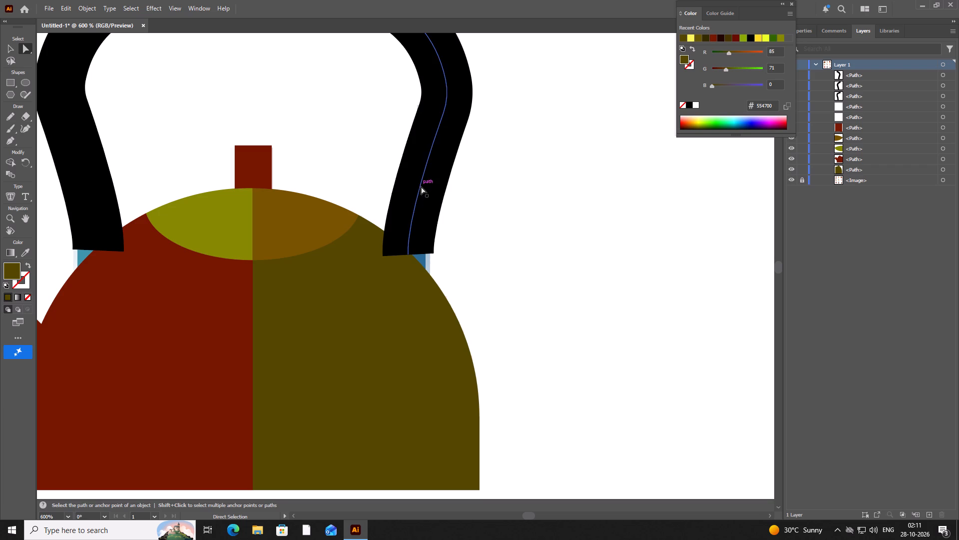
pyautogui.click(419, 196)
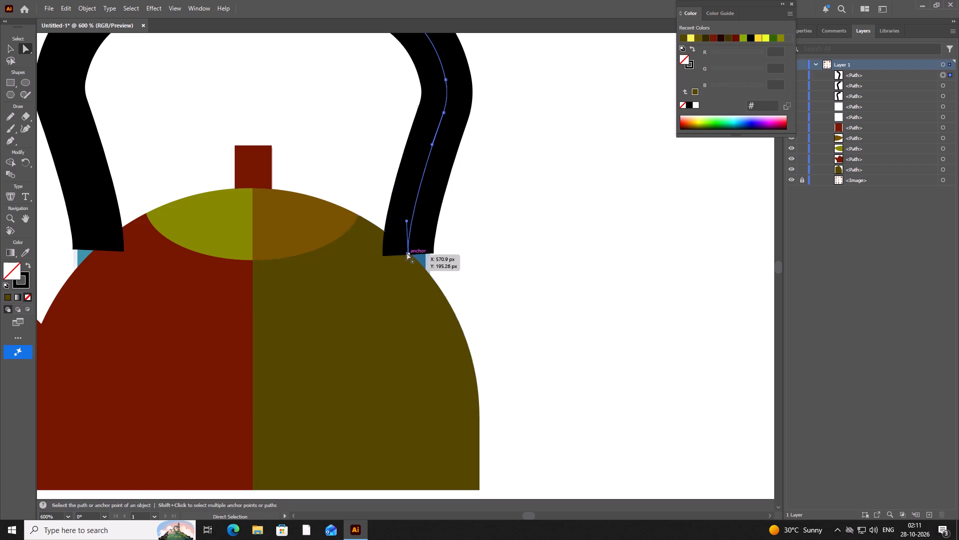
pyautogui.moveTo(408, 254); pyautogui.dragTo(410, 272)
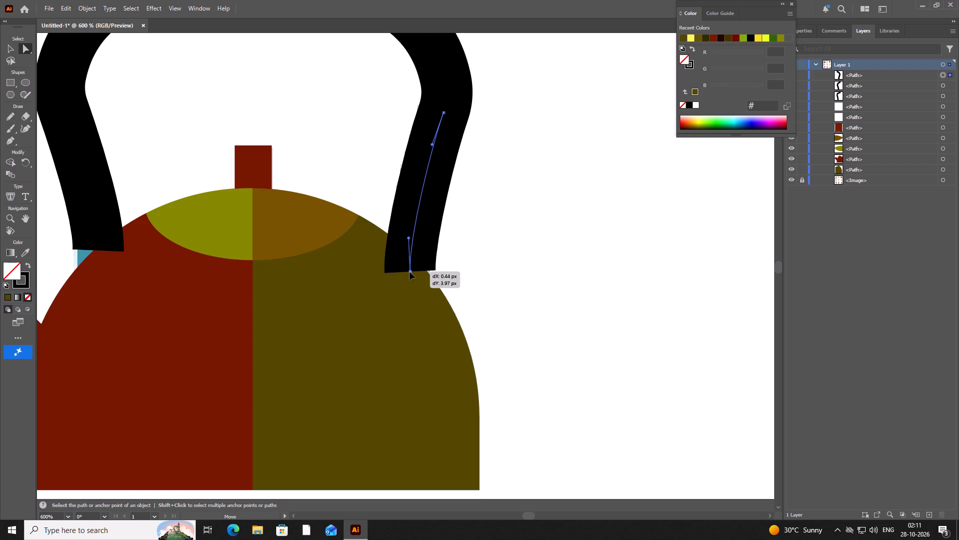
pyautogui.moveTo(410, 272); pyautogui.dragTo(407, 274)
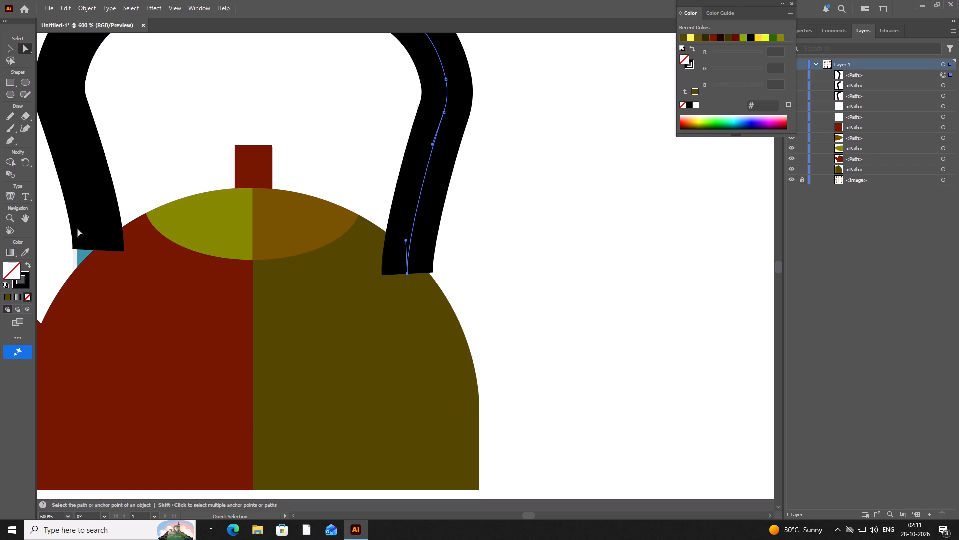
# Move the left handle arm's bottom anchor down and slightly inward so it covers the blue reference at the kettle body.
pyautogui.click(98, 245)
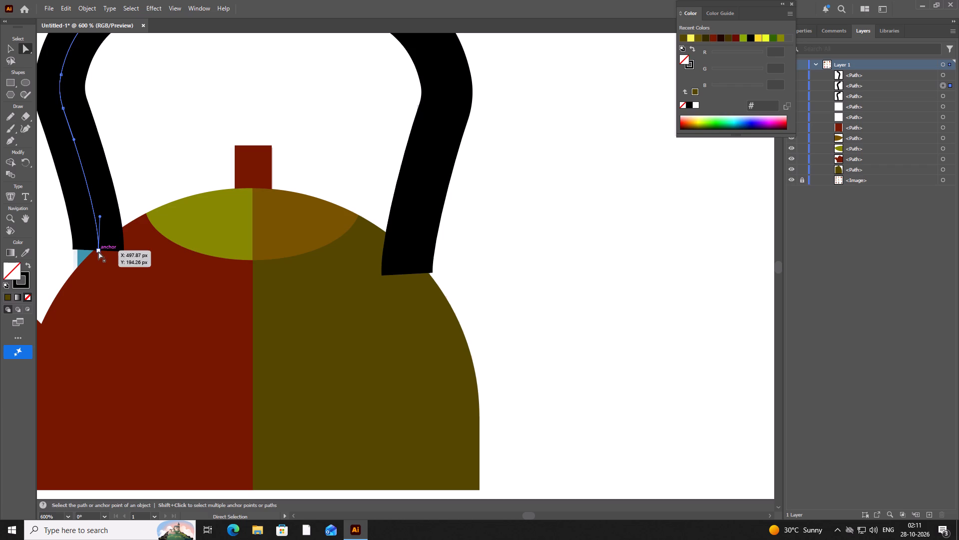
pyautogui.moveTo(98, 251); pyautogui.dragTo(104, 274)
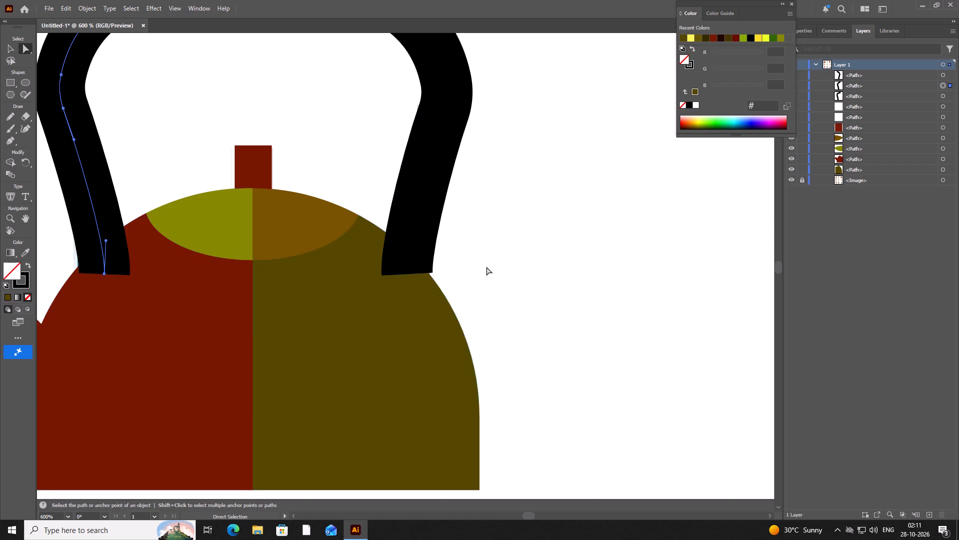
# Examine how both black handle arms fit the reference image, the grip and the kettle body.
pyautogui.scroll(-3, 486, 267)
pyautogui.press('space')
pyautogui.press('space')
pyautogui.press('space')
pyautogui.press('space')
pyautogui.press('space')
pyautogui.press('space')
pyautogui.press('space')
pyautogui.press('space')
pyautogui.press('space')
pyautogui.press('space')
pyautogui.press('space')
pyautogui.press('space')
pyautogui.press('space')
pyautogui.press('space')
pyautogui.press('space')
pyautogui.press('space')
pyautogui.press('space')
pyautogui.press('space')
pyautogui.moveTo(535, 261); pyautogui.dragTo(477, 227)
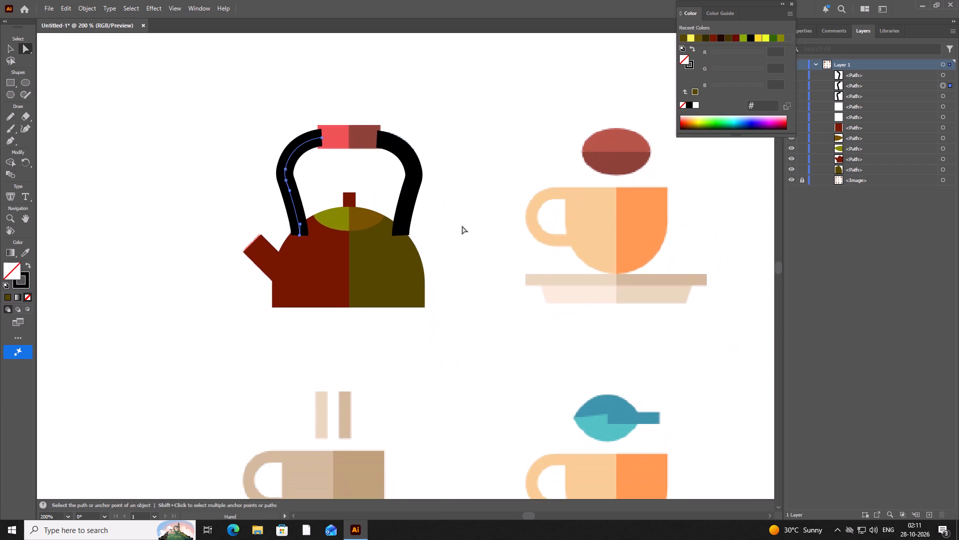
pyautogui.scroll(3, 350, 223)
pyautogui.scroll(-2, 350, 223)
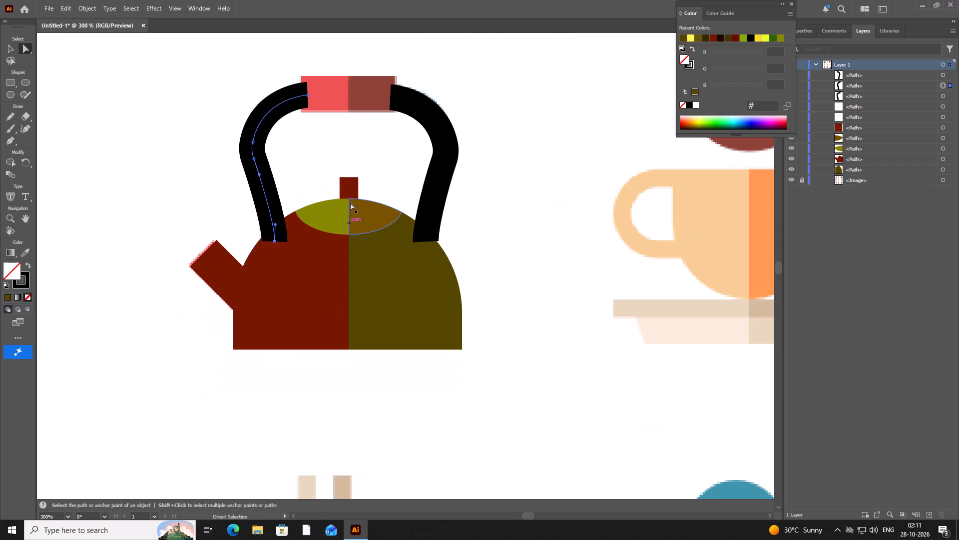
pyautogui.press('space')
pyautogui.press('space')
pyautogui.press('space')
pyautogui.press('space')
pyautogui.press('space')
pyautogui.press('space')
pyautogui.press('space')
pyautogui.press('space')
pyautogui.press('space')
pyautogui.press('space')
pyautogui.press('space')
pyautogui.press('space')
pyautogui.press('space')
pyautogui.press('space')
pyautogui.press('space')
pyautogui.press('space')
pyautogui.press('space')
pyautogui.press('space')
pyautogui.press('space')
pyautogui.press('space')
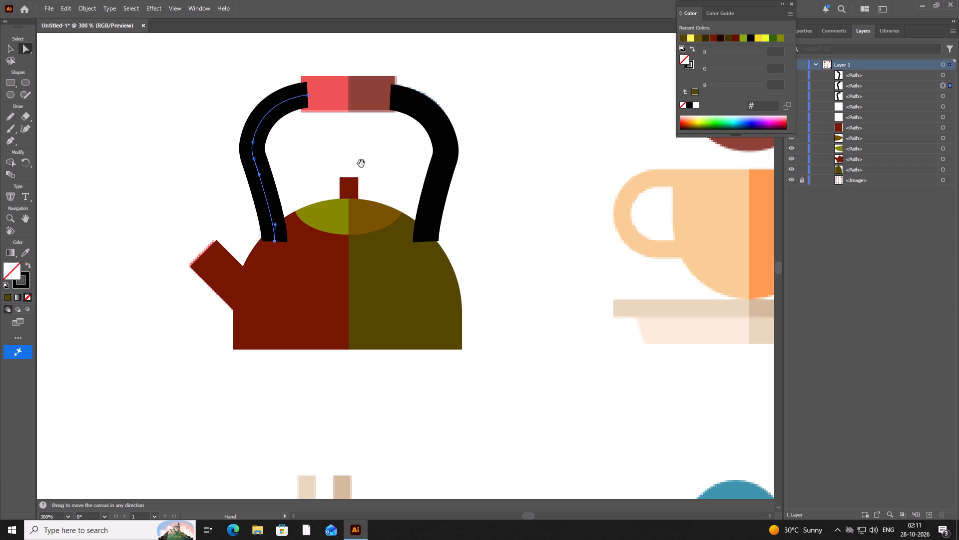
pyautogui.moveTo(367, 161); pyautogui.dragTo(365, 167)
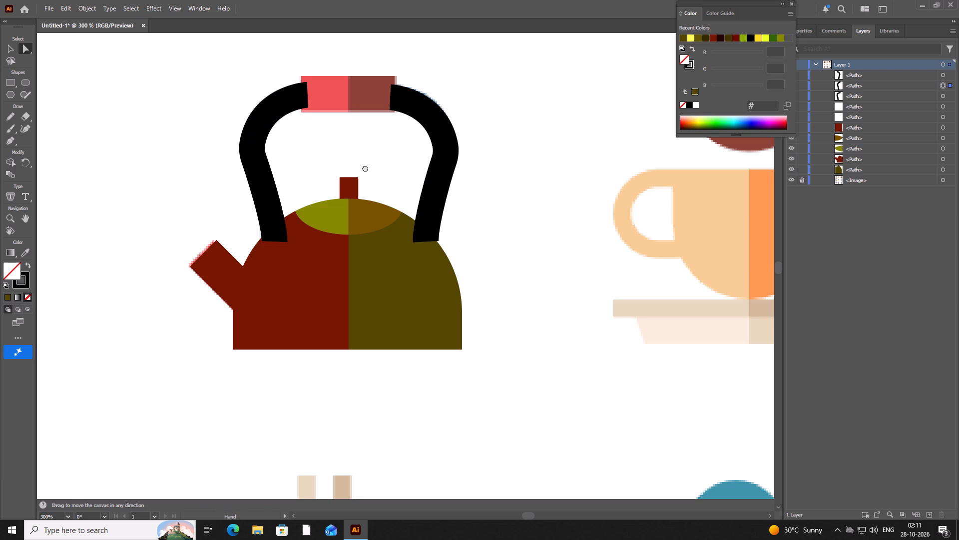
pyautogui.moveTo(365, 167); pyautogui.dragTo(364, 169)
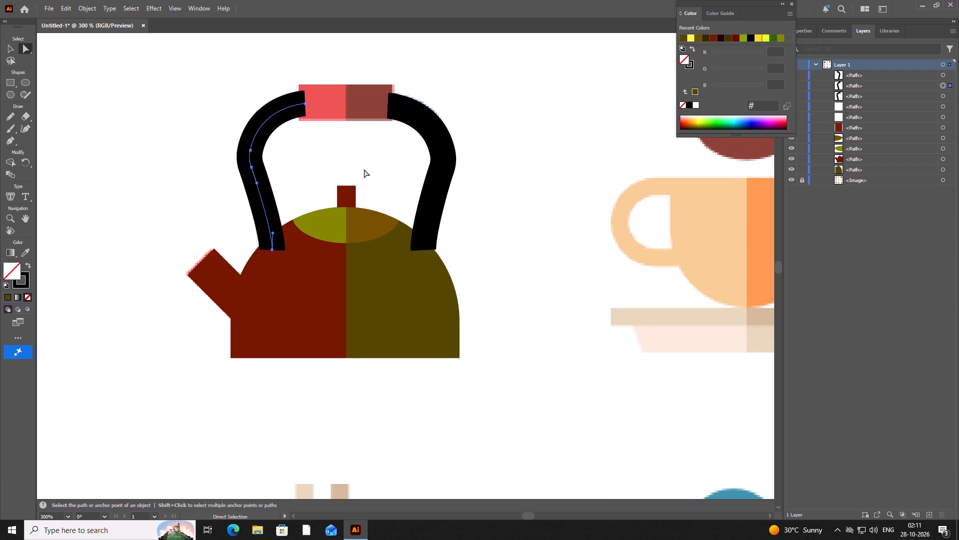
pyautogui.scroll(2, 350, 185)
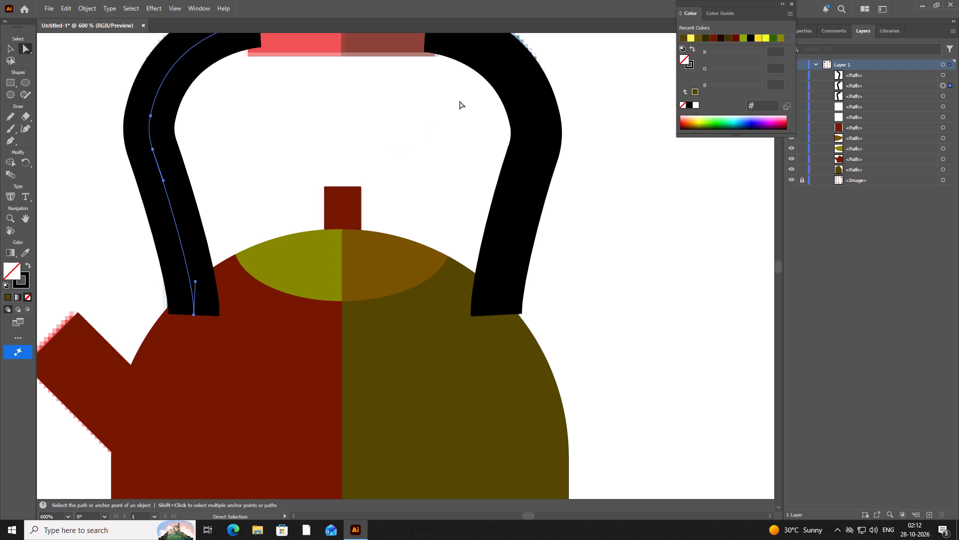
pyautogui.press('space')
pyautogui.press('space')
pyautogui.press('space')
pyautogui.press('space')
pyautogui.press('space')
pyautogui.press('space')
pyautogui.press('space')
pyautogui.press('space')
pyautogui.press('space')
pyautogui.press('space')
pyautogui.press('space')
pyautogui.press('space')
pyautogui.moveTo(460, 101); pyautogui.dragTo(452, 161)
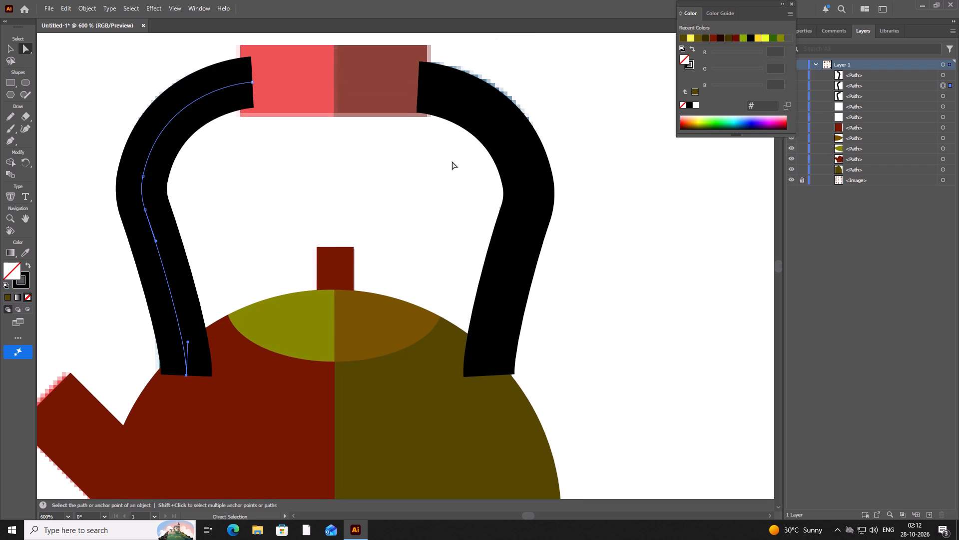
pyautogui.scroll(-1, 452, 161)
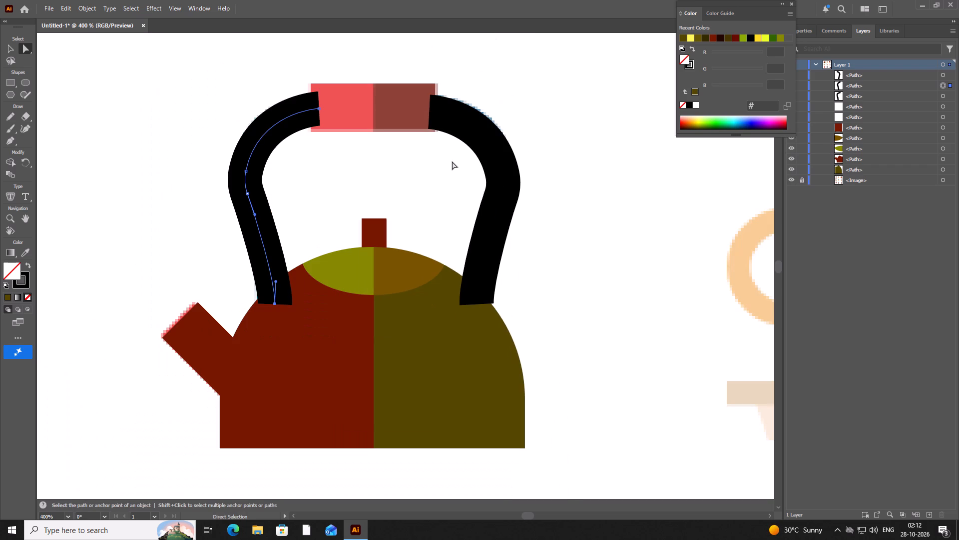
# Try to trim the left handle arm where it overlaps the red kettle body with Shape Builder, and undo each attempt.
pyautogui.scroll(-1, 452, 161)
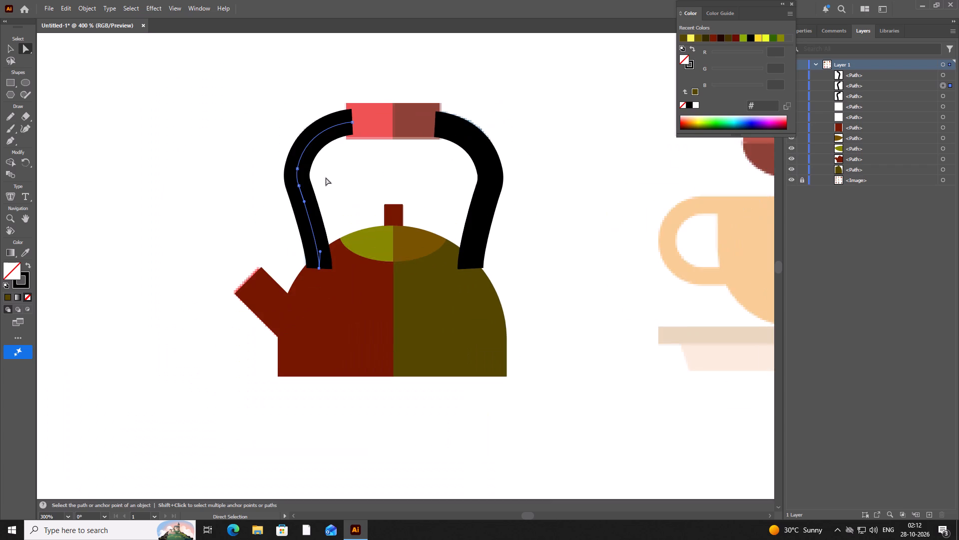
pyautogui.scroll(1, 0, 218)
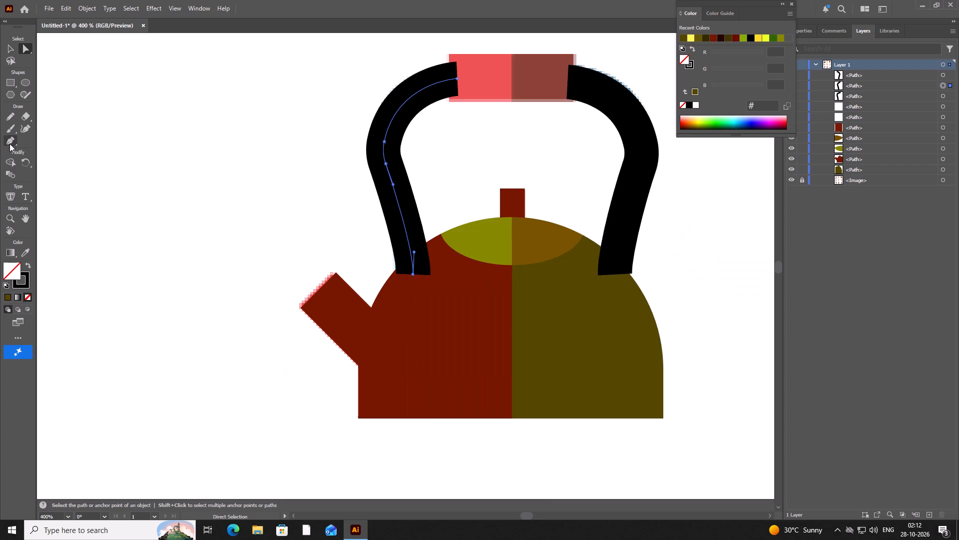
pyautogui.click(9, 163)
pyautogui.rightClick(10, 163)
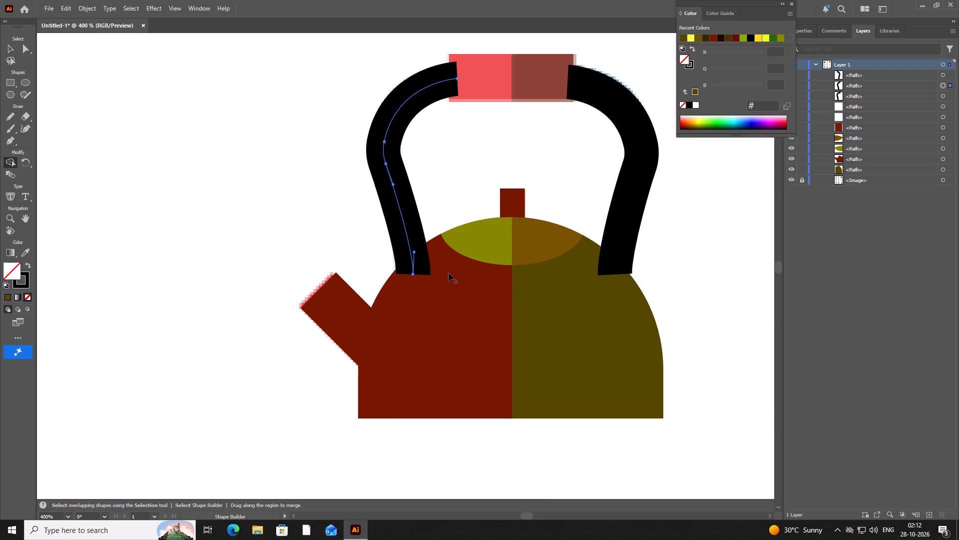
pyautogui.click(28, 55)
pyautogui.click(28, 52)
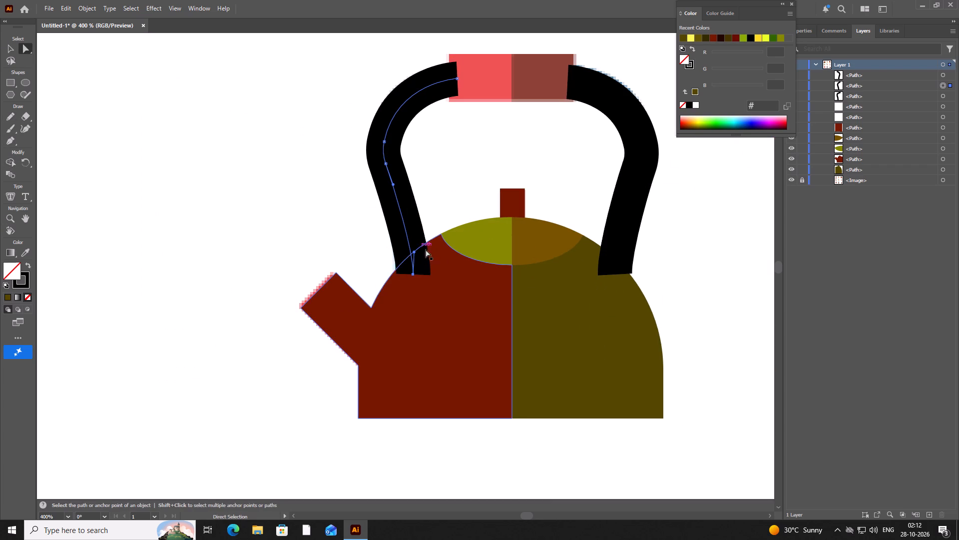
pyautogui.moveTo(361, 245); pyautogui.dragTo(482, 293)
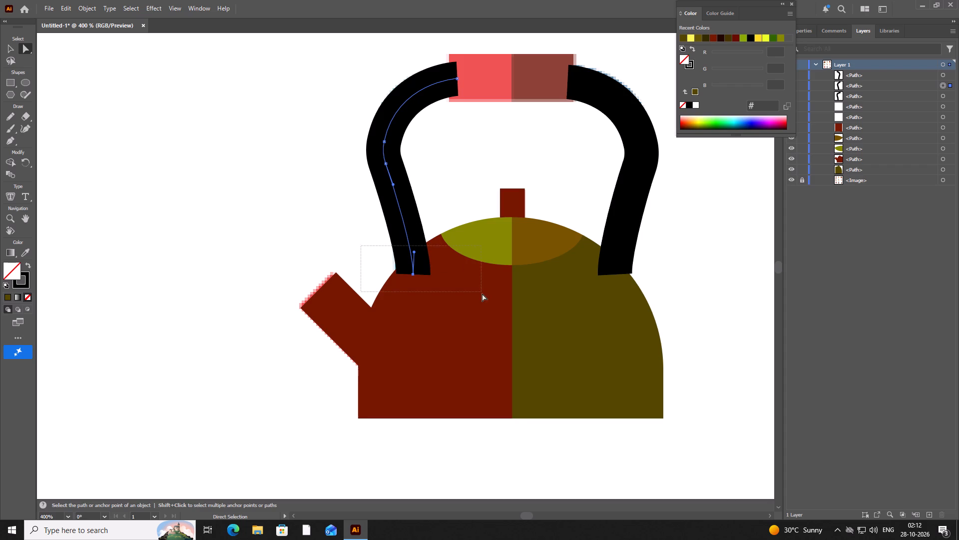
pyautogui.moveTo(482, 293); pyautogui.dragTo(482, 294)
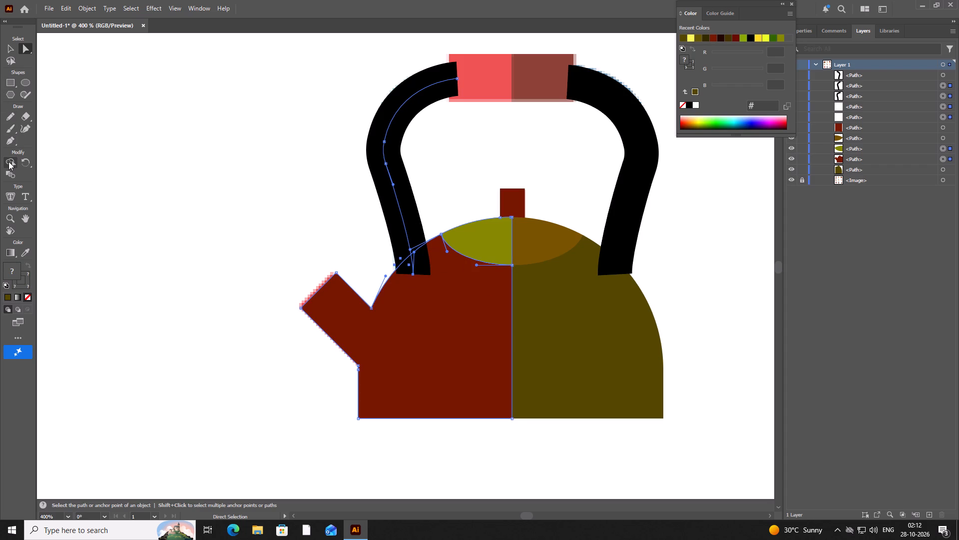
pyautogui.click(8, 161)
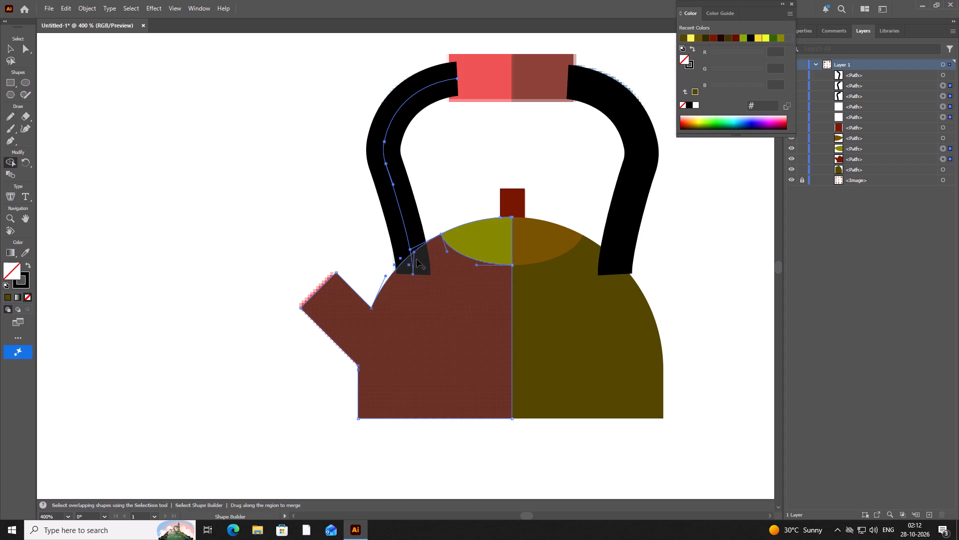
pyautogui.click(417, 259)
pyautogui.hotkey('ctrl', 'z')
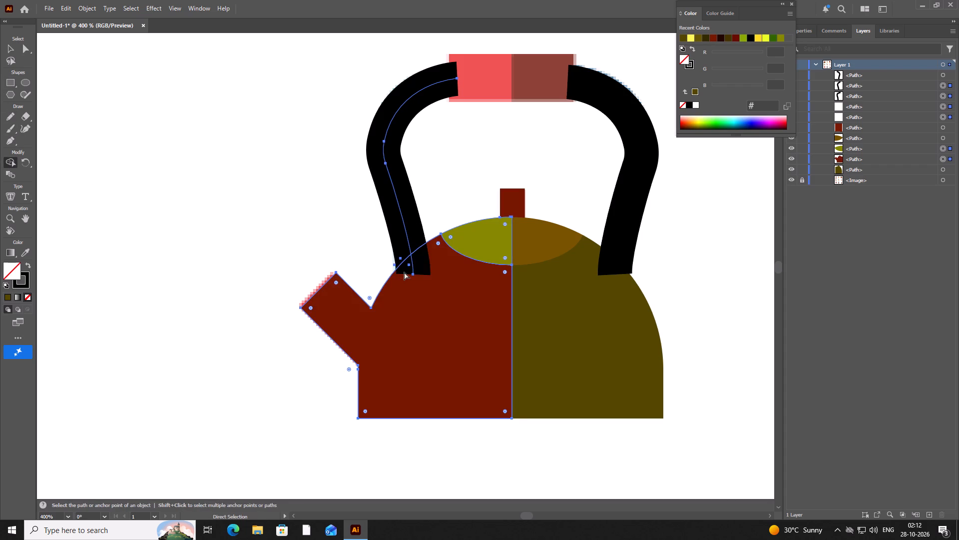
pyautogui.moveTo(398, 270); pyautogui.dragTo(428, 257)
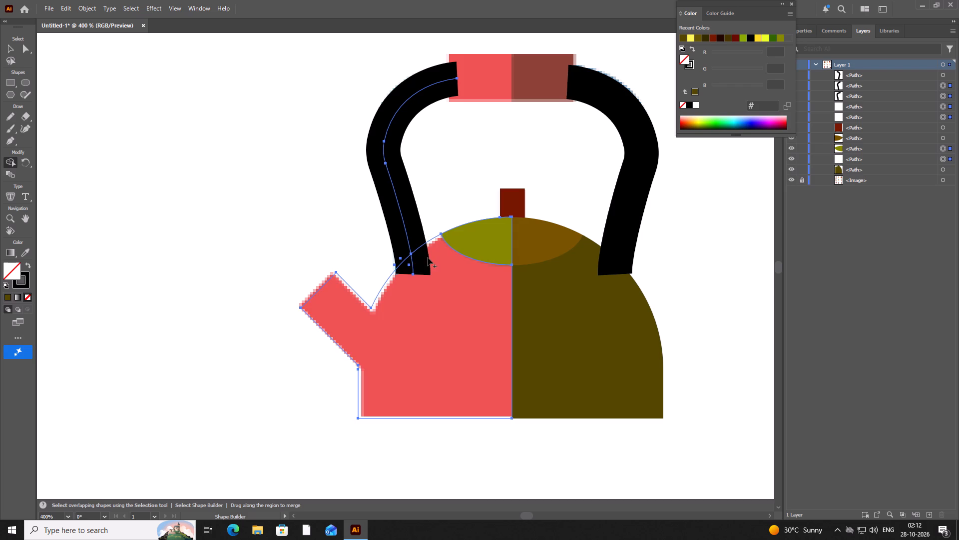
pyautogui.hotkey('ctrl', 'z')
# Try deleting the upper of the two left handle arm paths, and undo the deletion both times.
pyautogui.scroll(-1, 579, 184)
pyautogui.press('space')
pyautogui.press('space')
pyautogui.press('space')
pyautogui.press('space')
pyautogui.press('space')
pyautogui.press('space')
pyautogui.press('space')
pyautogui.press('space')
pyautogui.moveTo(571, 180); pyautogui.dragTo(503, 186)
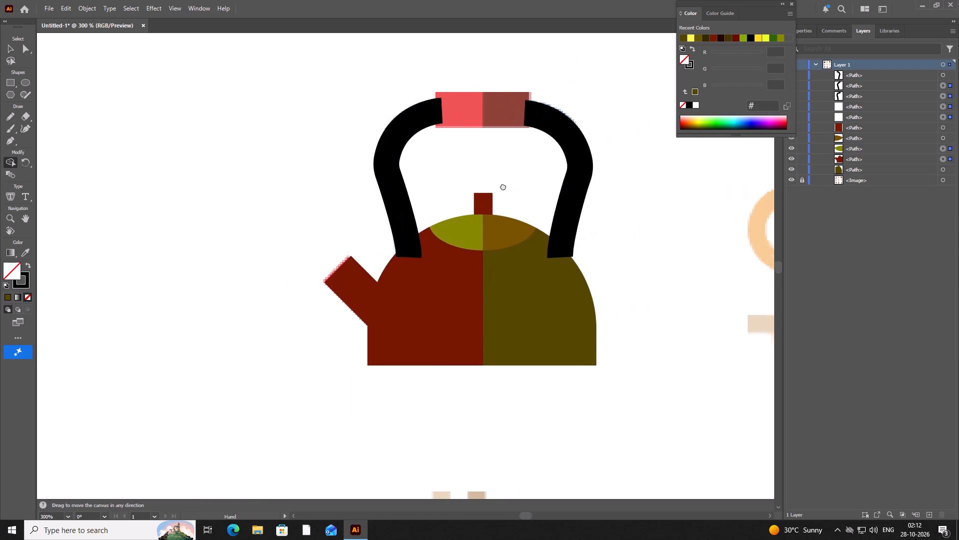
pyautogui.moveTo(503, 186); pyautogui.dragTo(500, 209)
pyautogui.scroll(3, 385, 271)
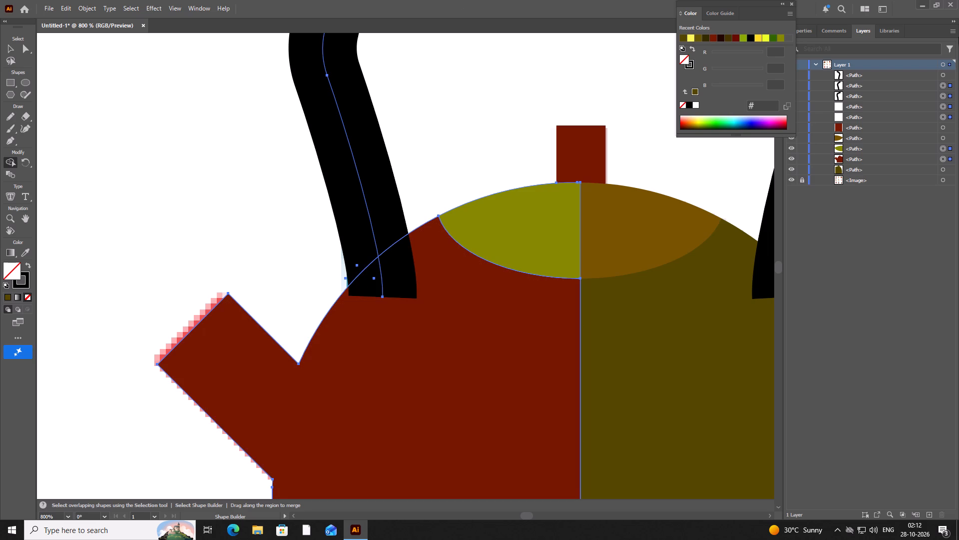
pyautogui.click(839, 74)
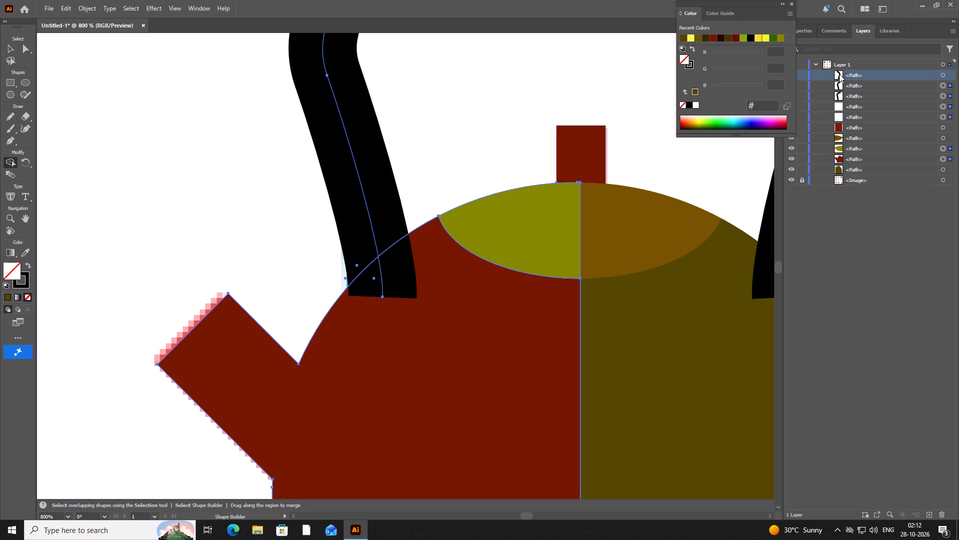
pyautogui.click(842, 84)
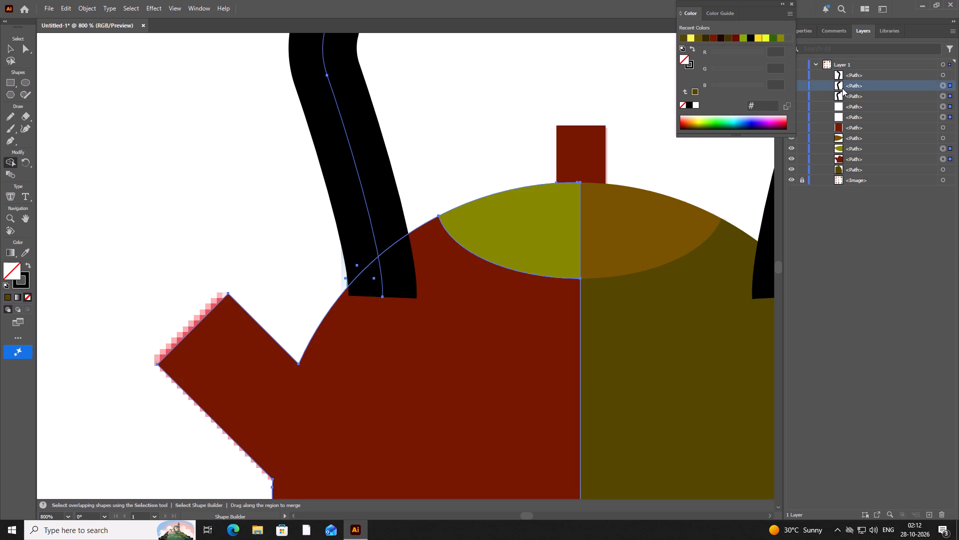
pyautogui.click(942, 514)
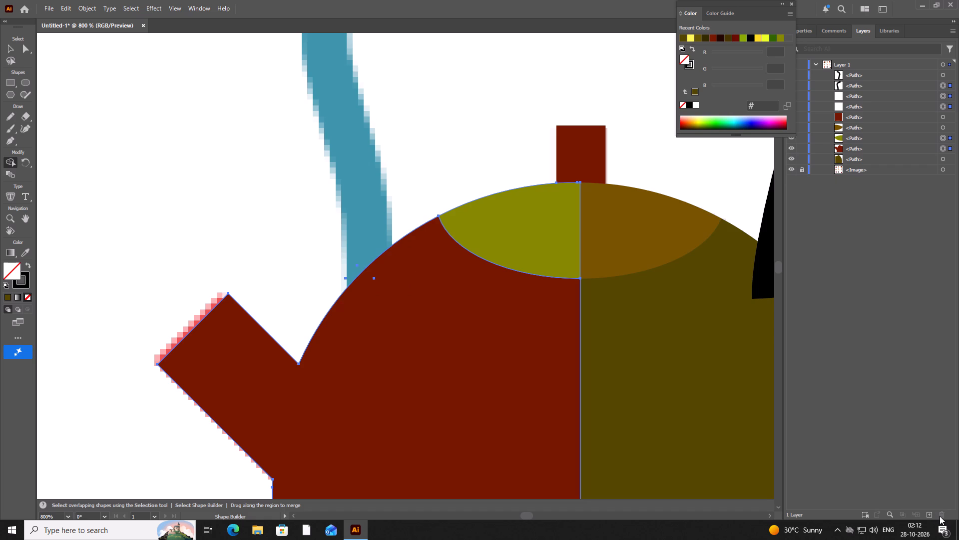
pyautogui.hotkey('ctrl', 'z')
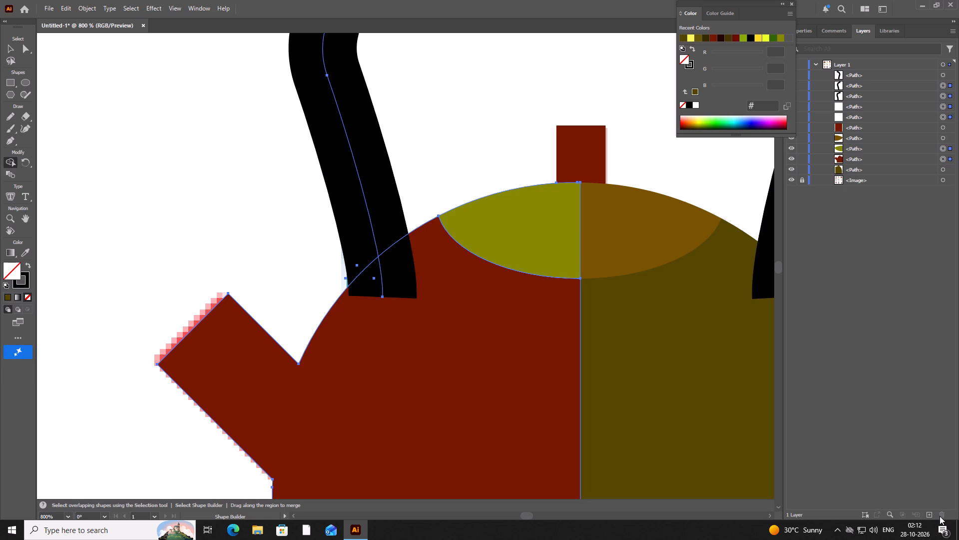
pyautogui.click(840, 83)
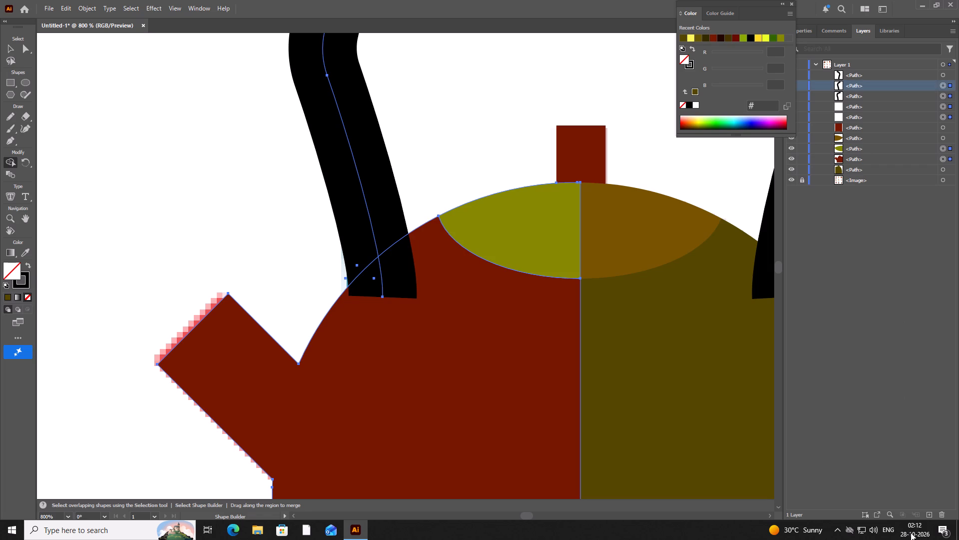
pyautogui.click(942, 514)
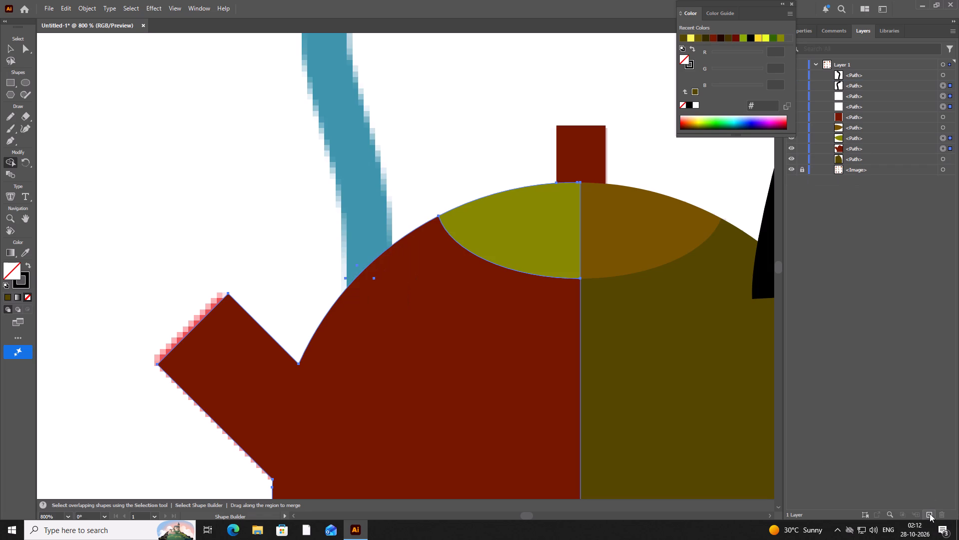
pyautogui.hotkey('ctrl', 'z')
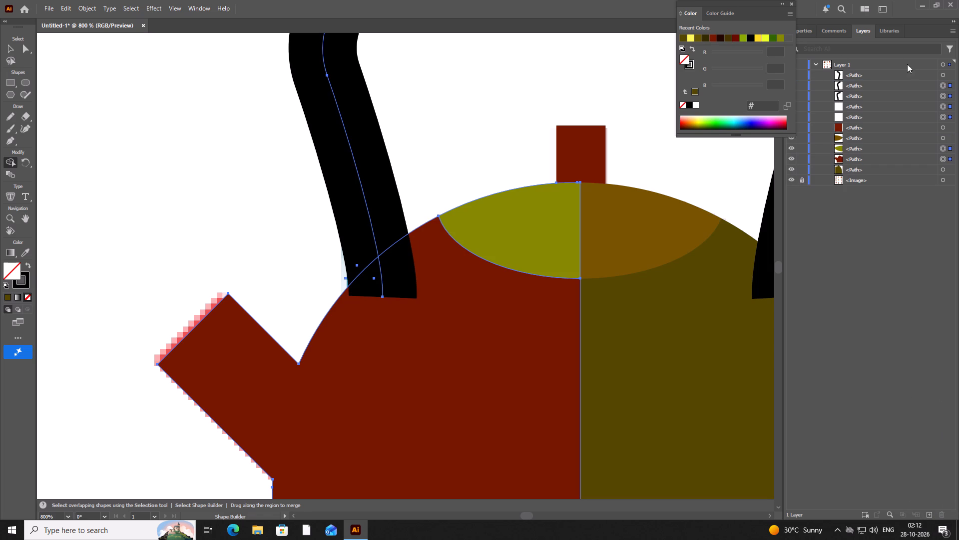
# Delete the redundant duplicate path lying beneath the black left handle arm.
pyautogui.click(871, 96)
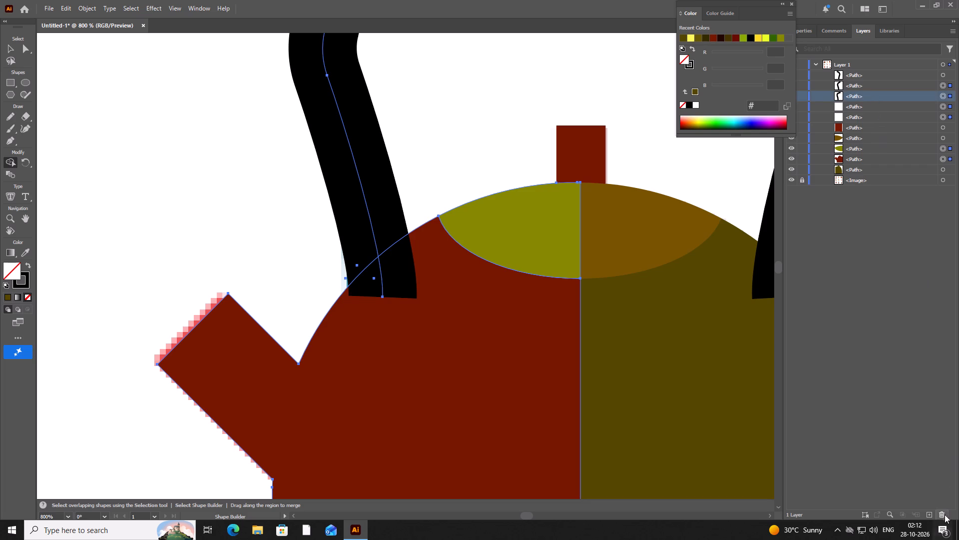
pyautogui.click(940, 514)
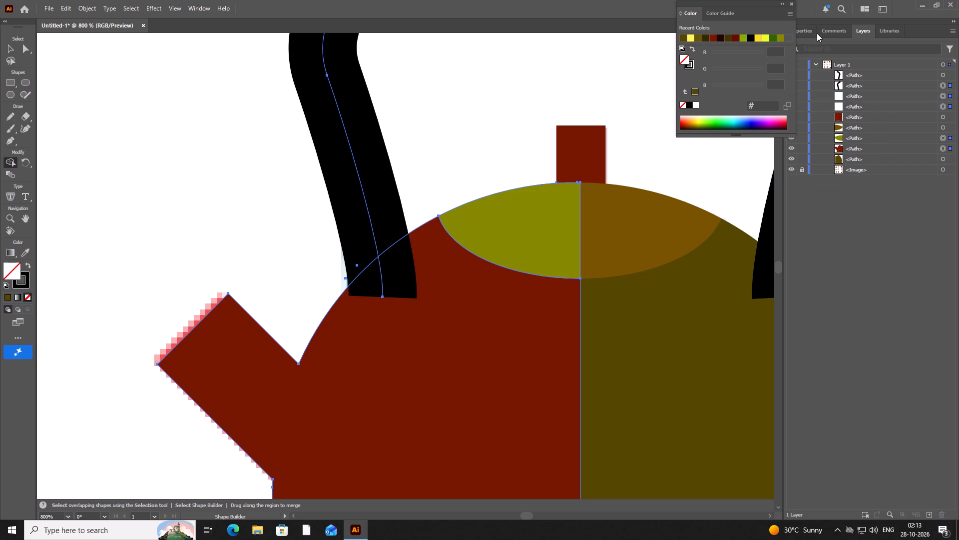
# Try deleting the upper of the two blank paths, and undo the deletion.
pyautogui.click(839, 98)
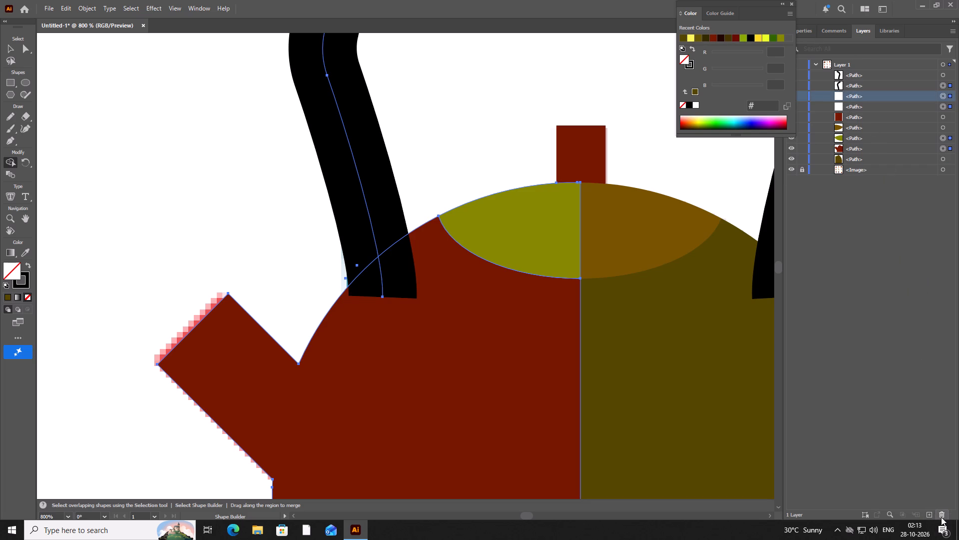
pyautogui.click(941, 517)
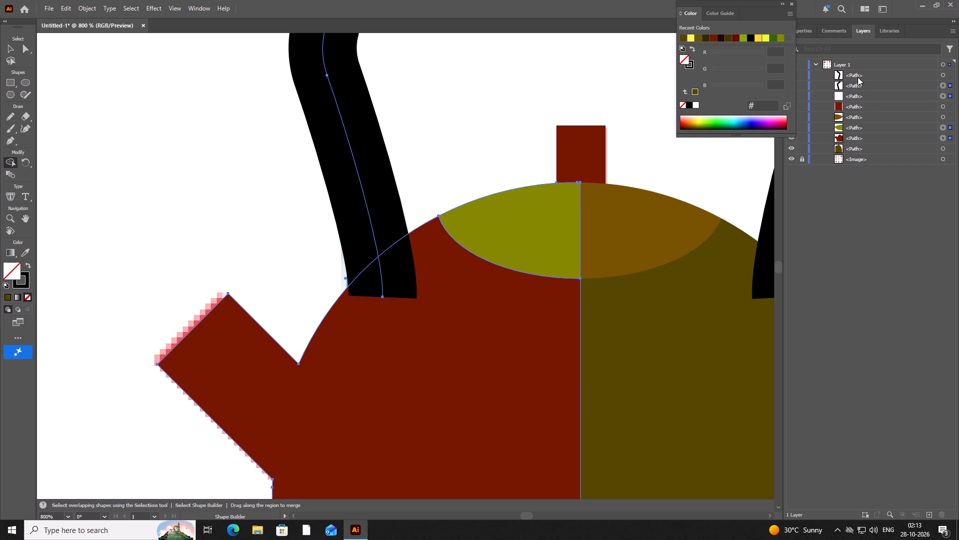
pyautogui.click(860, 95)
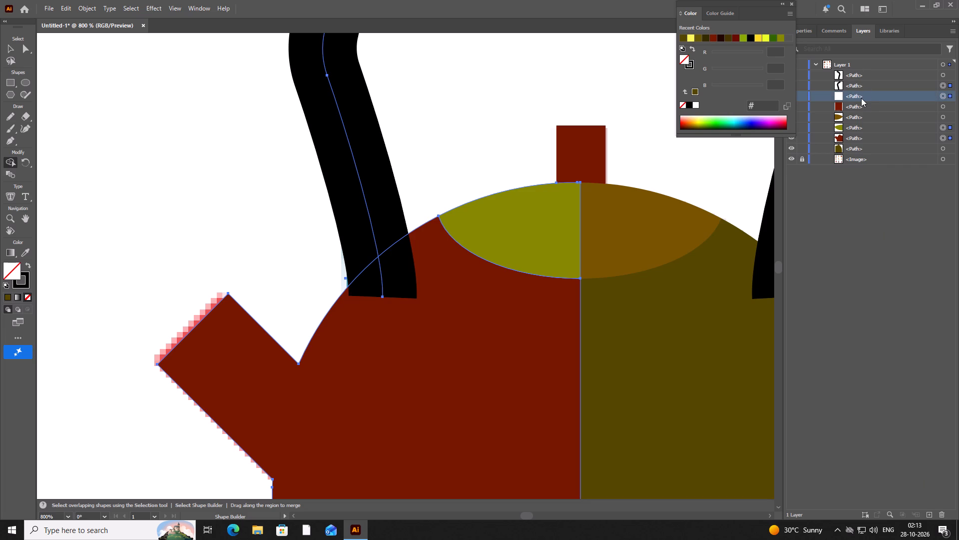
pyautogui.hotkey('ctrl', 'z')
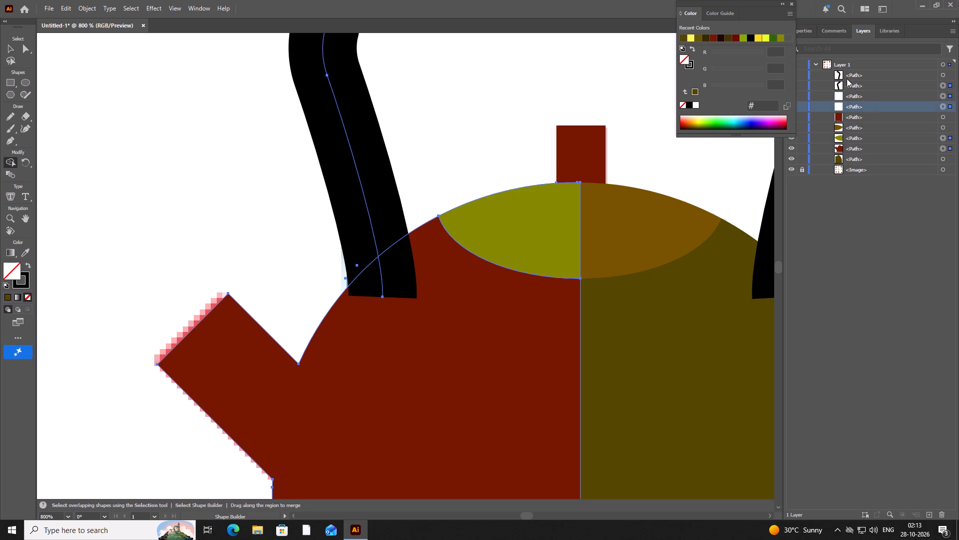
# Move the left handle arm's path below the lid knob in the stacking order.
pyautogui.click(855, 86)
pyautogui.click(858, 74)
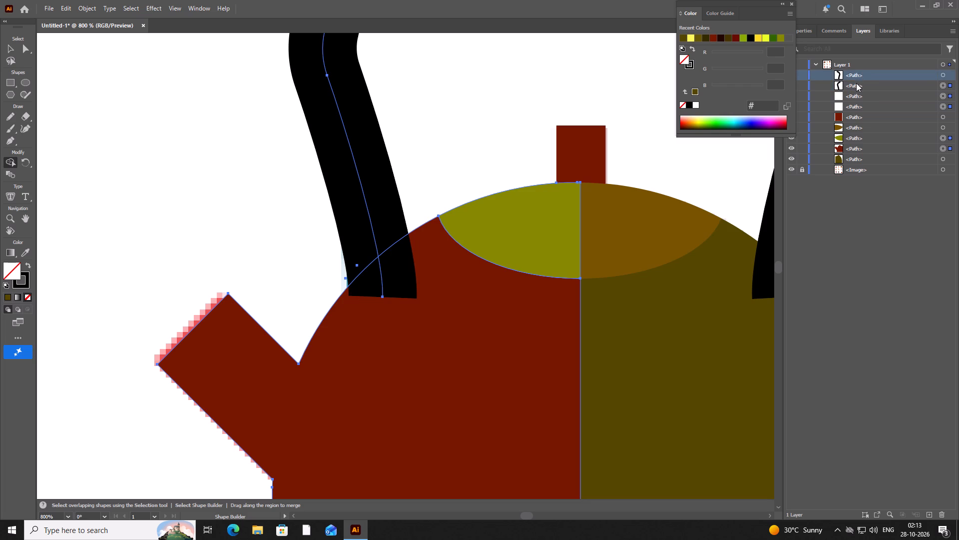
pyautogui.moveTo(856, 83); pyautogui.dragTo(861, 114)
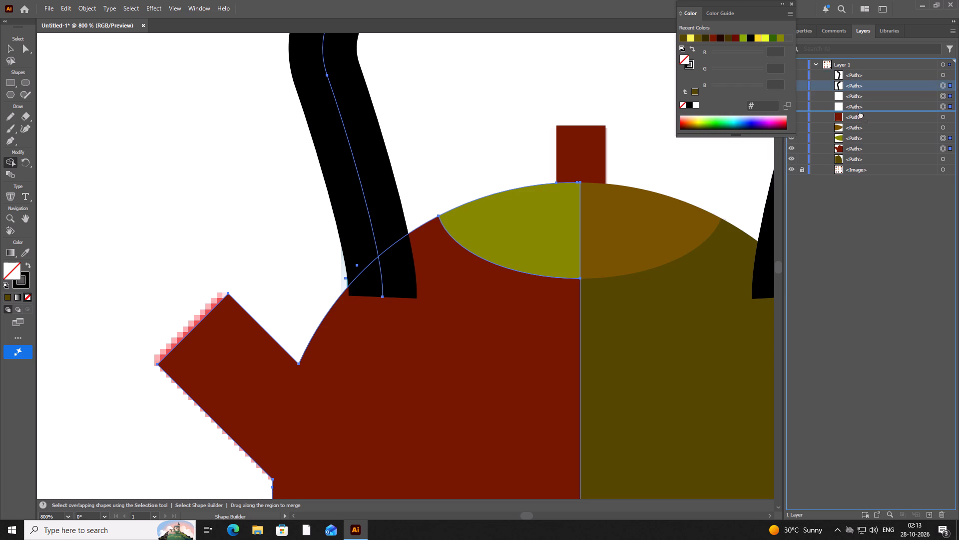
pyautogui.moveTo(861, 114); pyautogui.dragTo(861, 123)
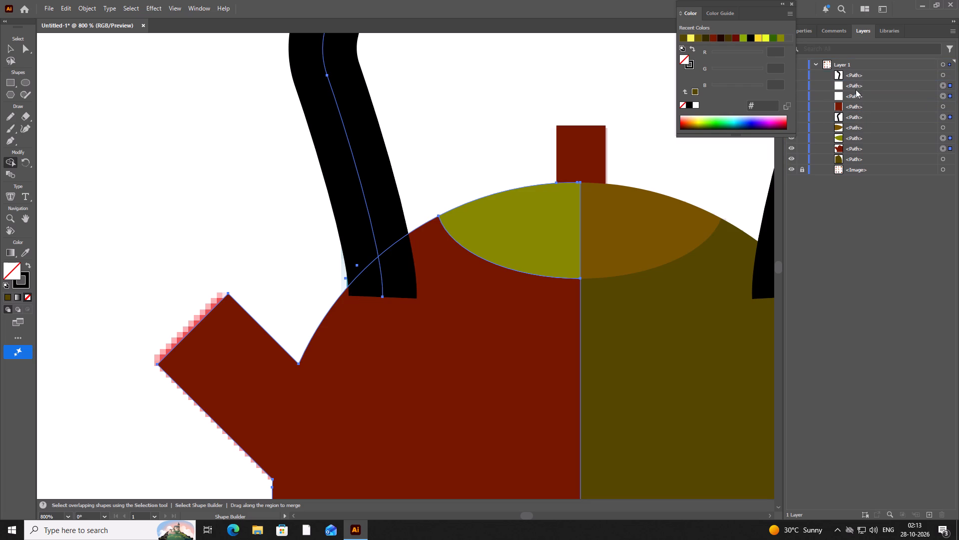
# Move the right handle arm's path between the red and olive body halves in the stacking order.
pyautogui.moveTo(854, 71); pyautogui.dragTo(856, 157)
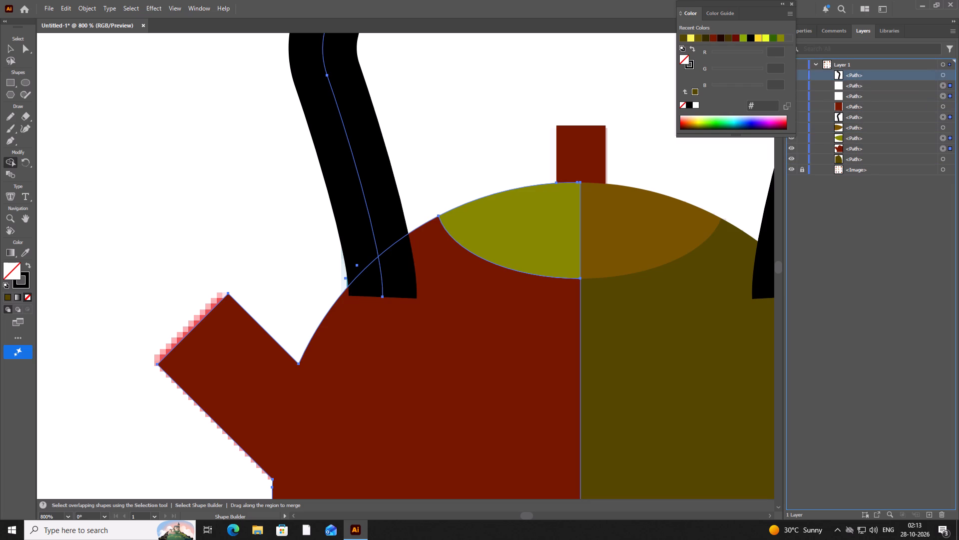
pyautogui.moveTo(856, 157); pyautogui.dragTo(855, 150)
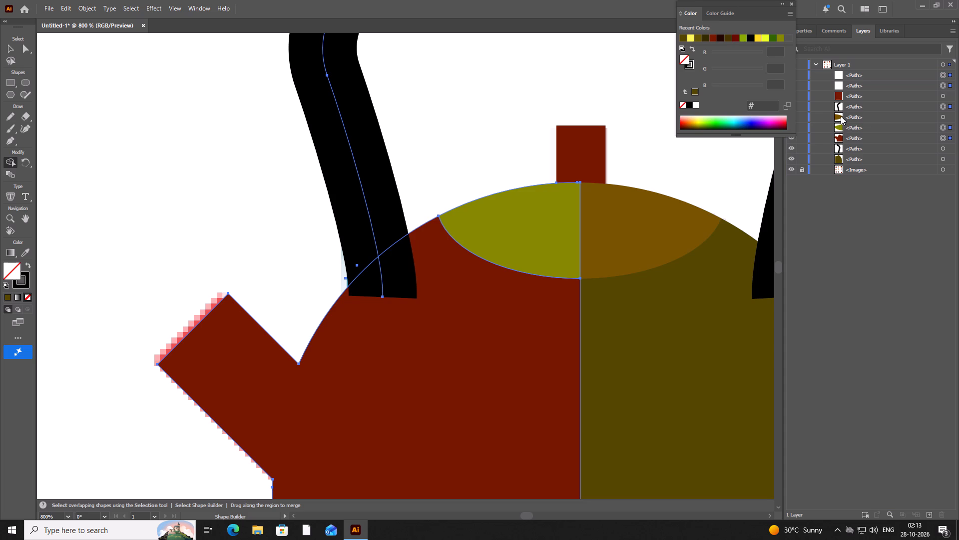
# Move the left handle arm's path behind the red and olive body halves, directly above the reference image in the stacking order.
pyautogui.moveTo(840, 106); pyautogui.dragTo(848, 146)
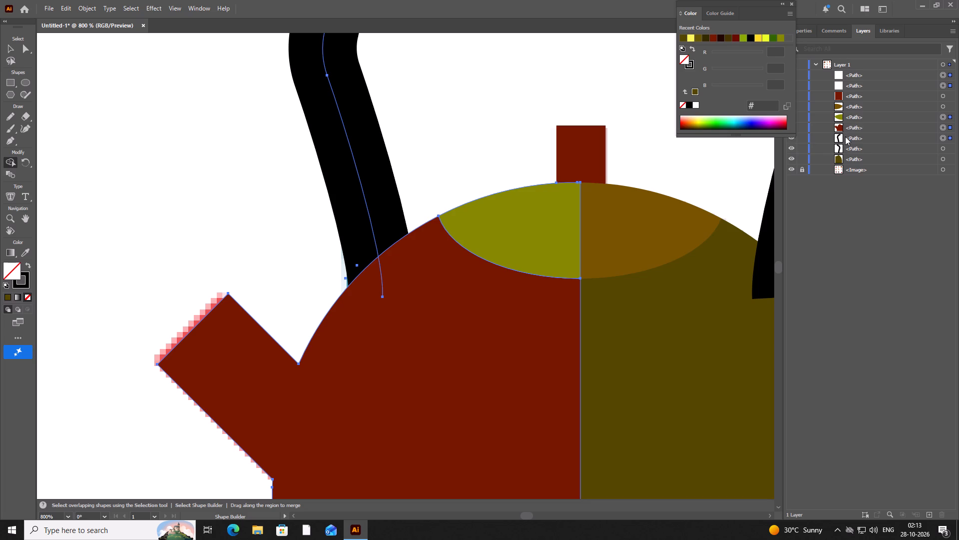
pyautogui.moveTo(845, 136); pyautogui.dragTo(847, 165)
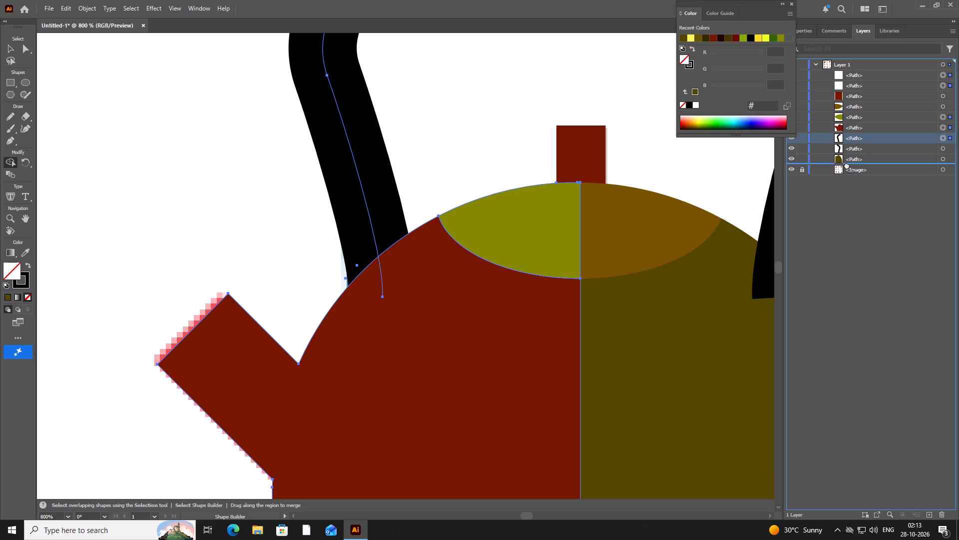
pyautogui.moveTo(847, 165); pyautogui.dragTo(847, 164)
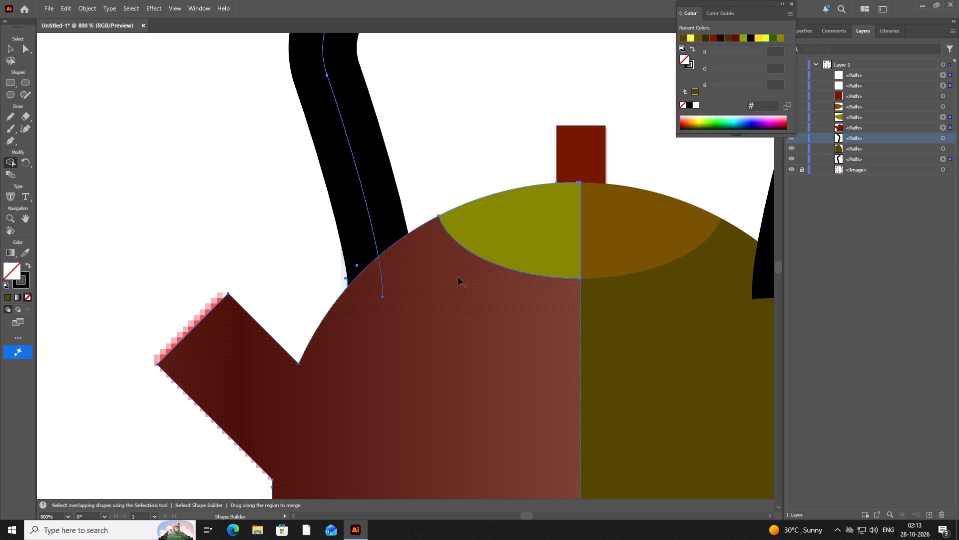
pyautogui.scroll(-2, 819, 205)
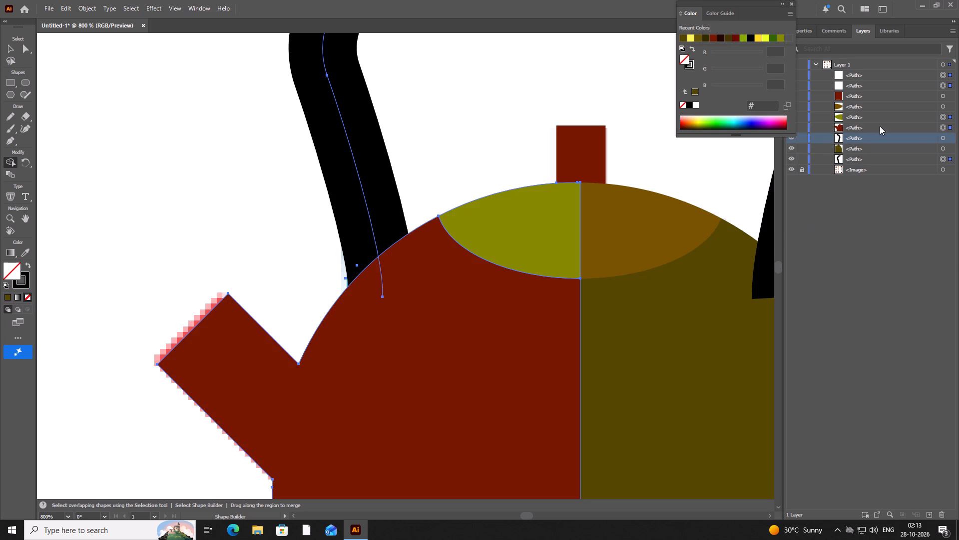
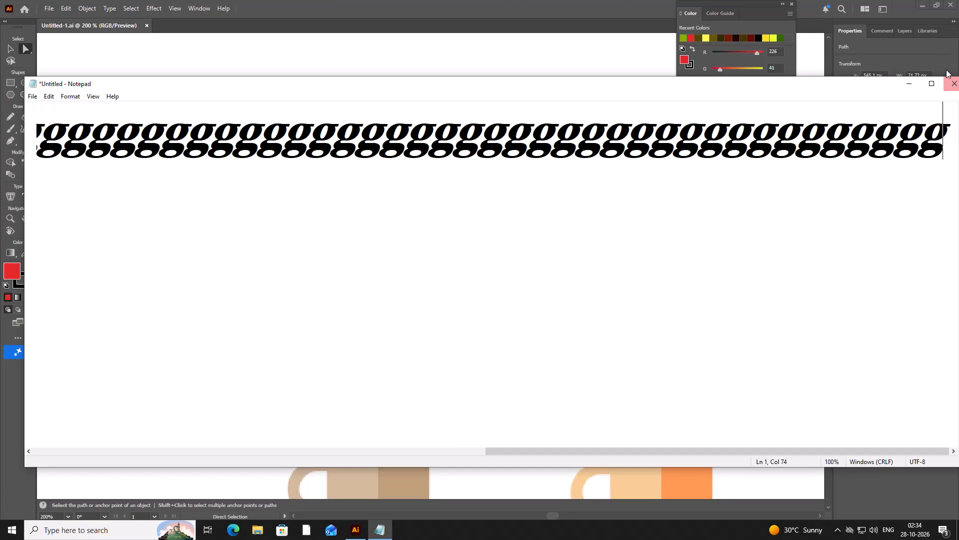
# Close the untitled Notepad document without saving its text and return to the kettle drawing in Illustrator.
pyautogui.click(950, 88)
pyautogui.click(480, 269)
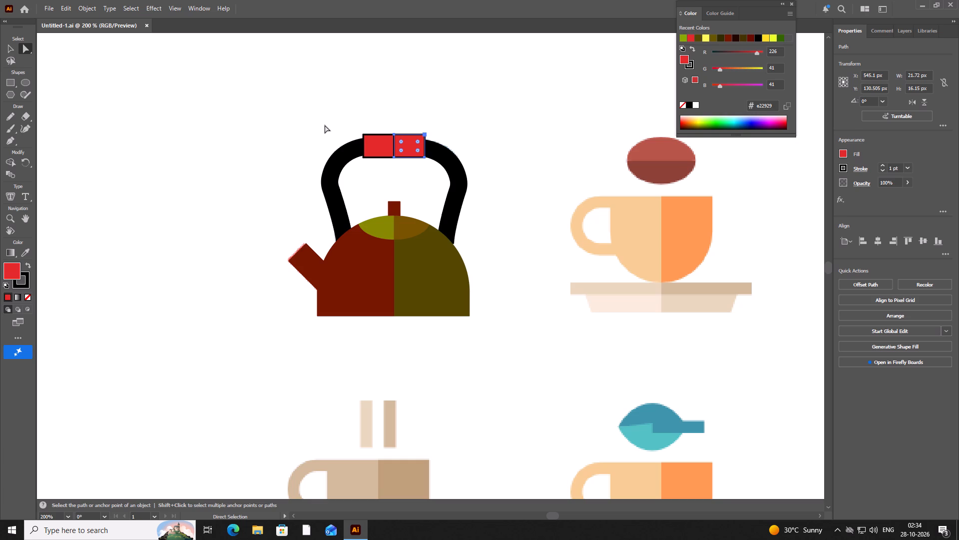
# Fill the right half of the kettle's handle grip with the recent yellow, ffdc21.
pyautogui.click(410, 152)
pyautogui.click(766, 40)
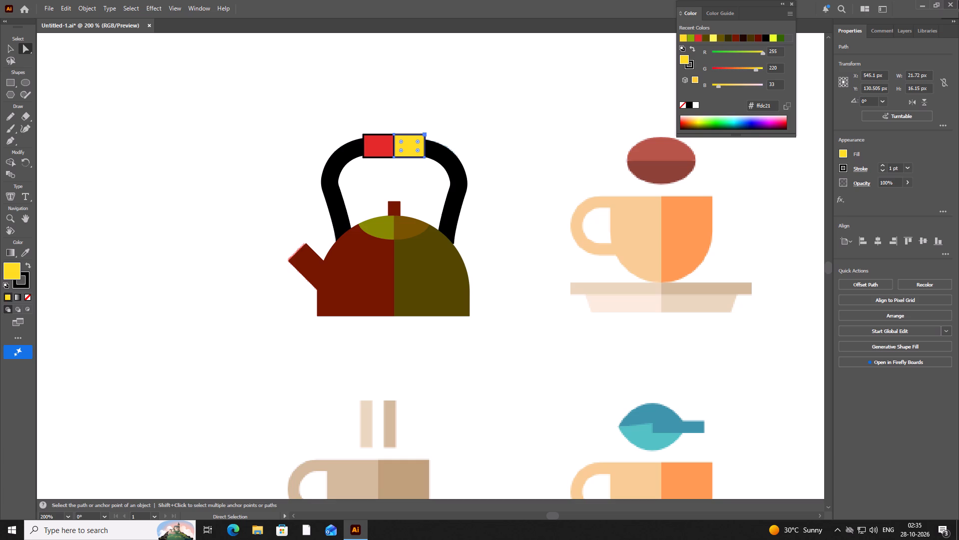
# Save the kettle illustration document.
pyautogui.hotkey('ctrl', 's')
pyautogui.hotkey('ctrl', 's')
pyautogui.hotkey('ctrl', 's')
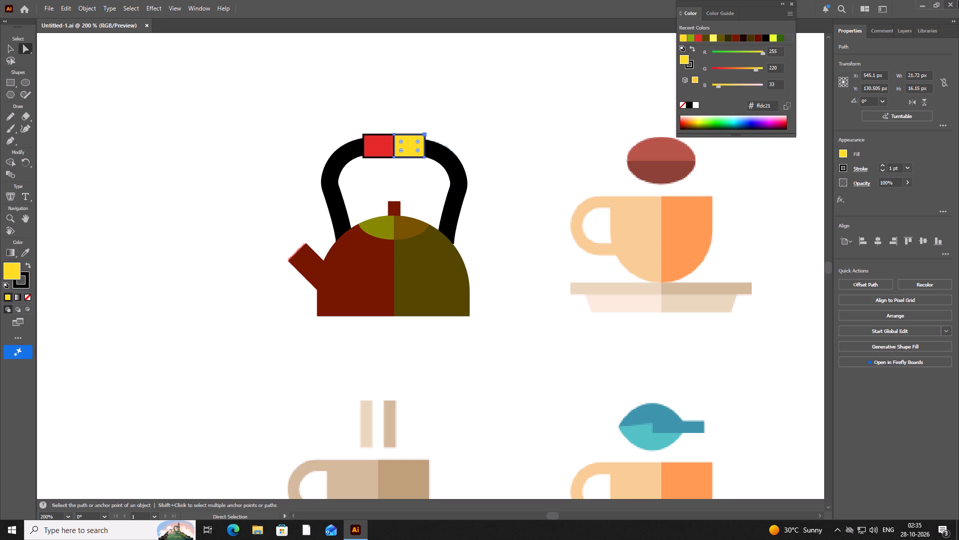